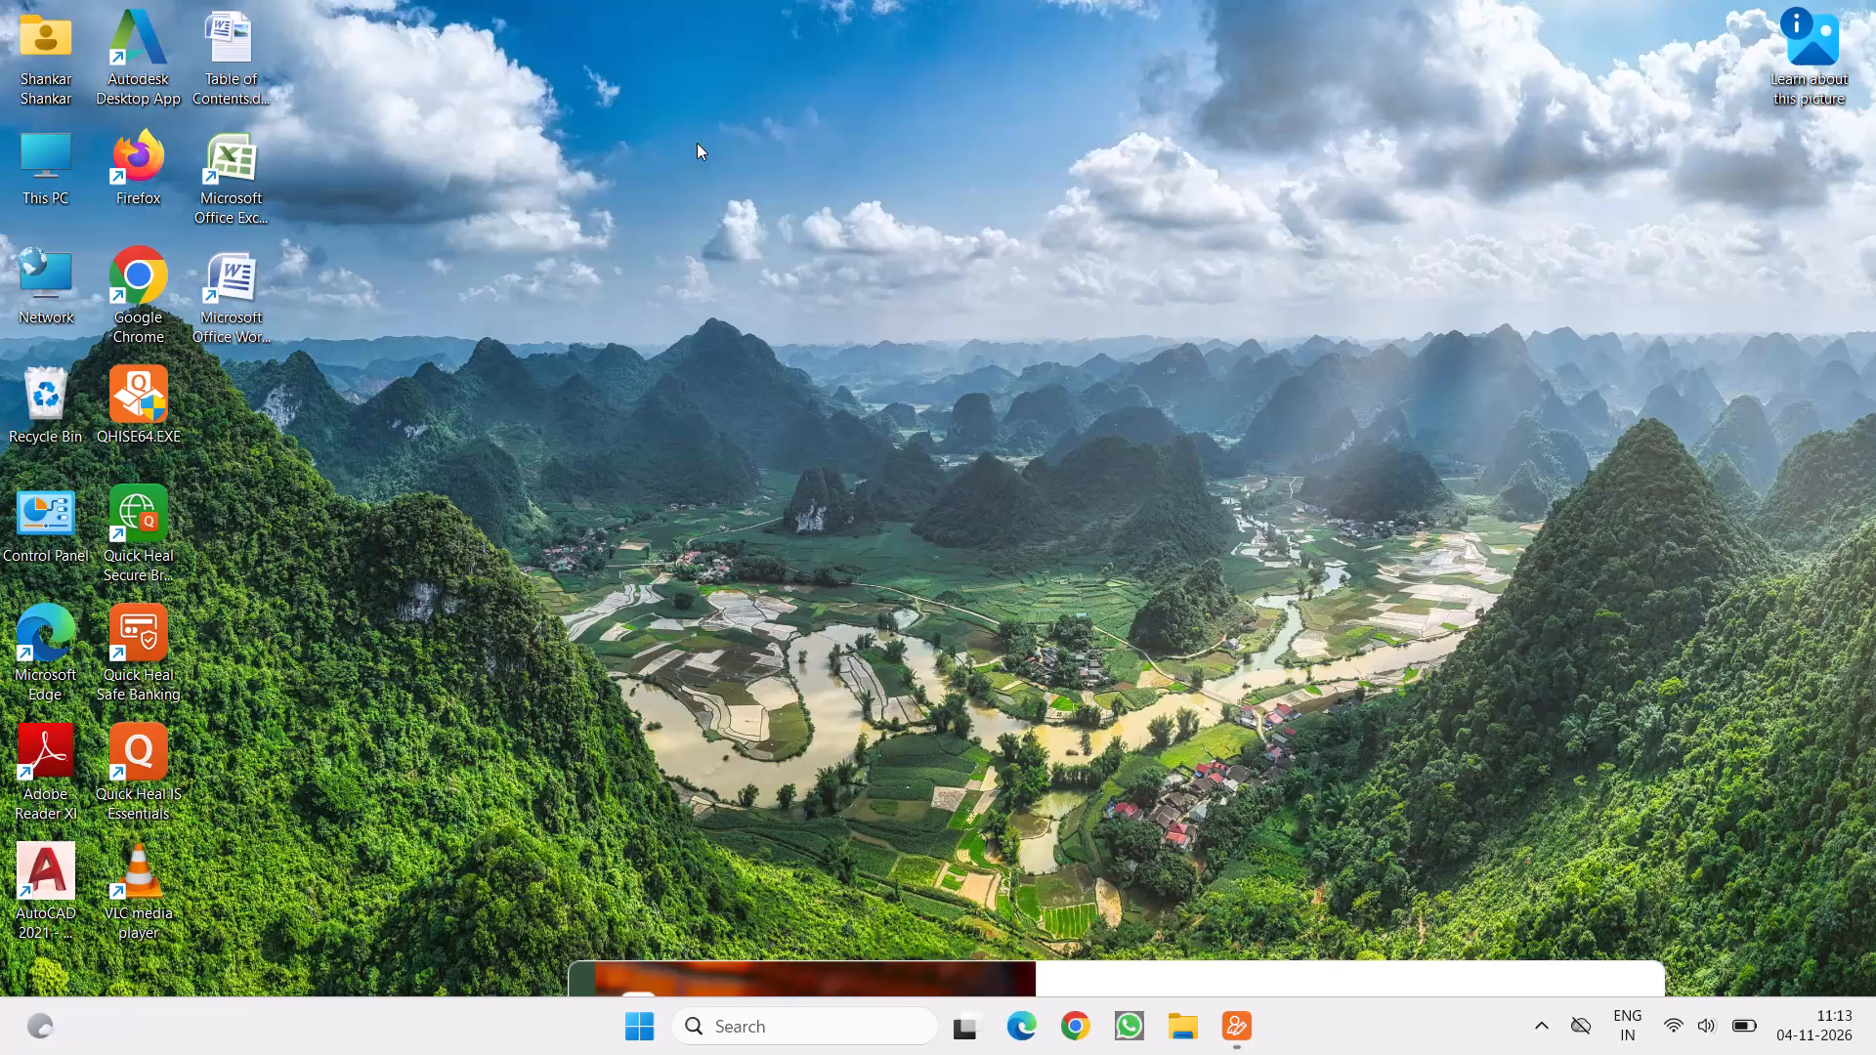
# Open the folder 11-BBMP ESTIMATES FOR WARDS SR OF 2023-24, inside DOCUMENTS-1 and 1-ESTIMATES & BILLS on the Data (D:) drive.
pyautogui.click(596, 441)
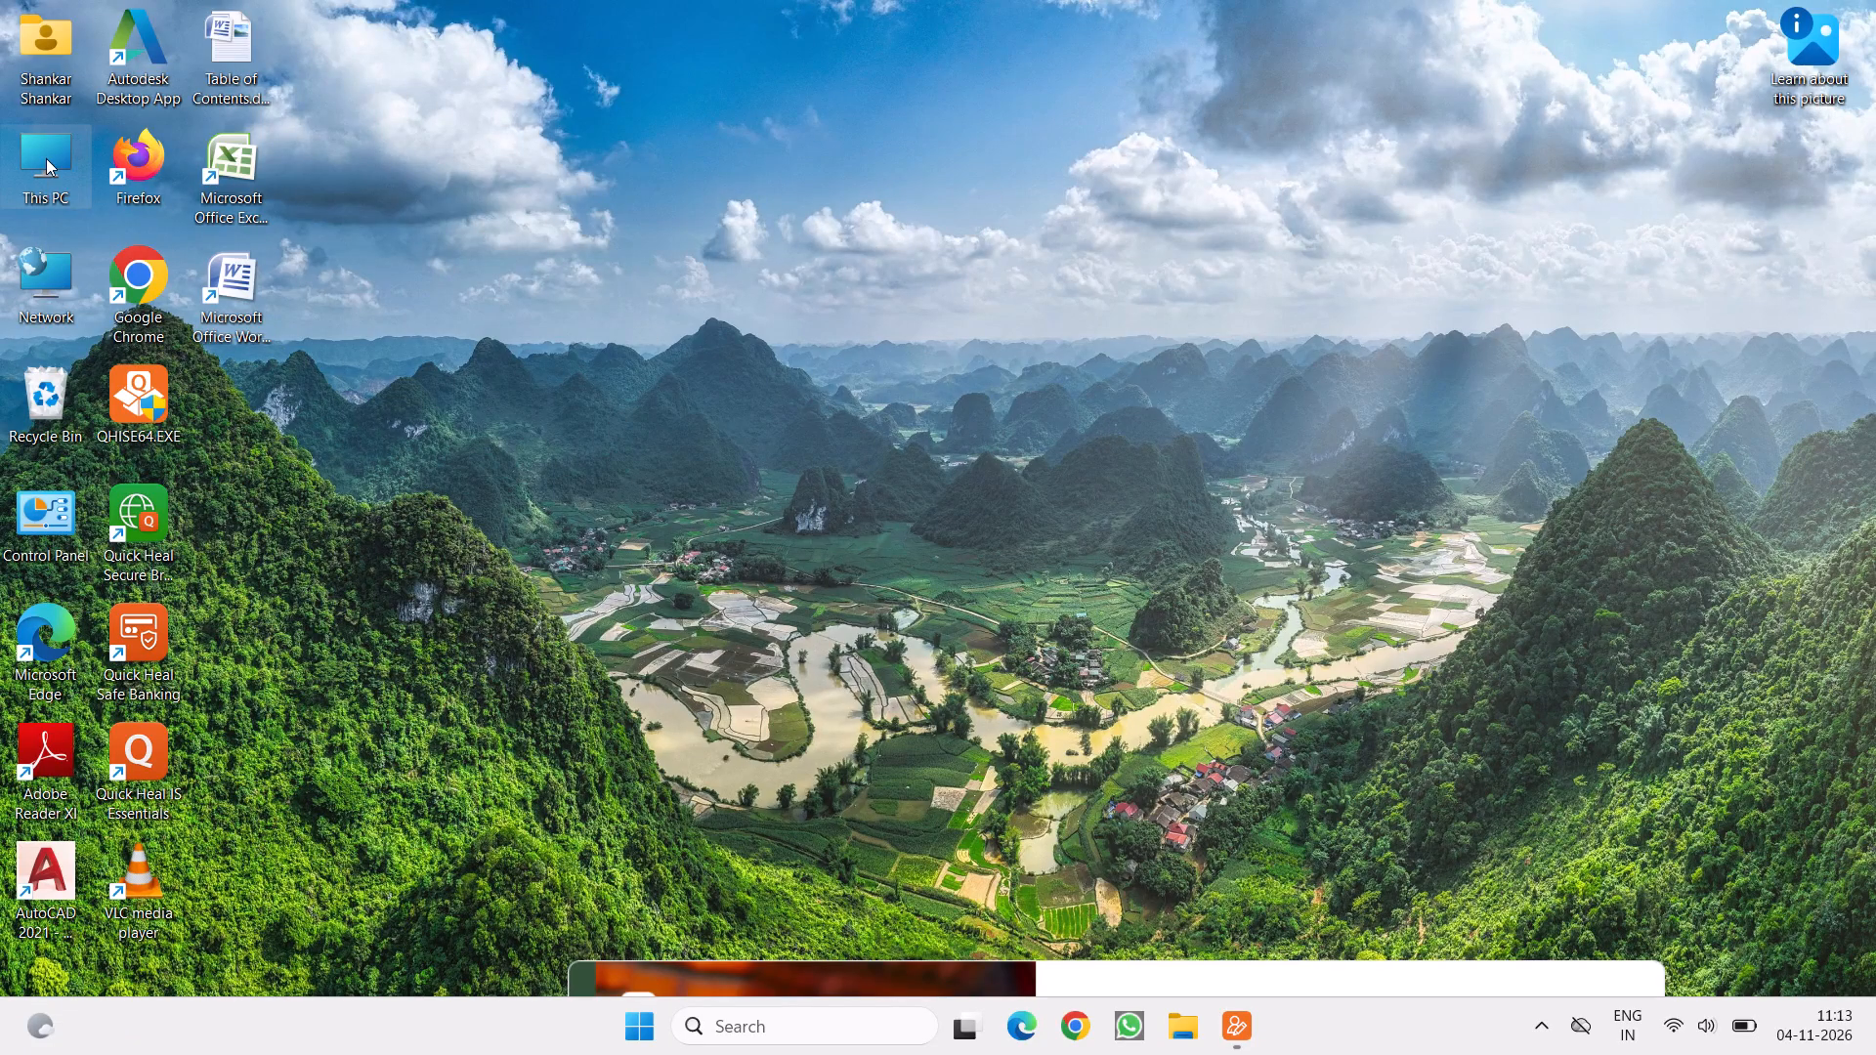
pyautogui.doubleClick(46, 157)
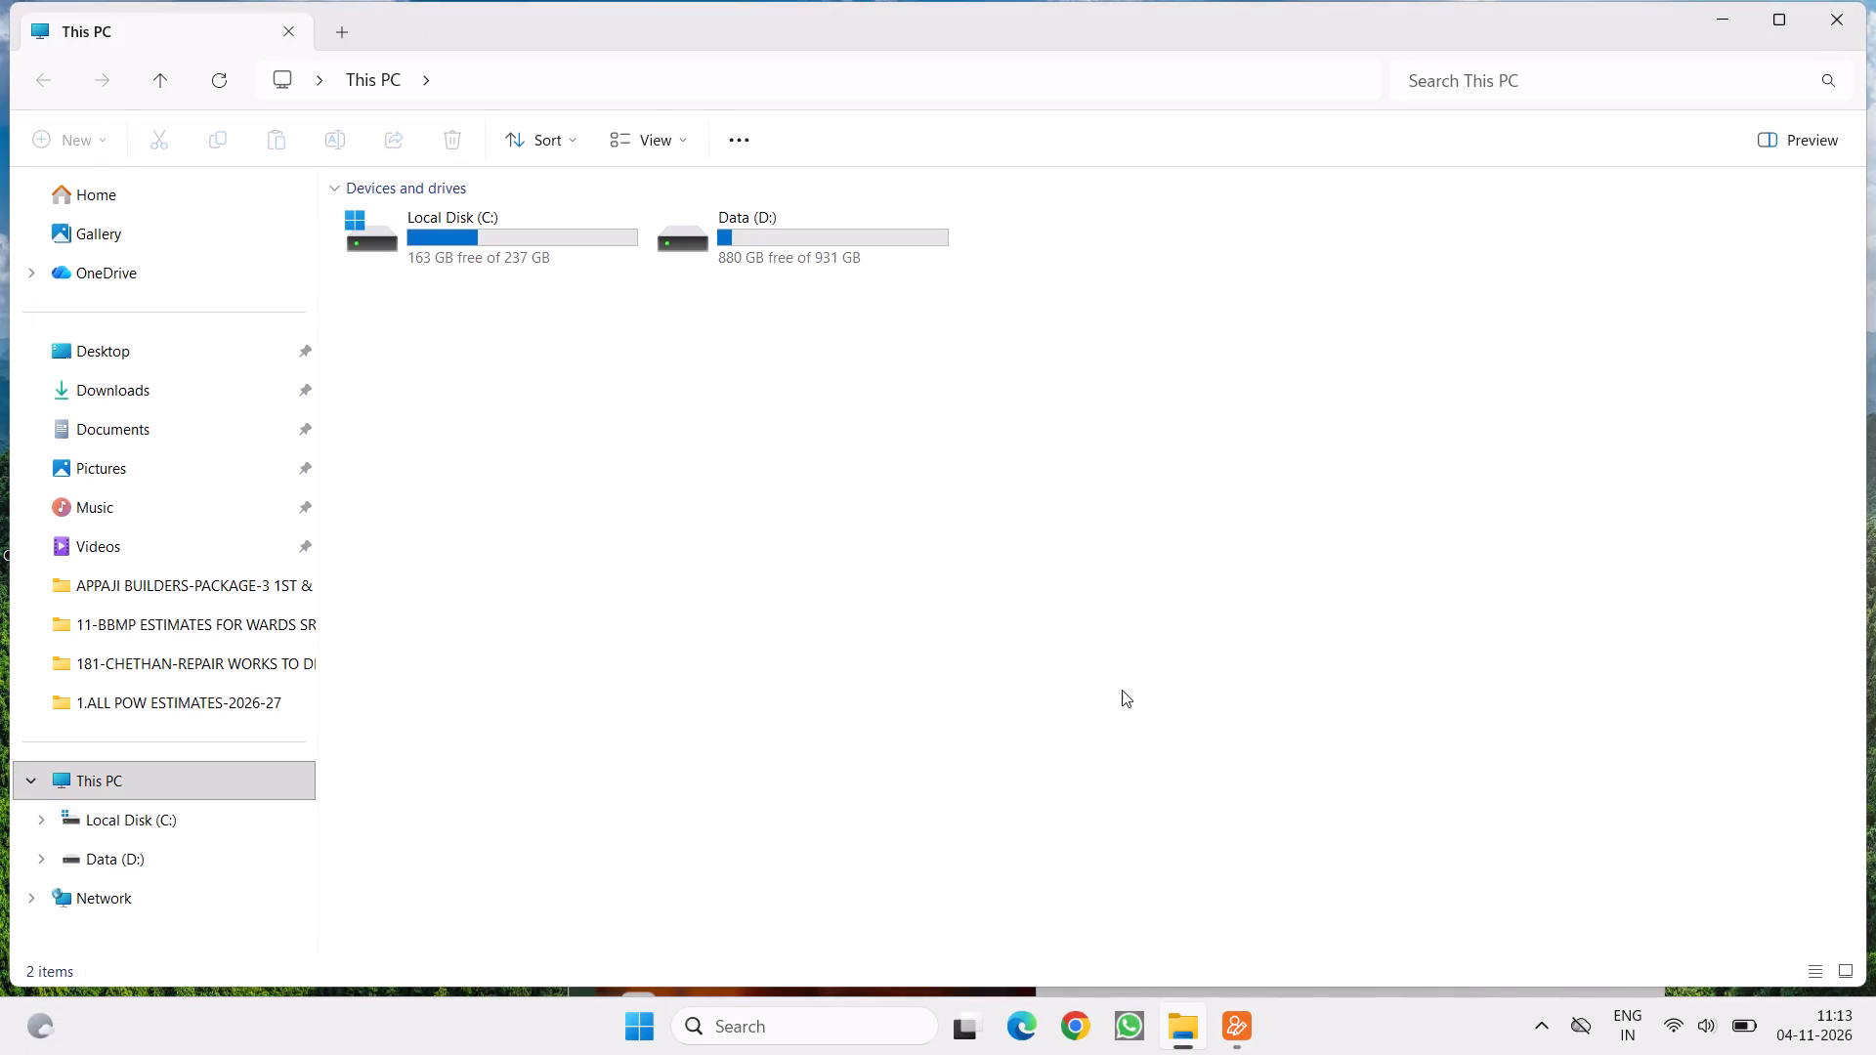
pyautogui.doubleClick(765, 235)
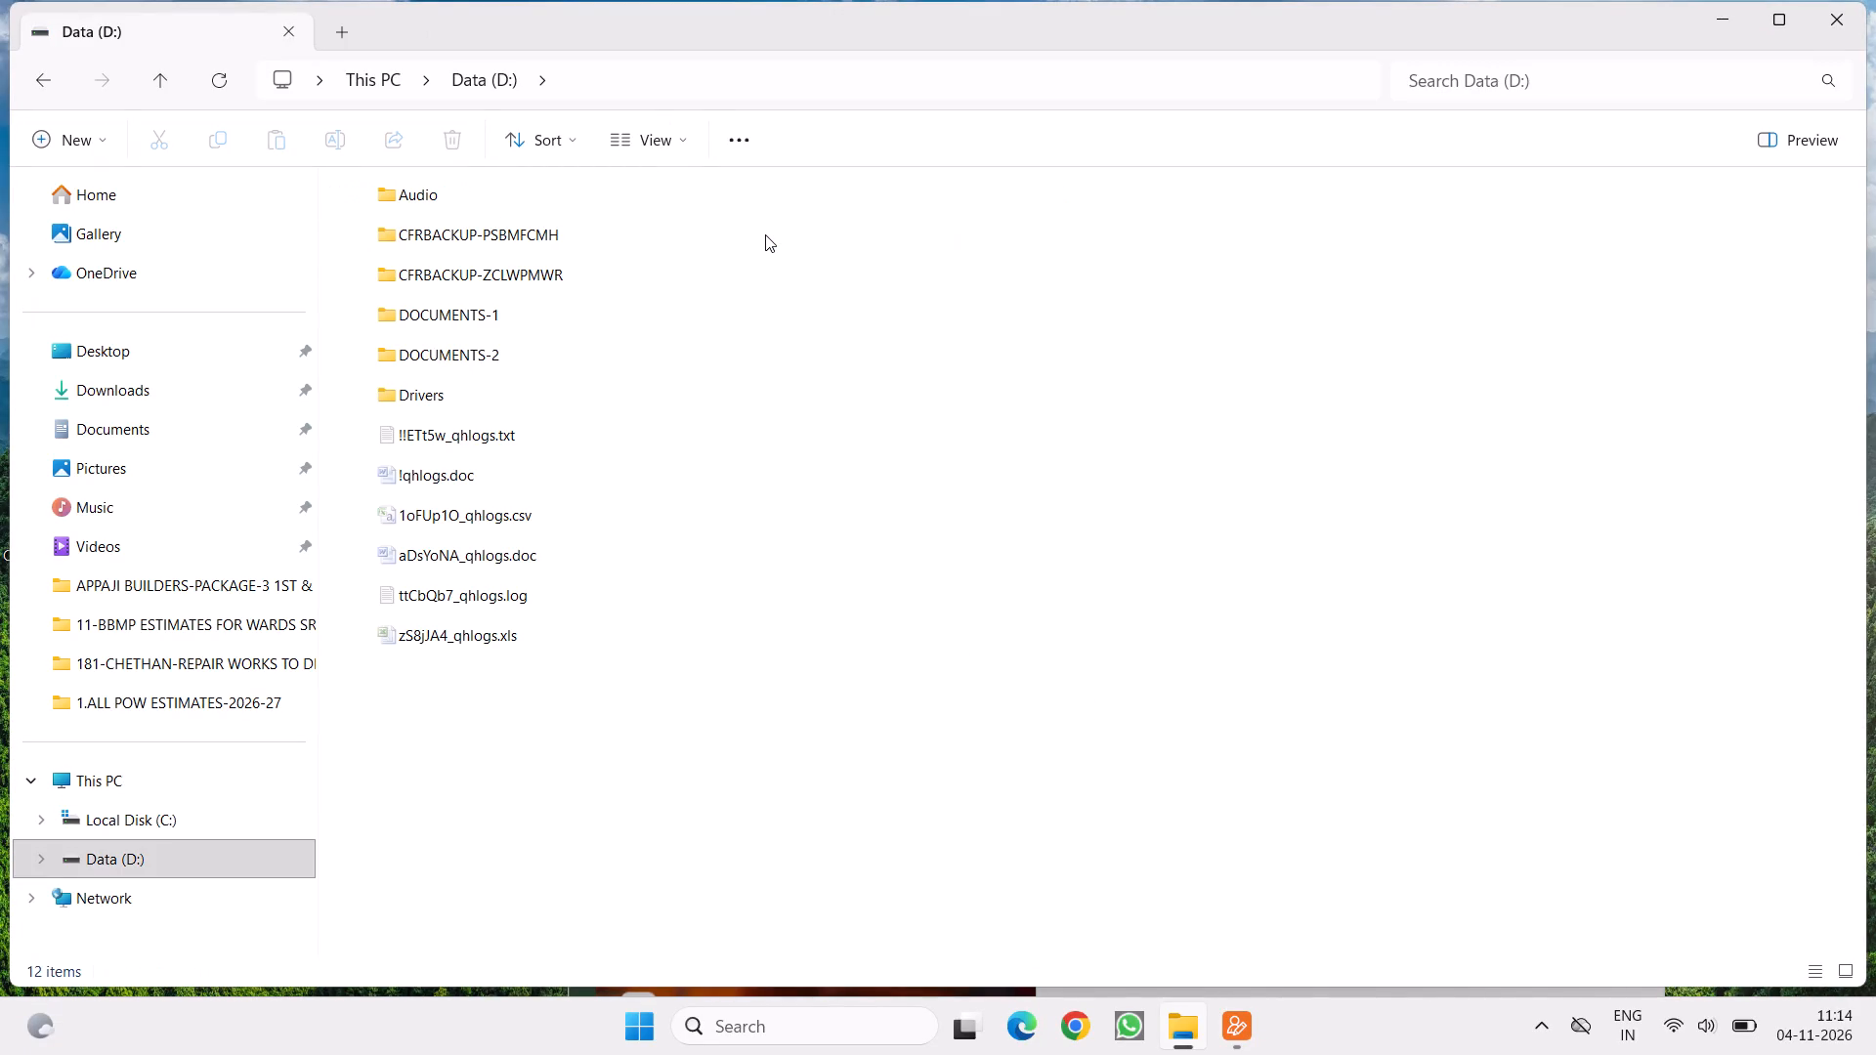
pyautogui.click(868, 479)
pyautogui.doubleClick(448, 316)
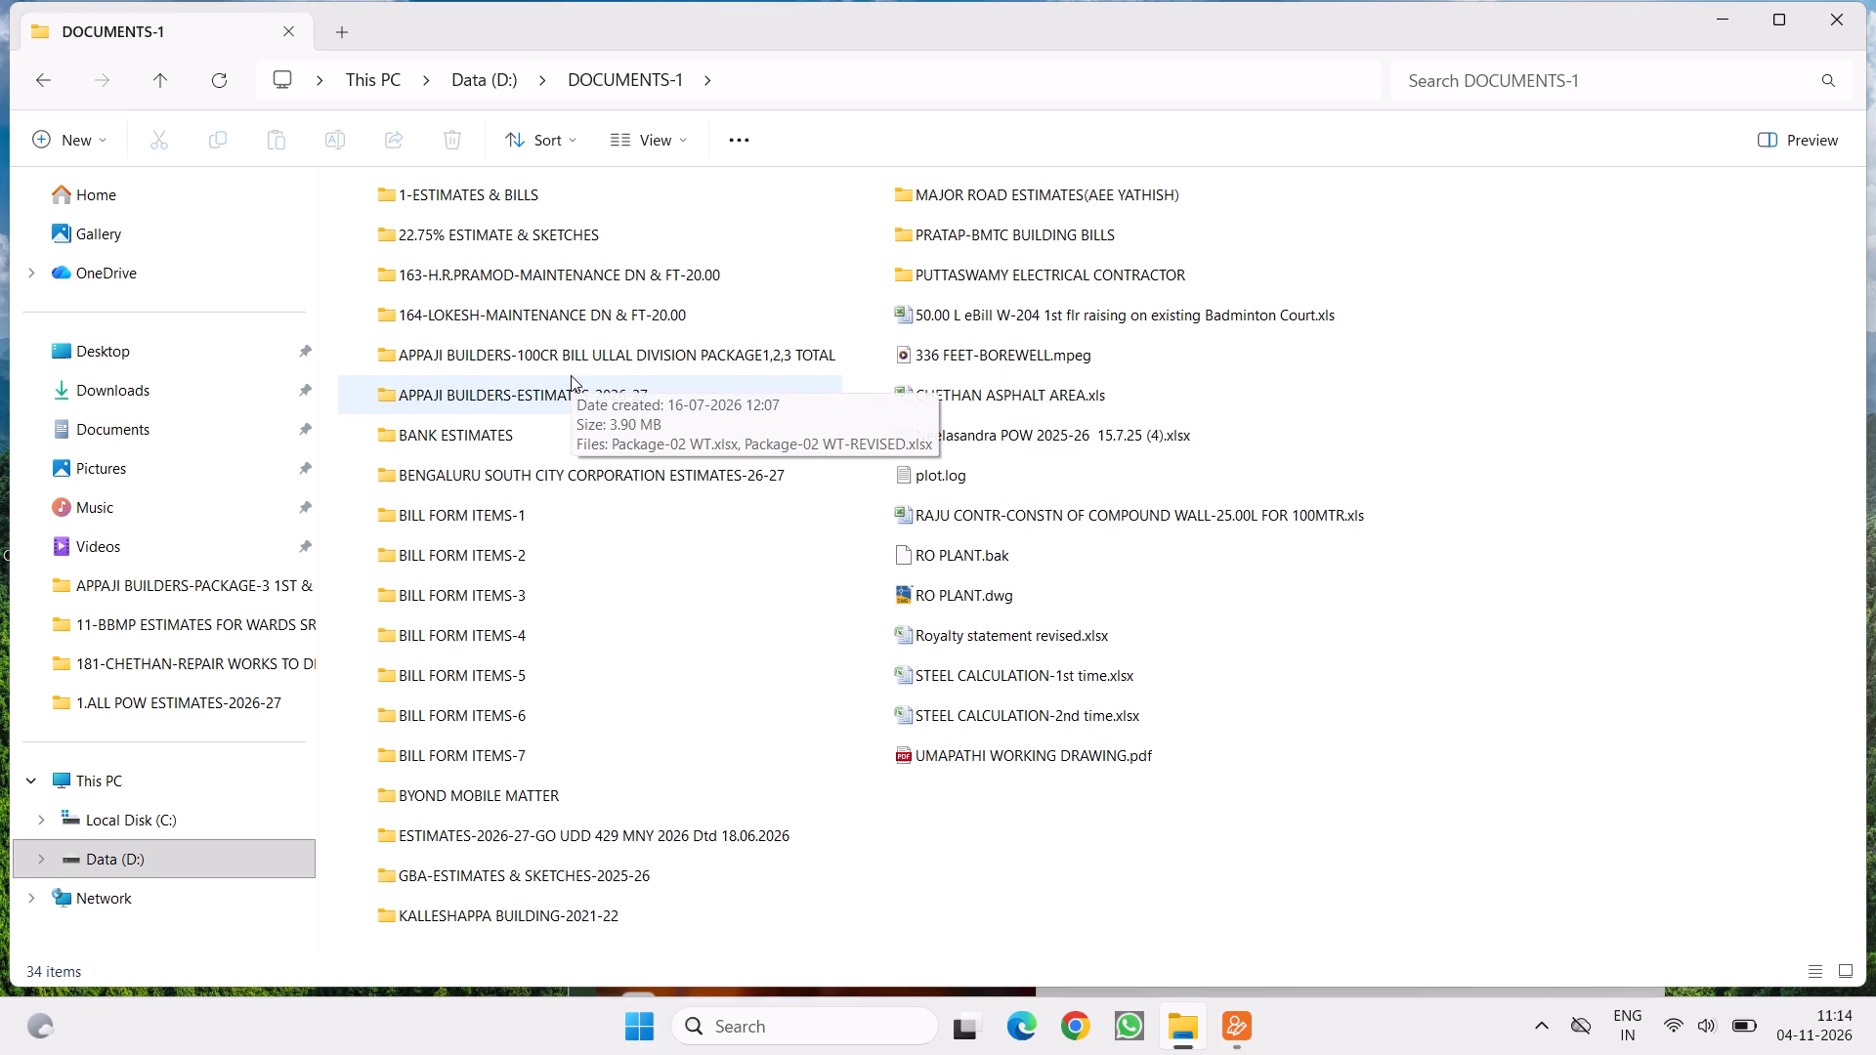
pyautogui.click(467, 191)
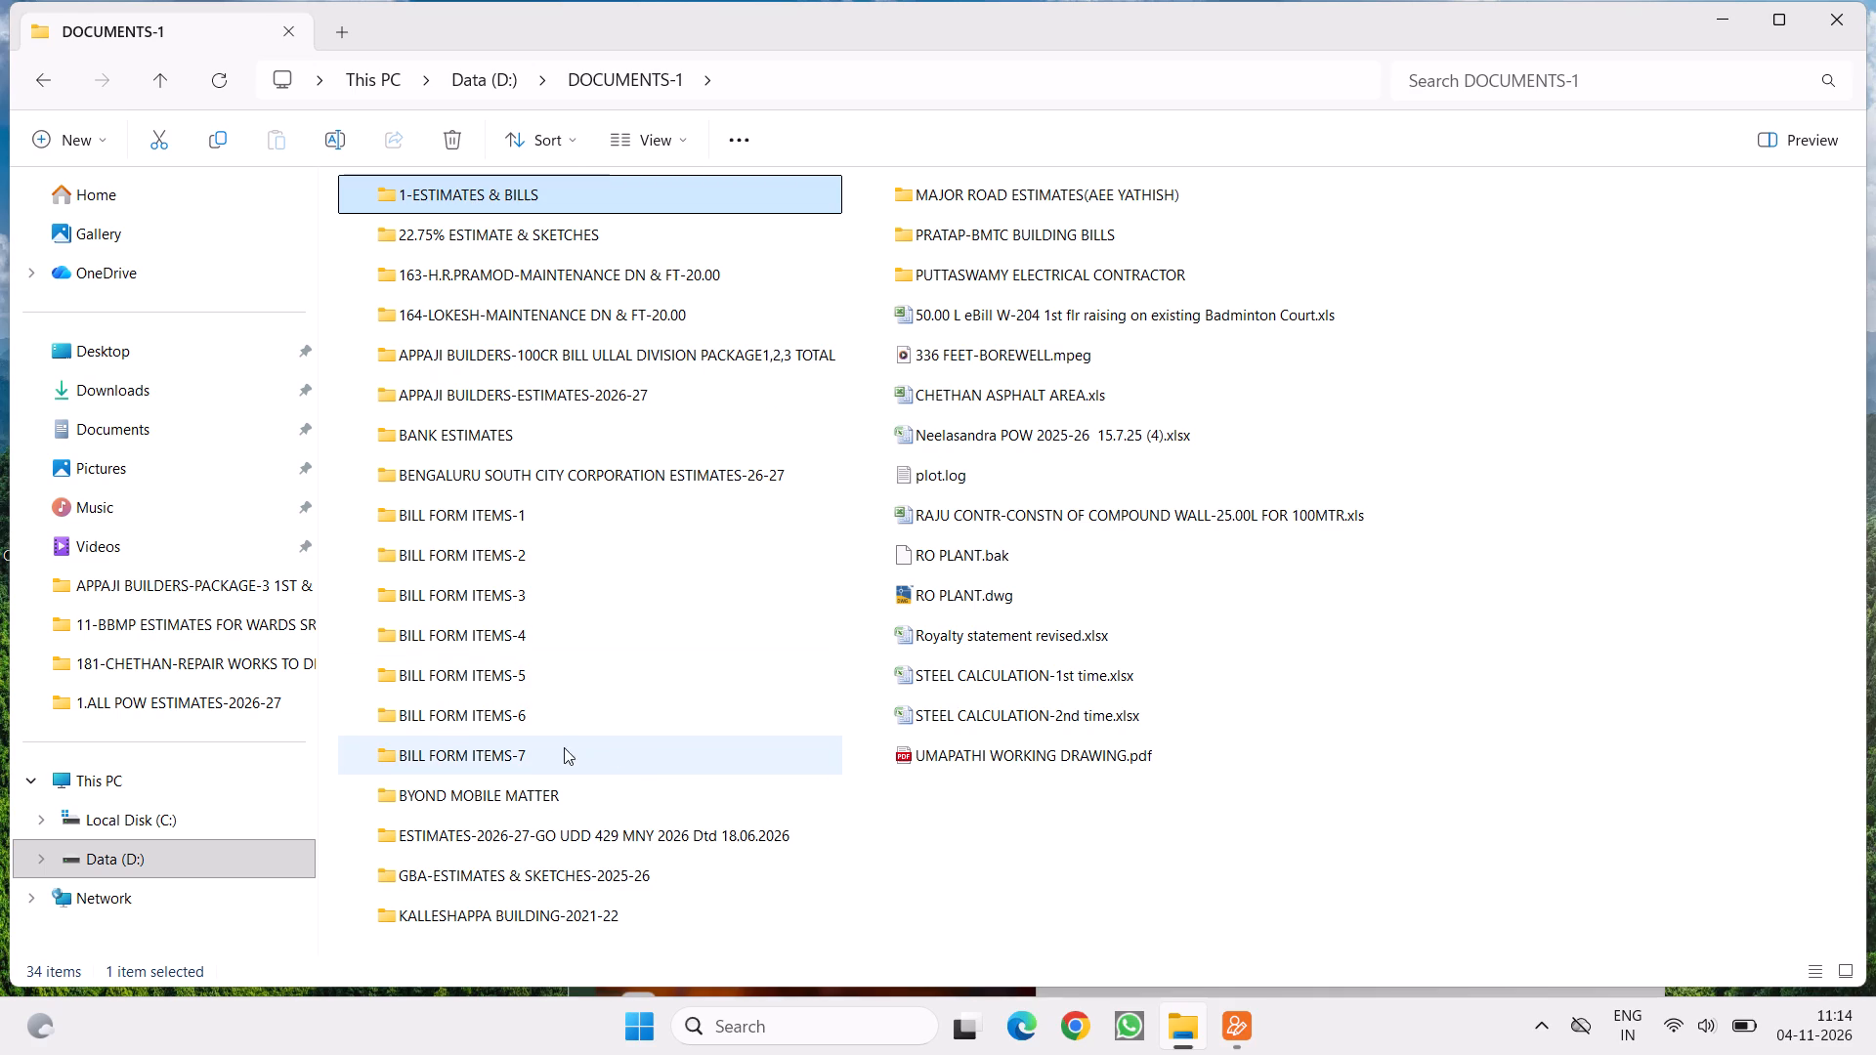
pyautogui.doubleClick(517, 190)
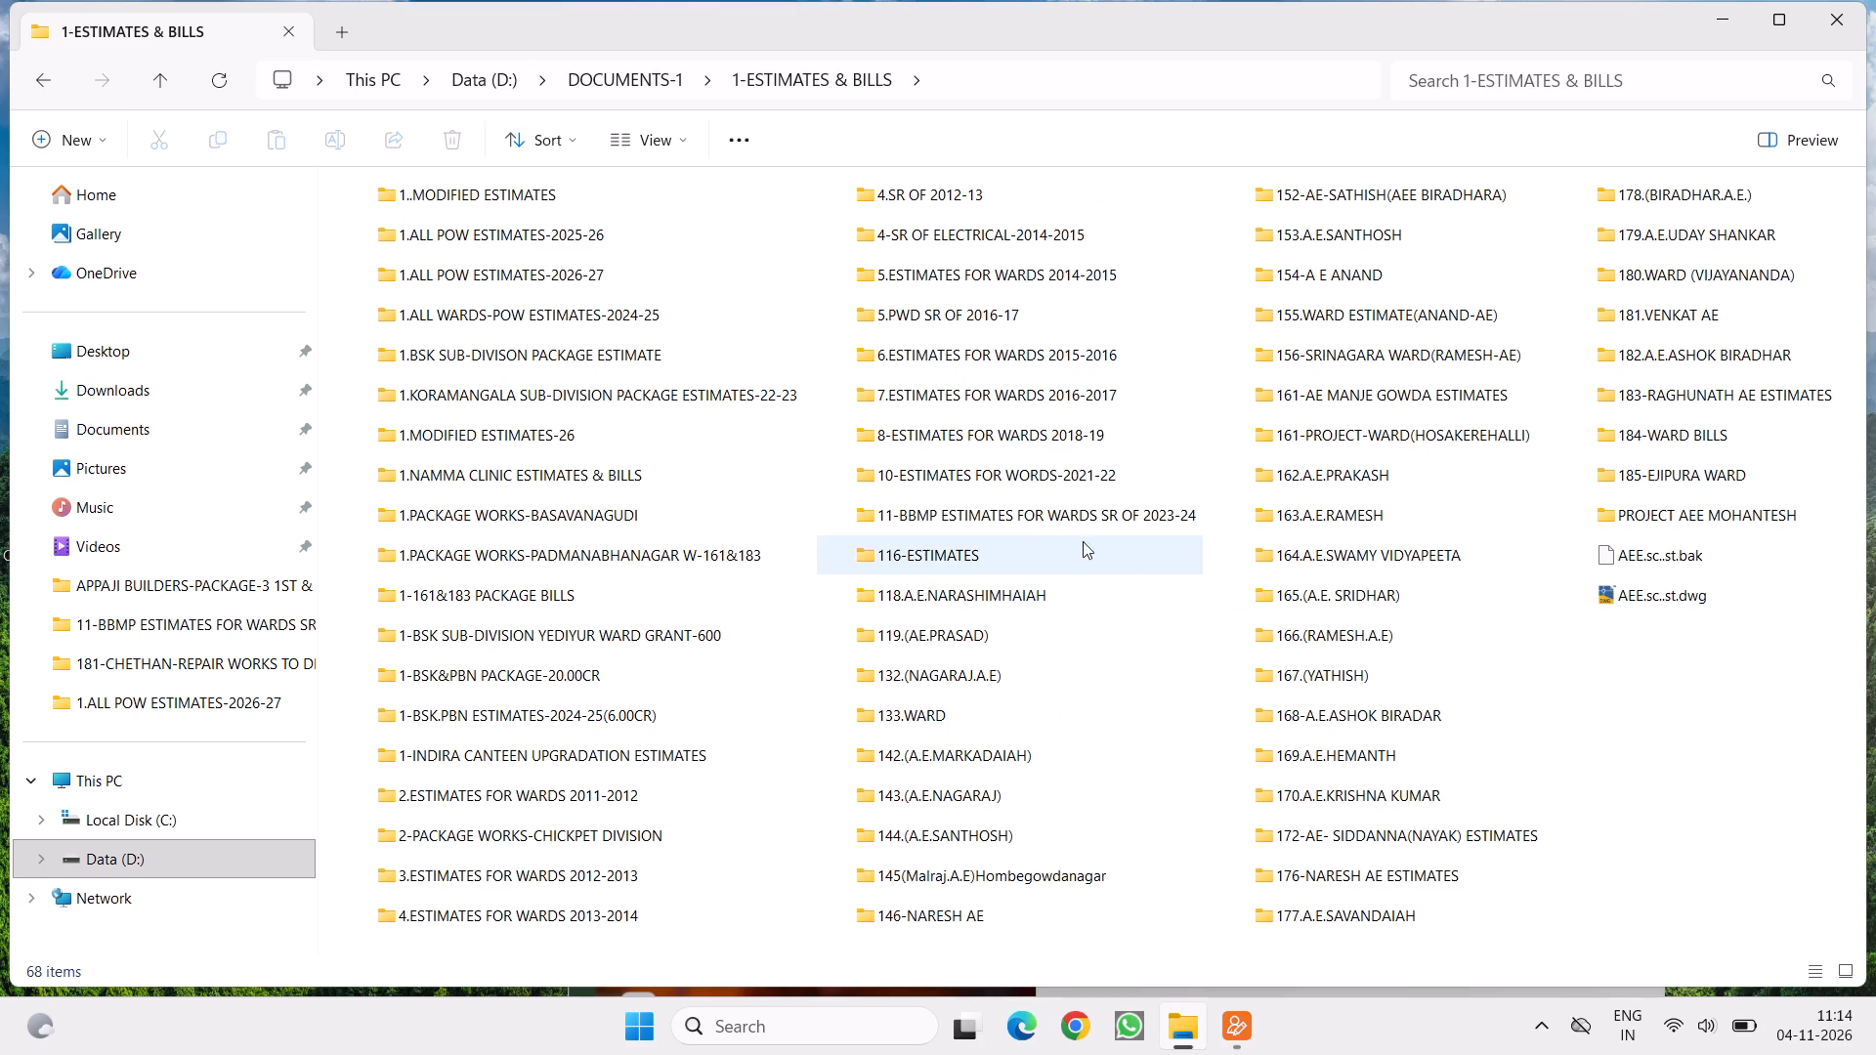
pyautogui.doubleClick(1016, 510)
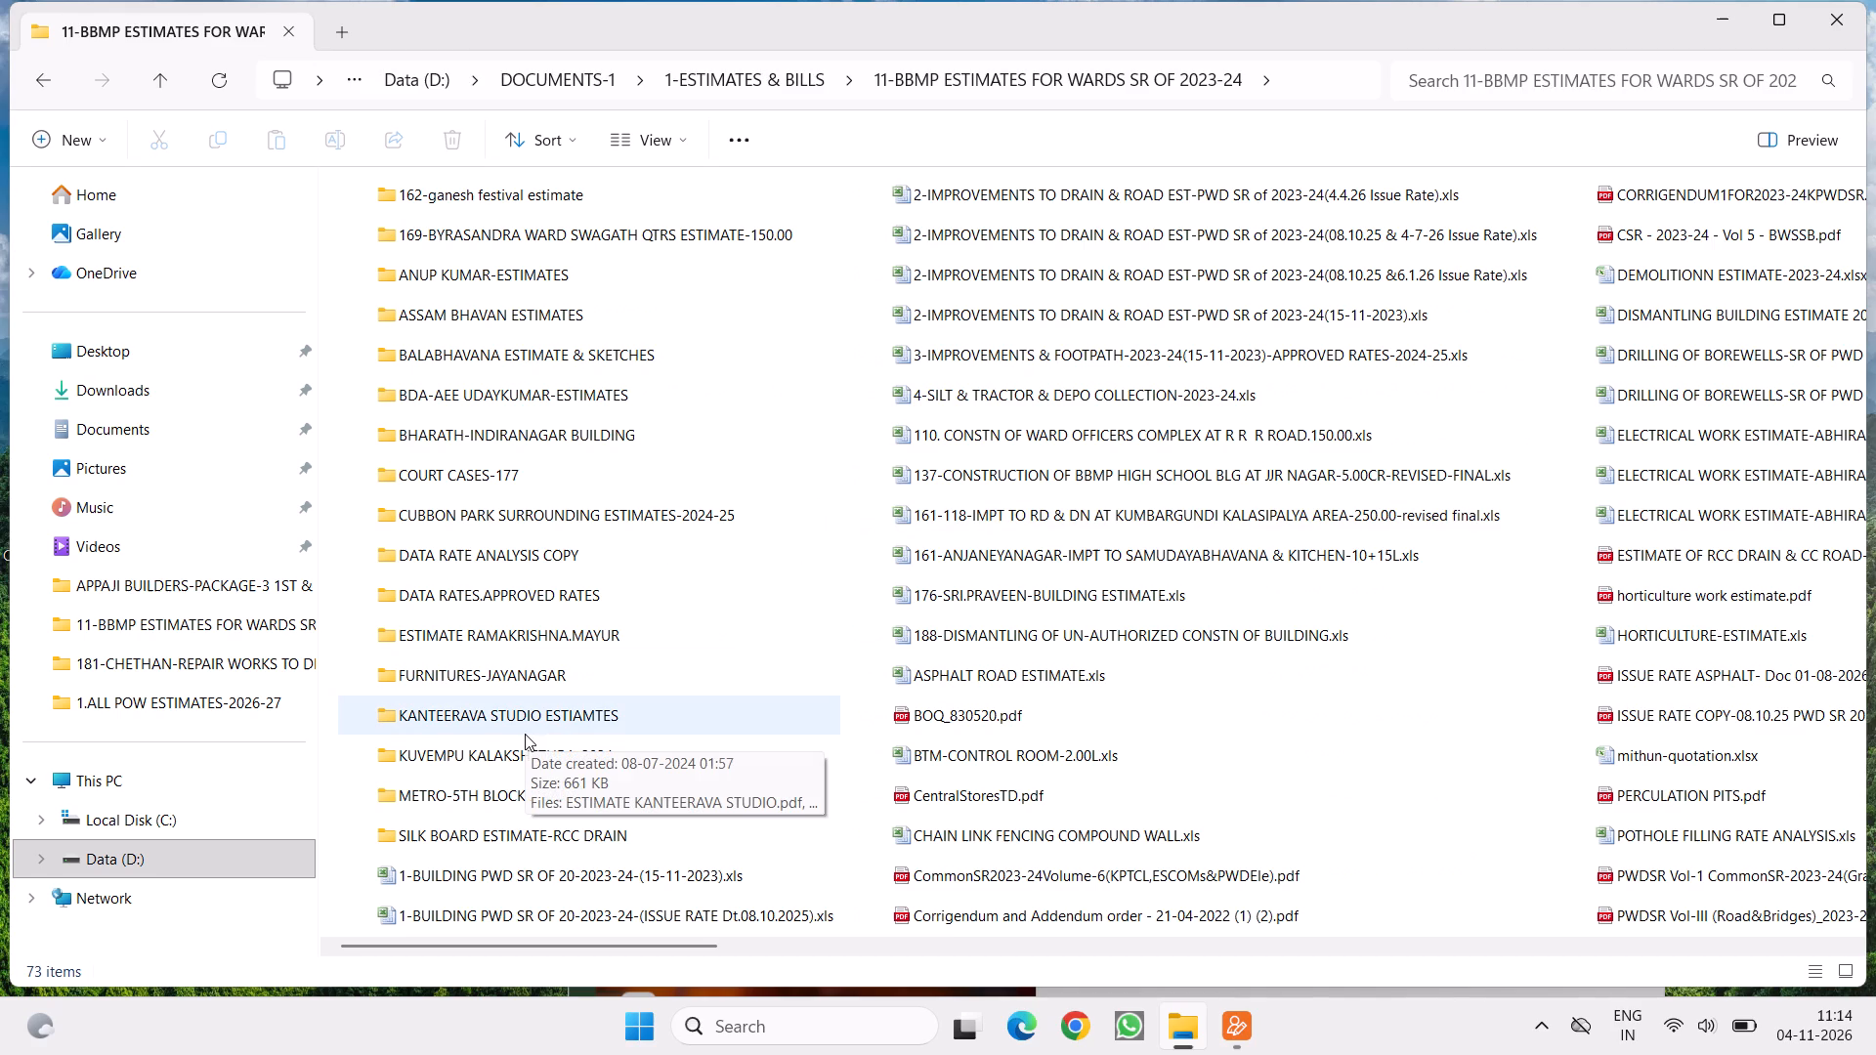
# Open the workbook 1-BUILDING PWD SR OF 20-2023-24-(ISSUE RATE Dt.08.10.2025).xls.
pyautogui.doubleClick(551, 915)
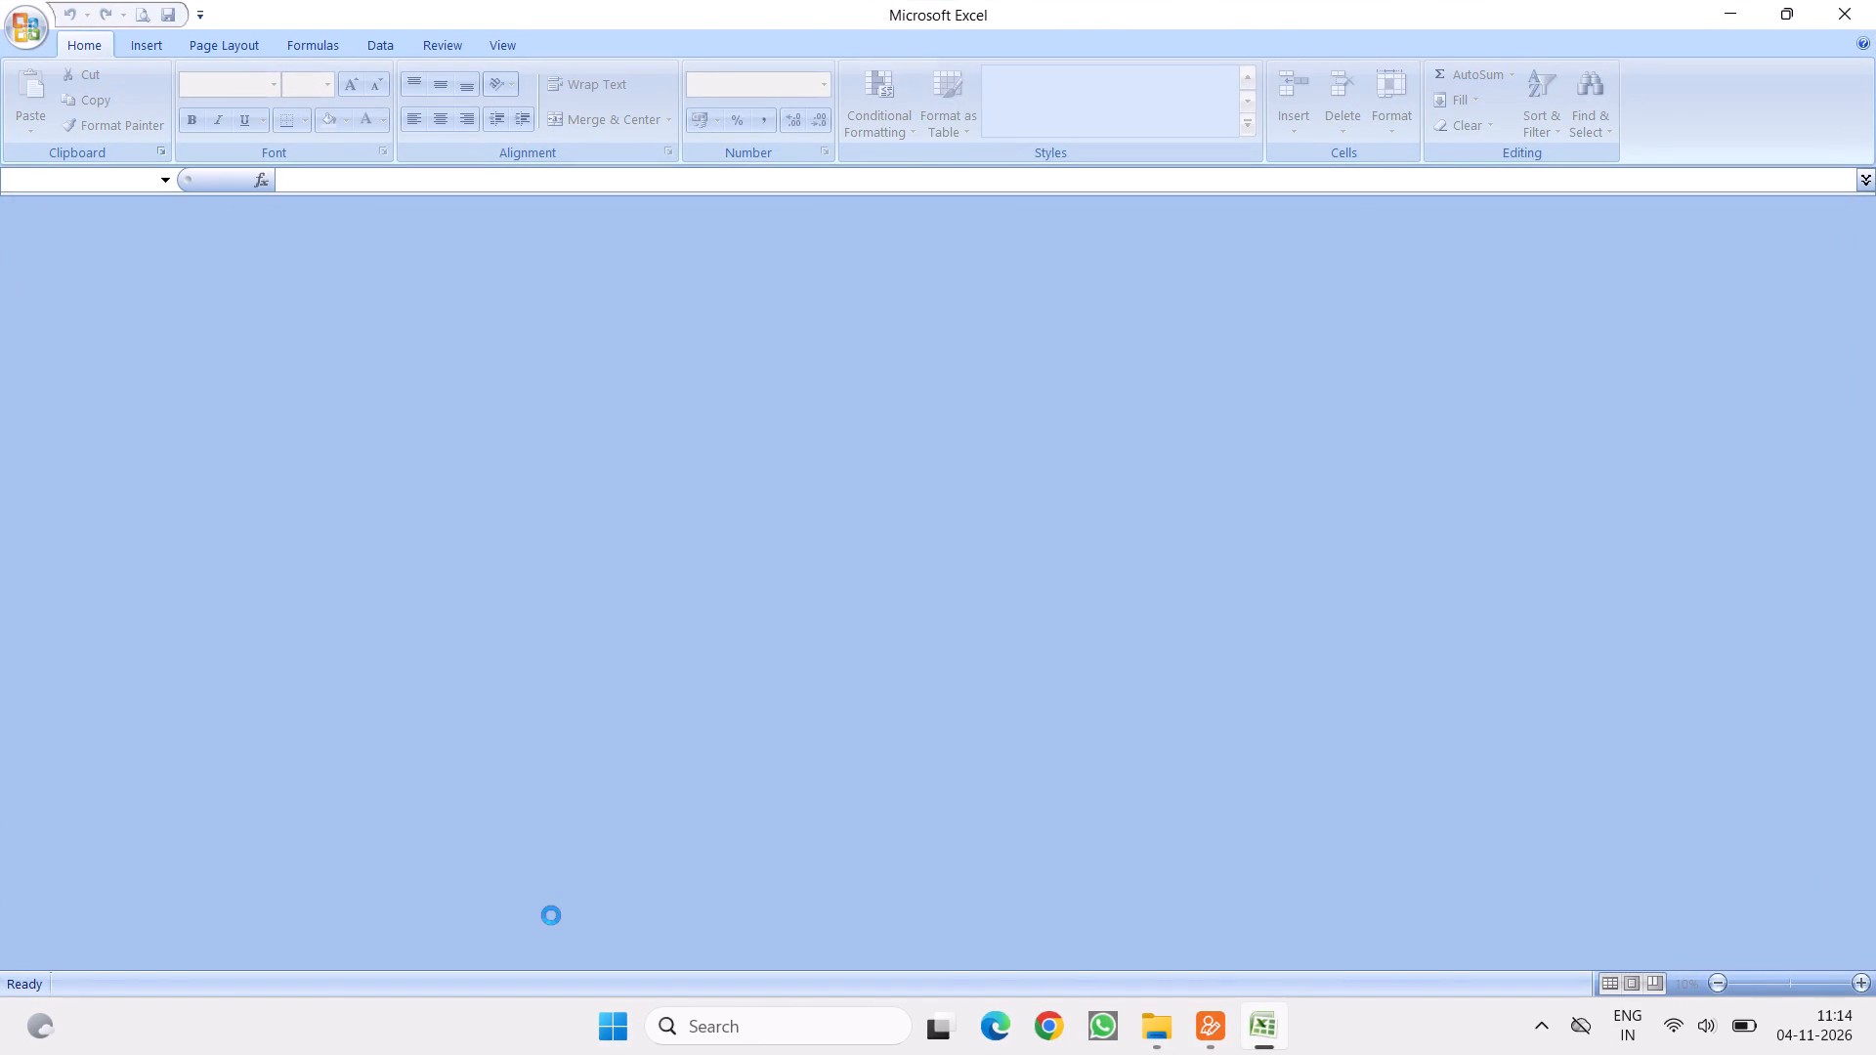
pyautogui.click(412, 398)
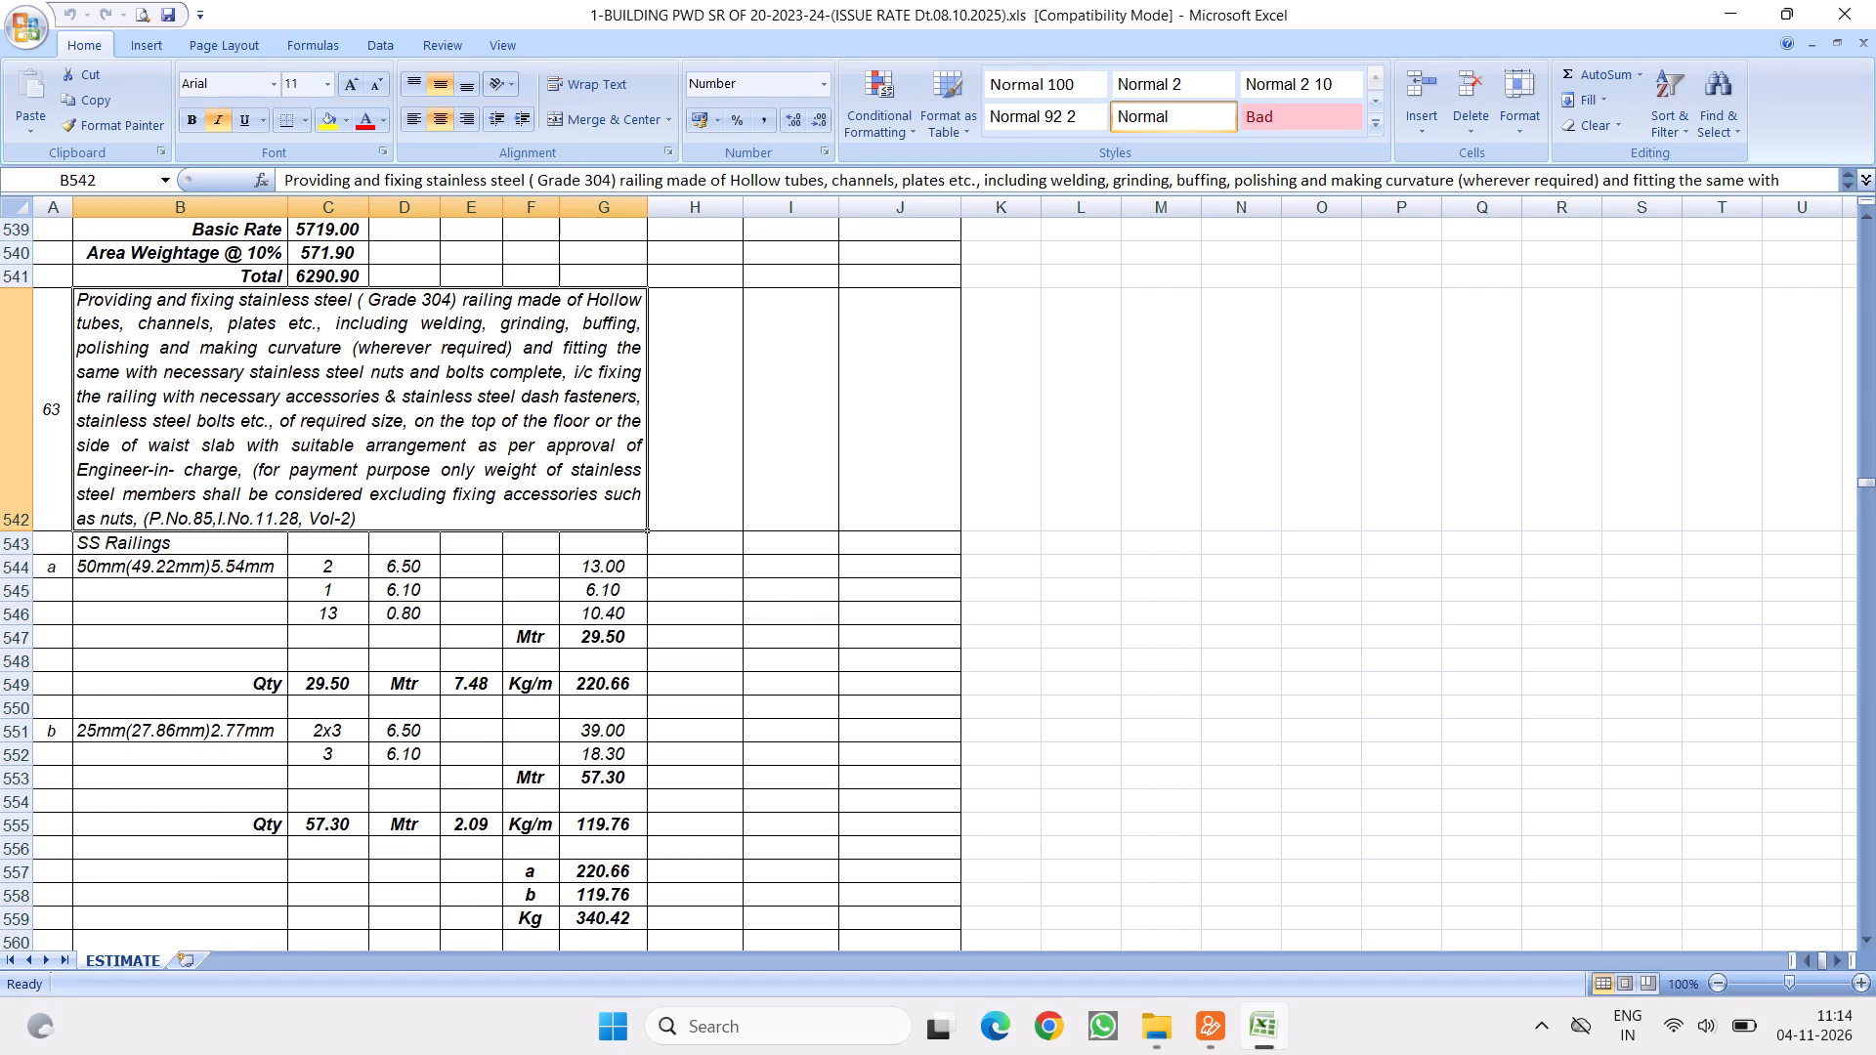
# Look through the ESTIMATE sheet's items from the stainless steel railing onward, past steelwork and flooring, to reach the wall painting items.
pyautogui.scroll(5, 637, 411)
pyautogui.scroll(-14, 642, 518)
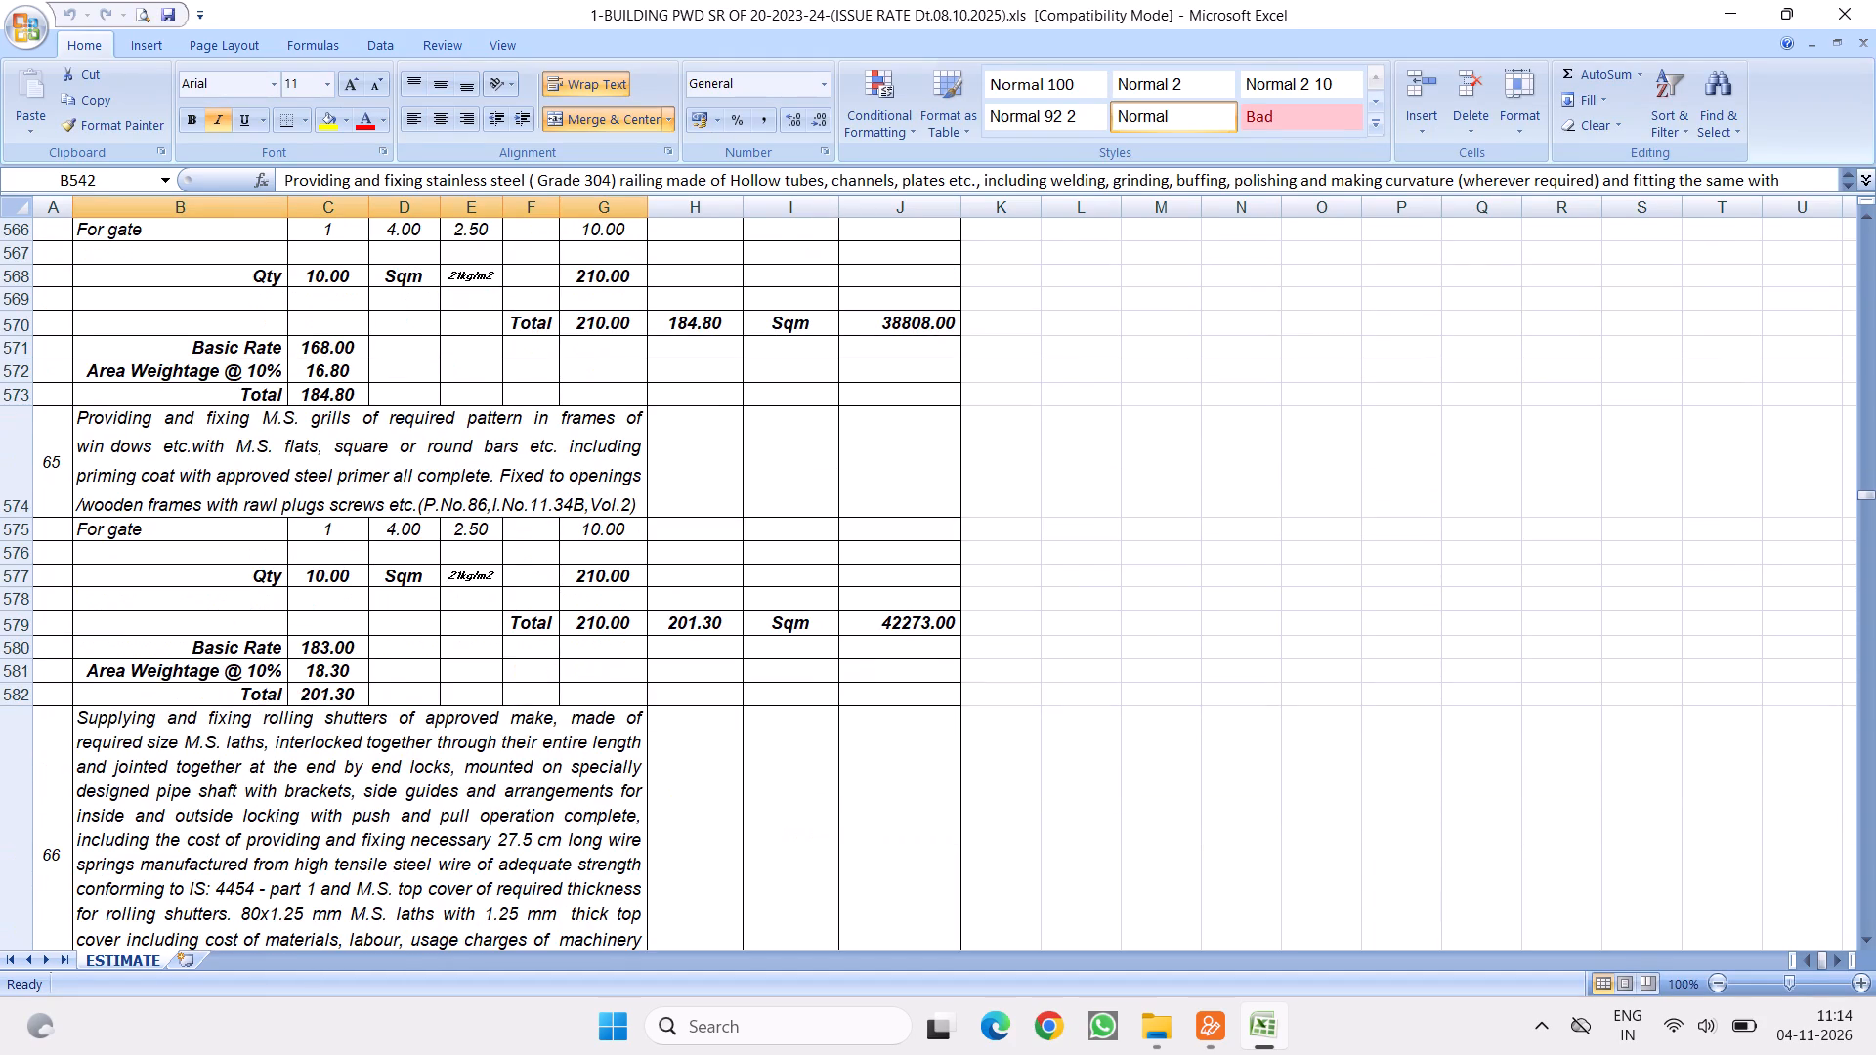
pyautogui.click(366, 478)
pyautogui.scroll(-16, 490, 561)
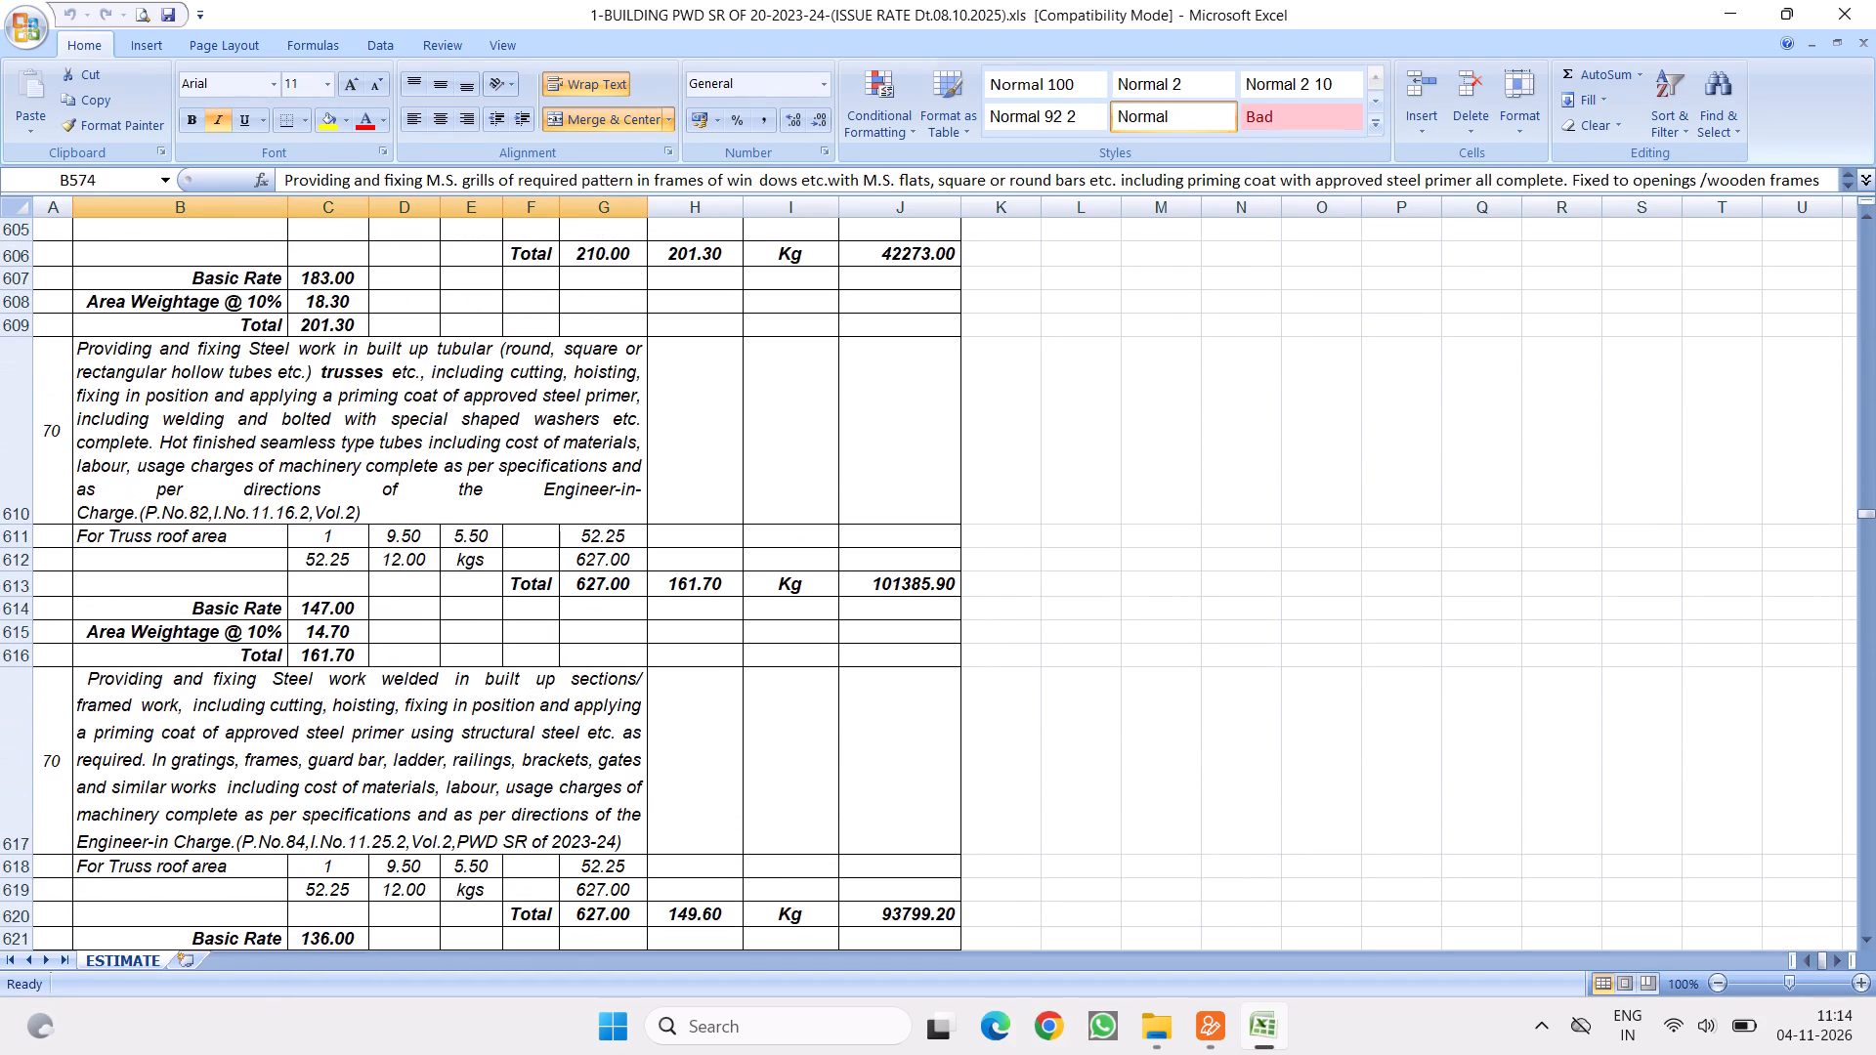
pyautogui.scroll(-8, 521, 575)
pyautogui.scroll(-16, 682, 551)
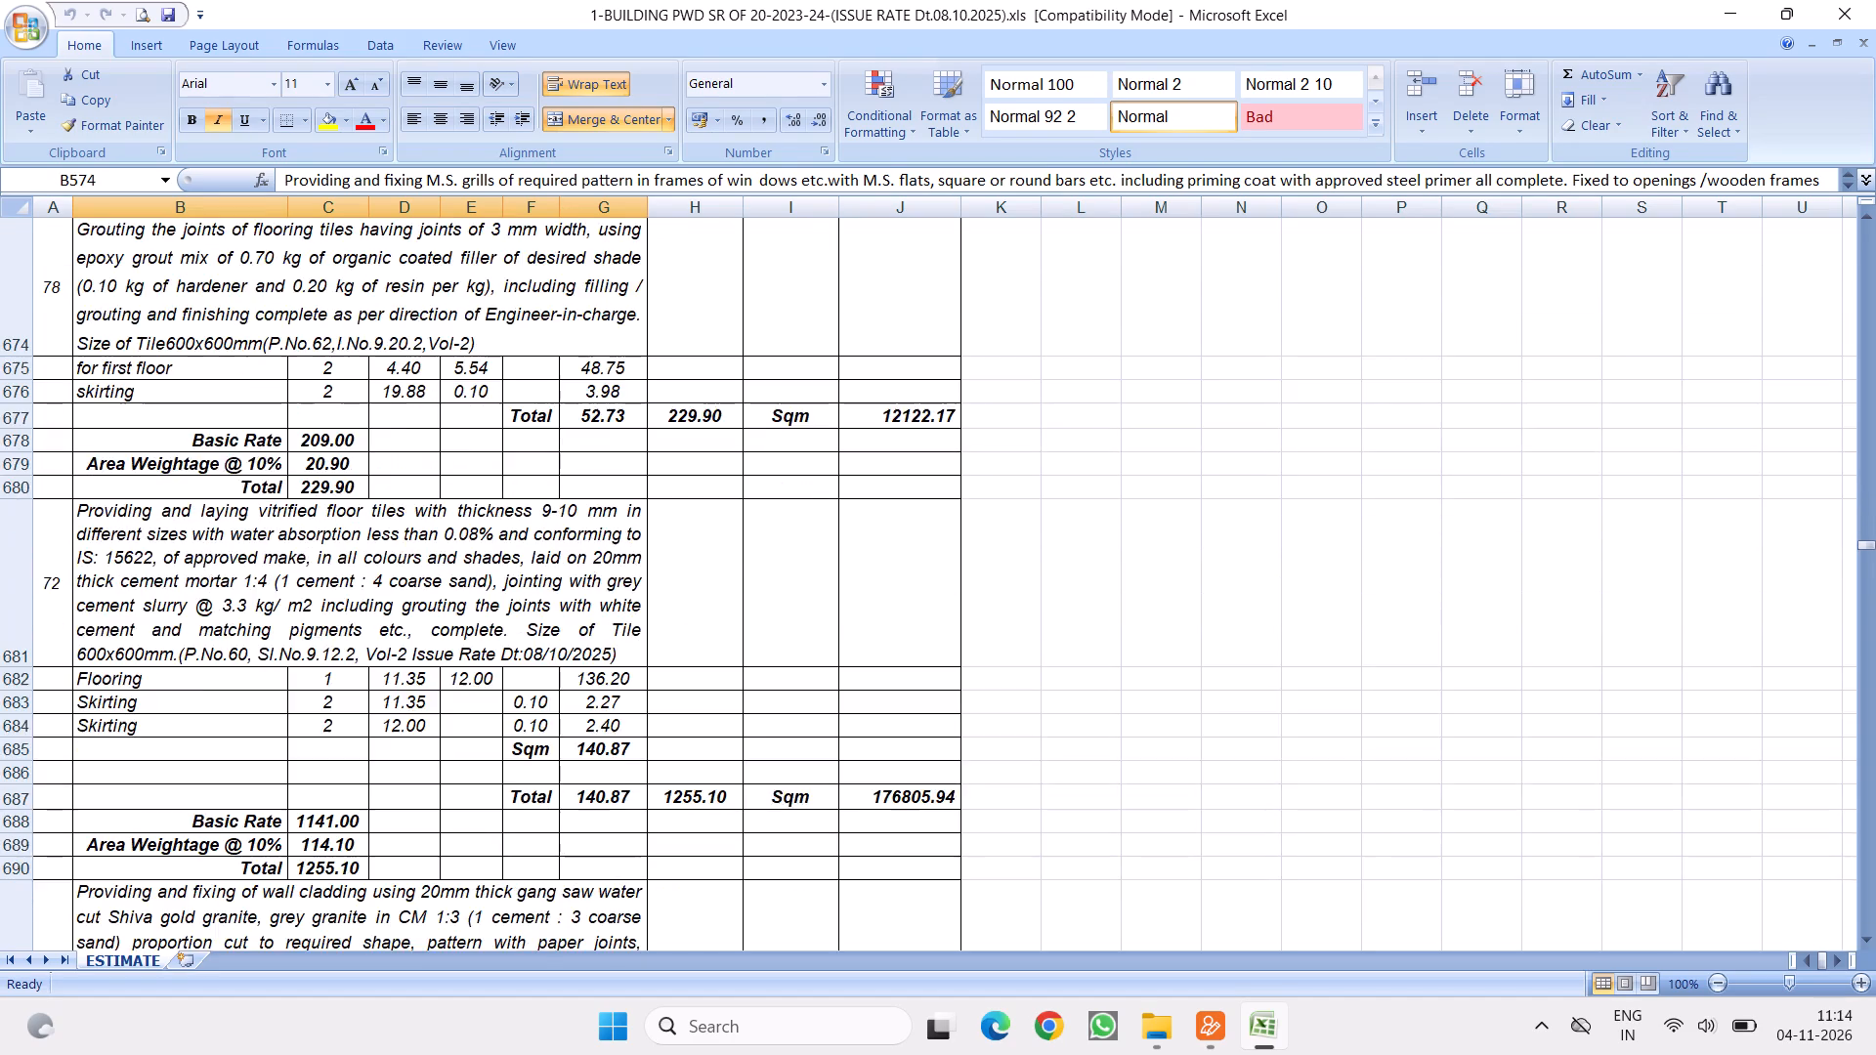
pyautogui.scroll(-7, 562, 580)
pyautogui.scroll(-17, 665, 582)
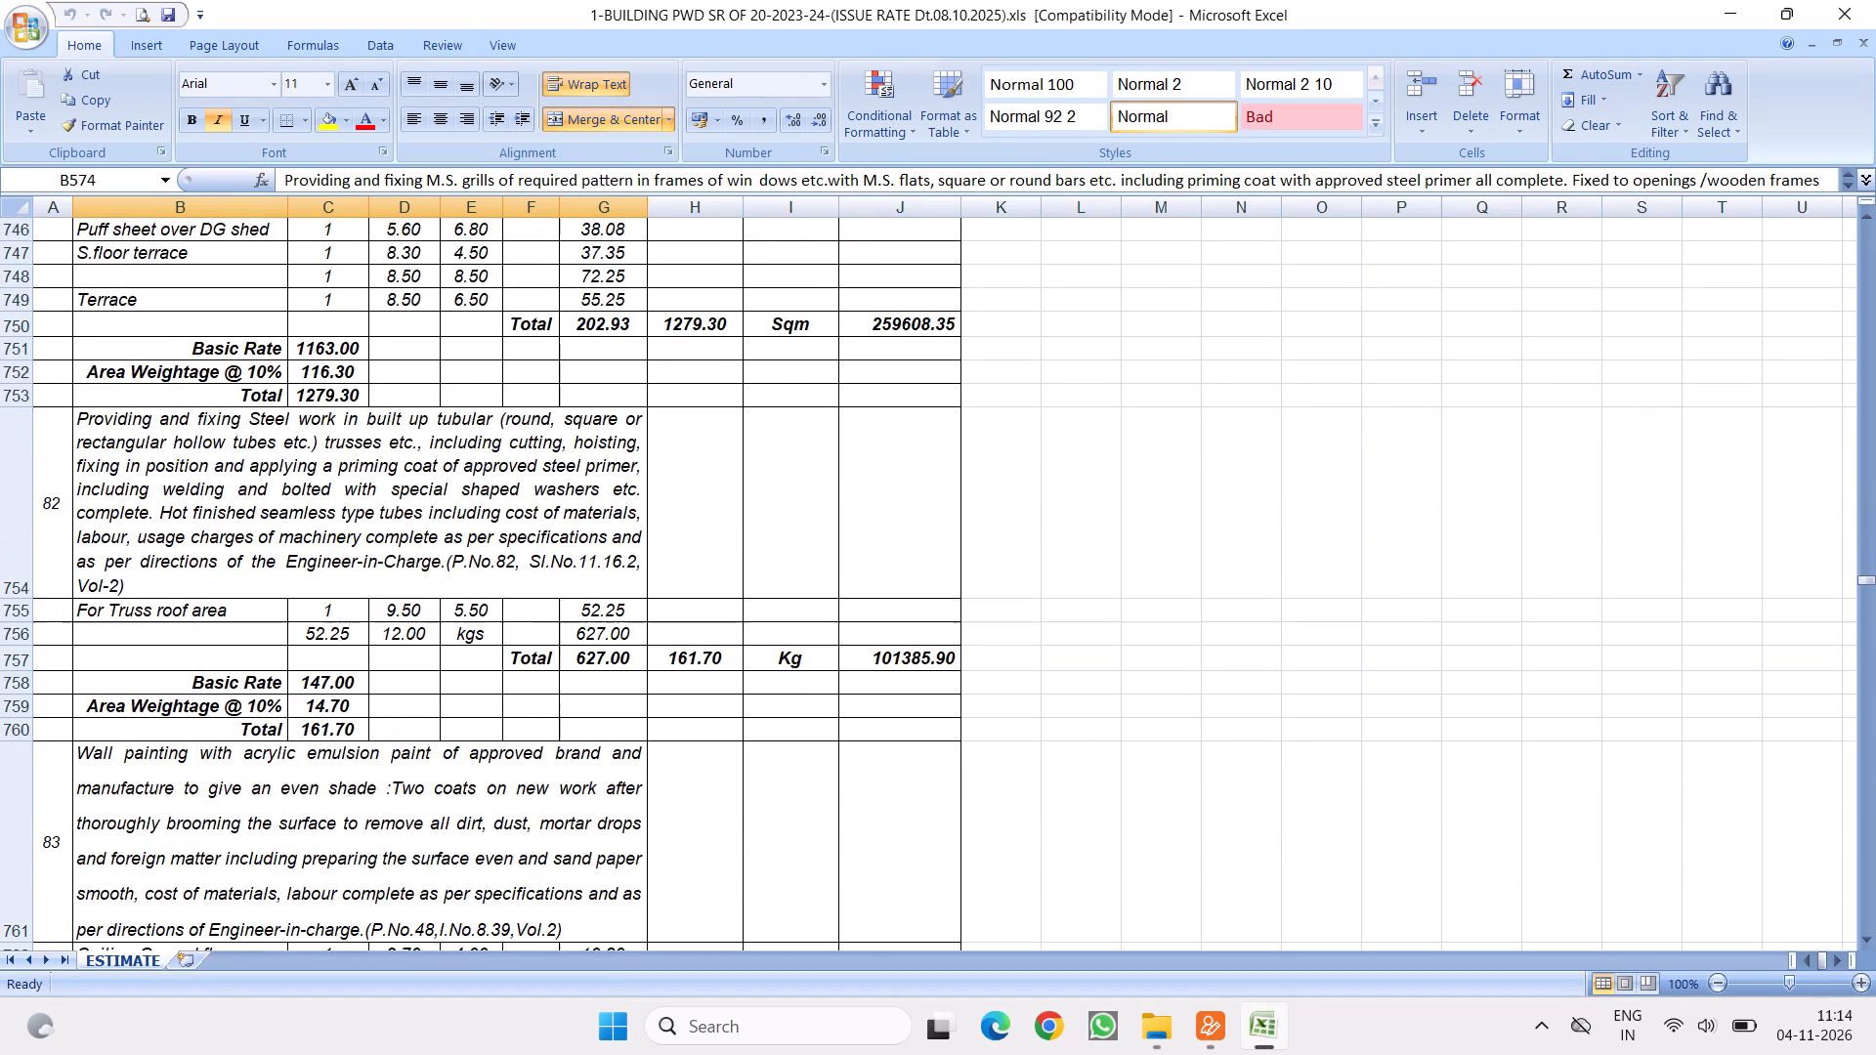
pyautogui.scroll(-6, 640, 521)
# Examine the descriptions of the wall painting, distempering and exterior wall finishing items, including premium acrylic and water proofing cement paint.
pyautogui.click(464, 294)
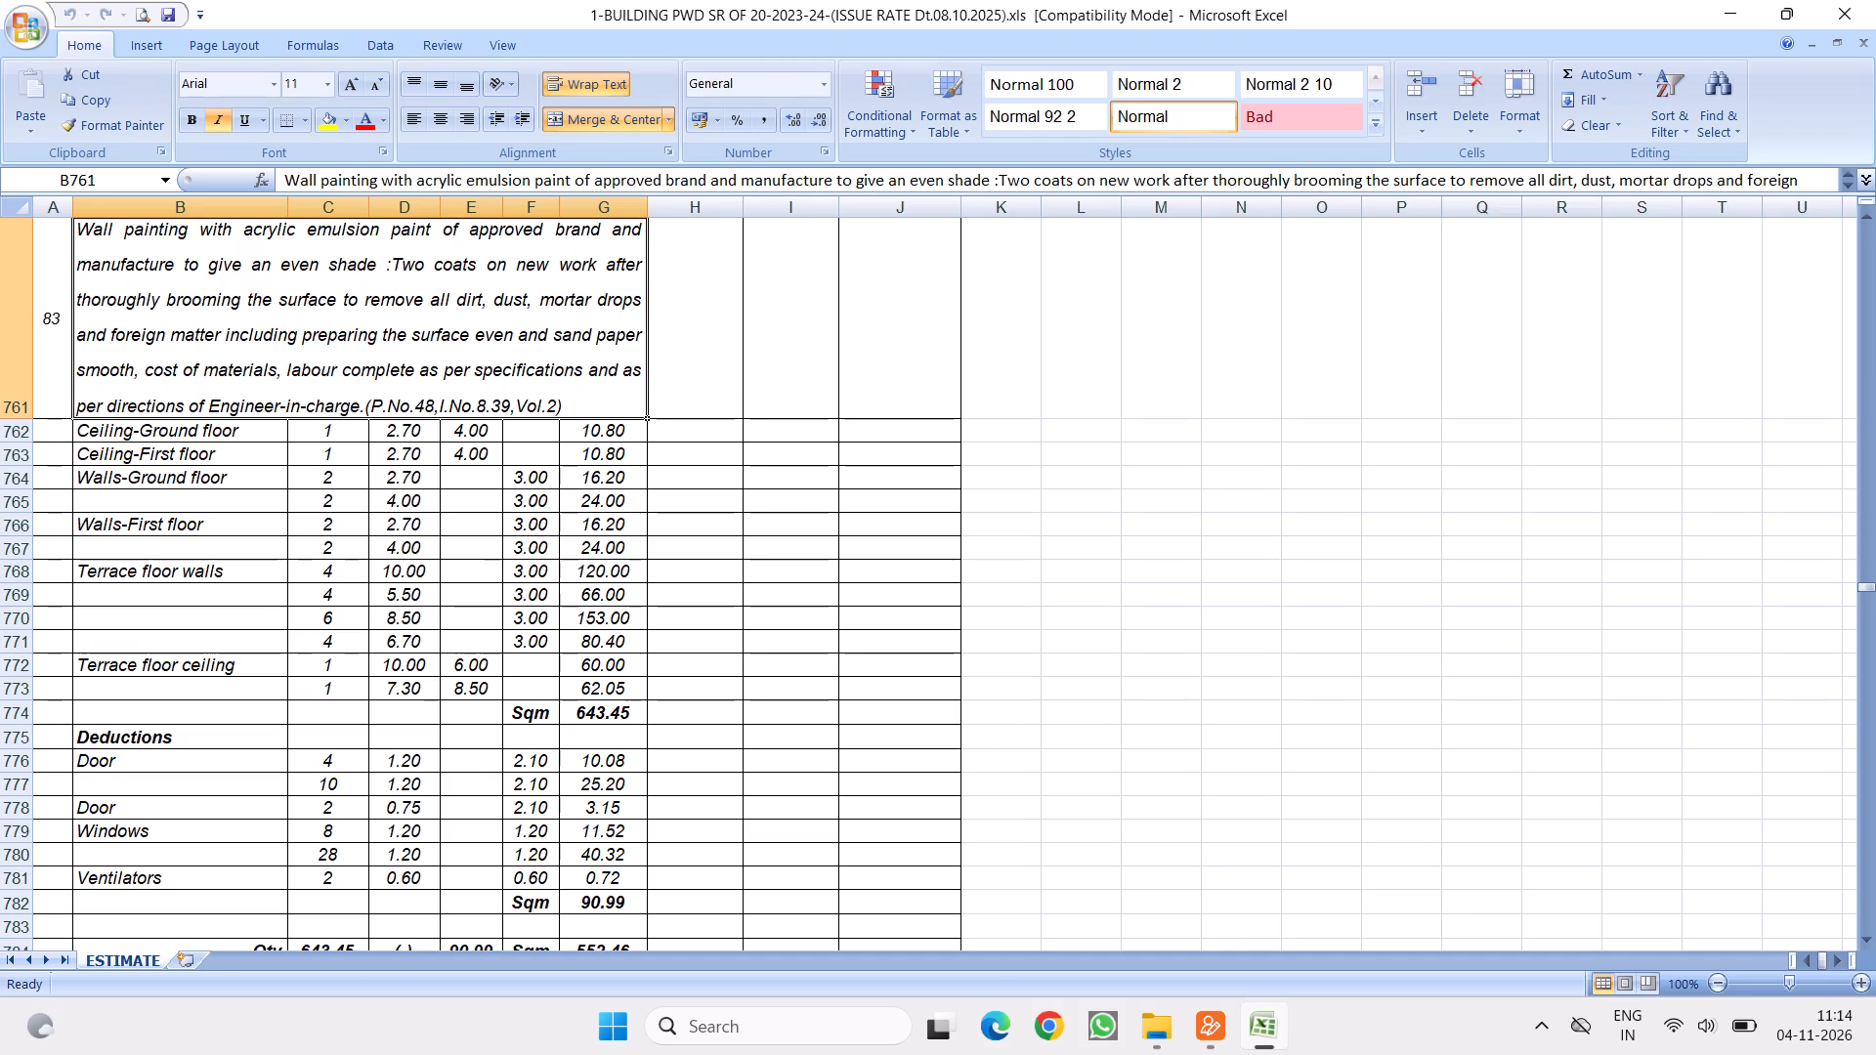
pyautogui.scroll(-5, 504, 586)
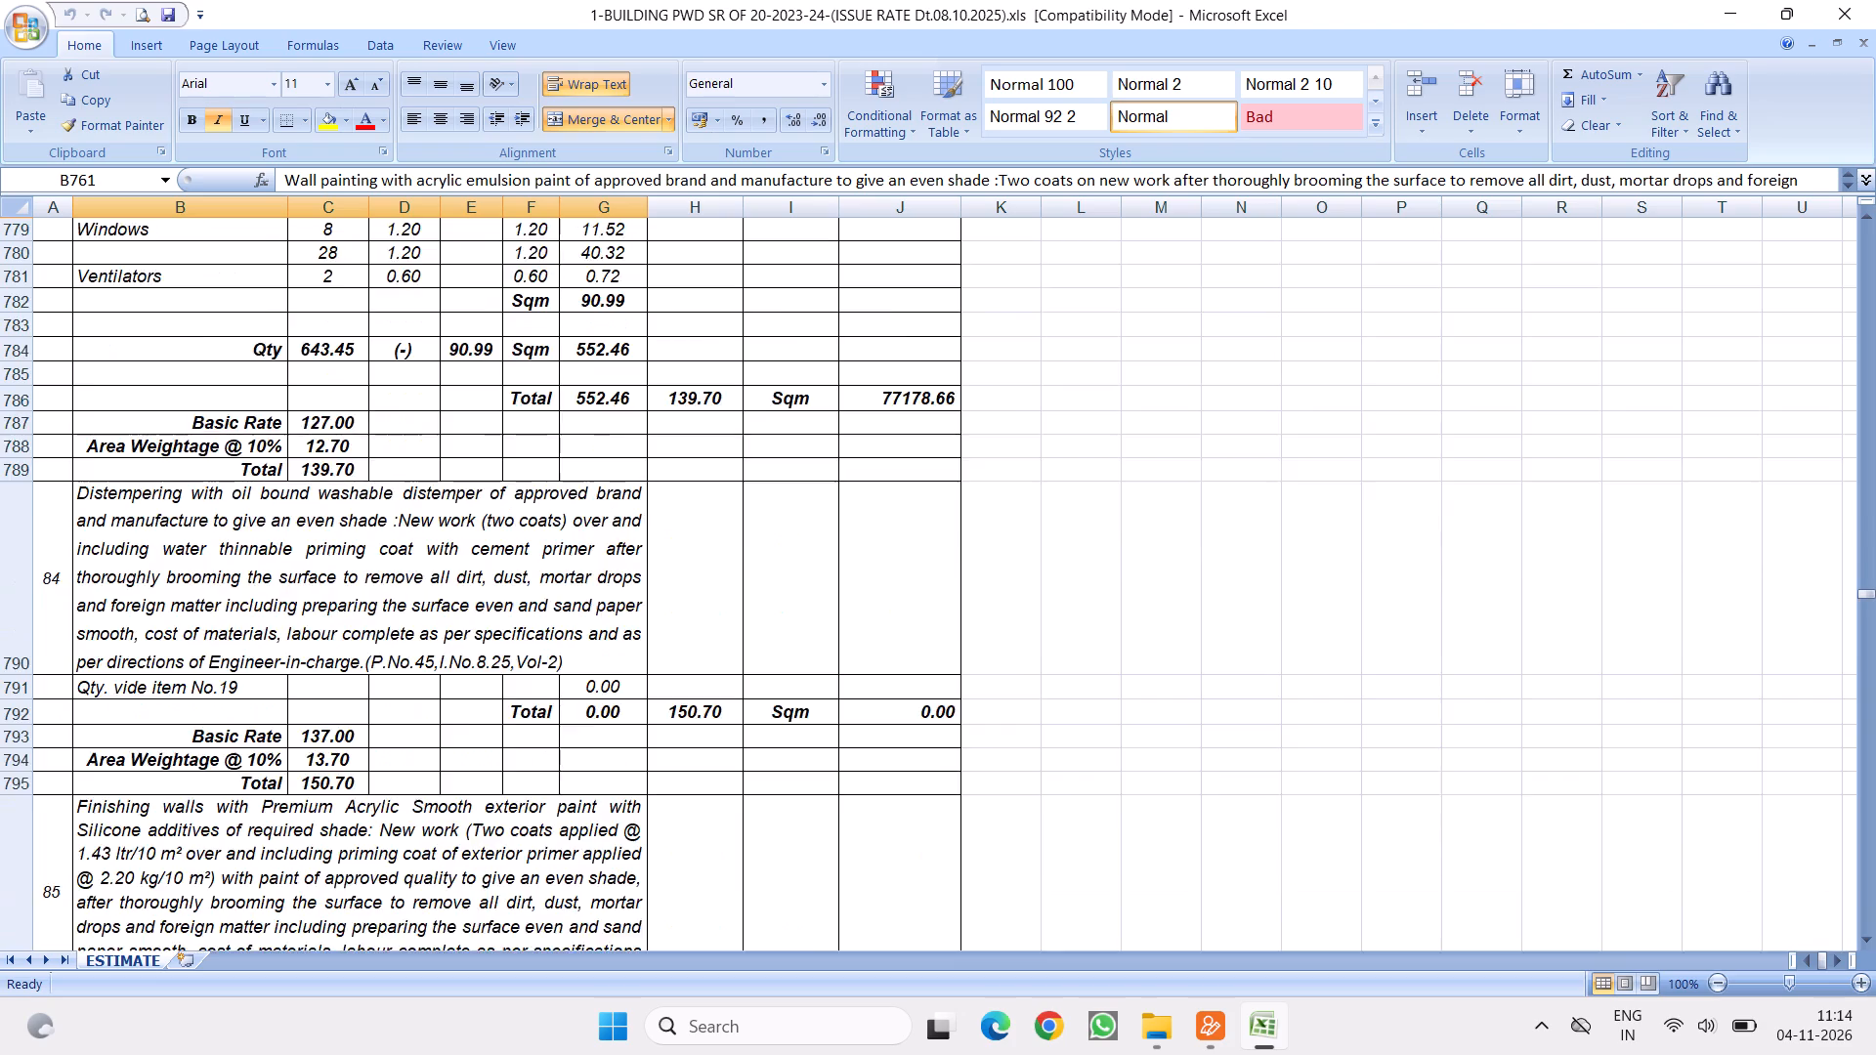
pyautogui.scroll(-4, 523, 537)
pyautogui.click(364, 400)
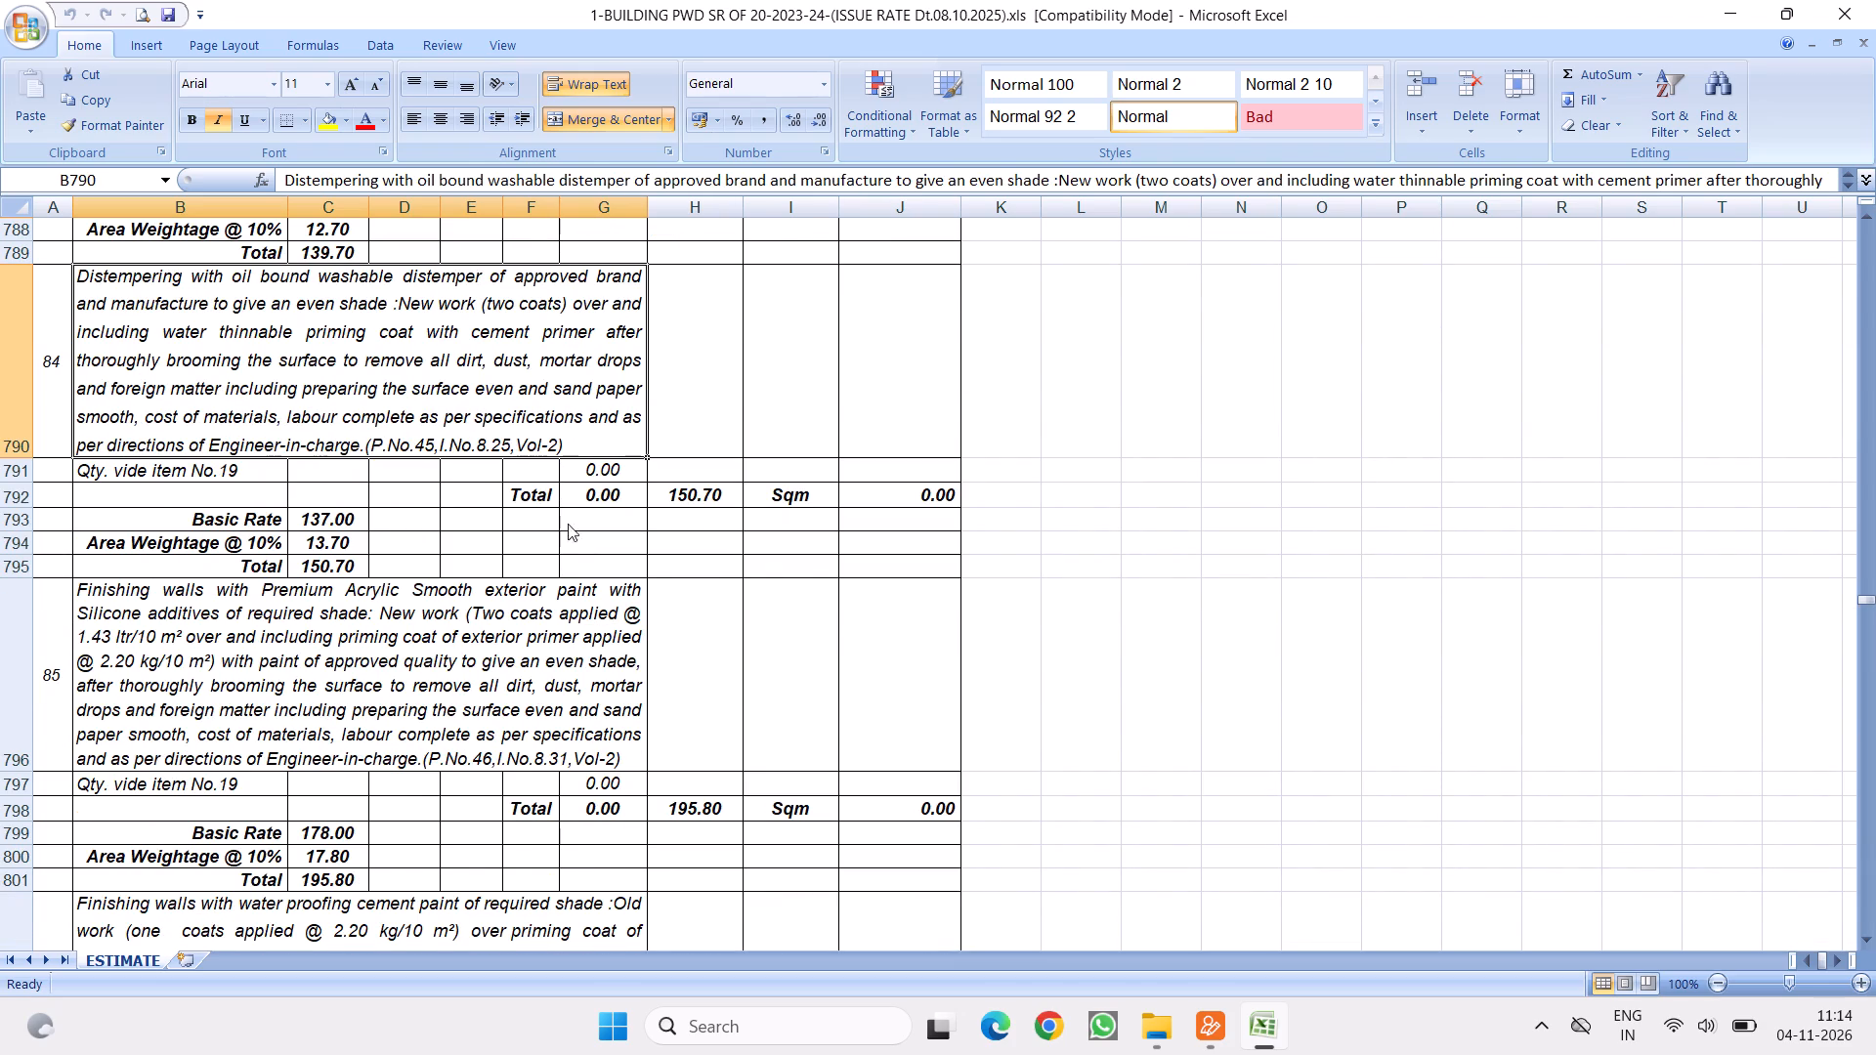
pyautogui.scroll(-2, 576, 561)
pyautogui.click(414, 372)
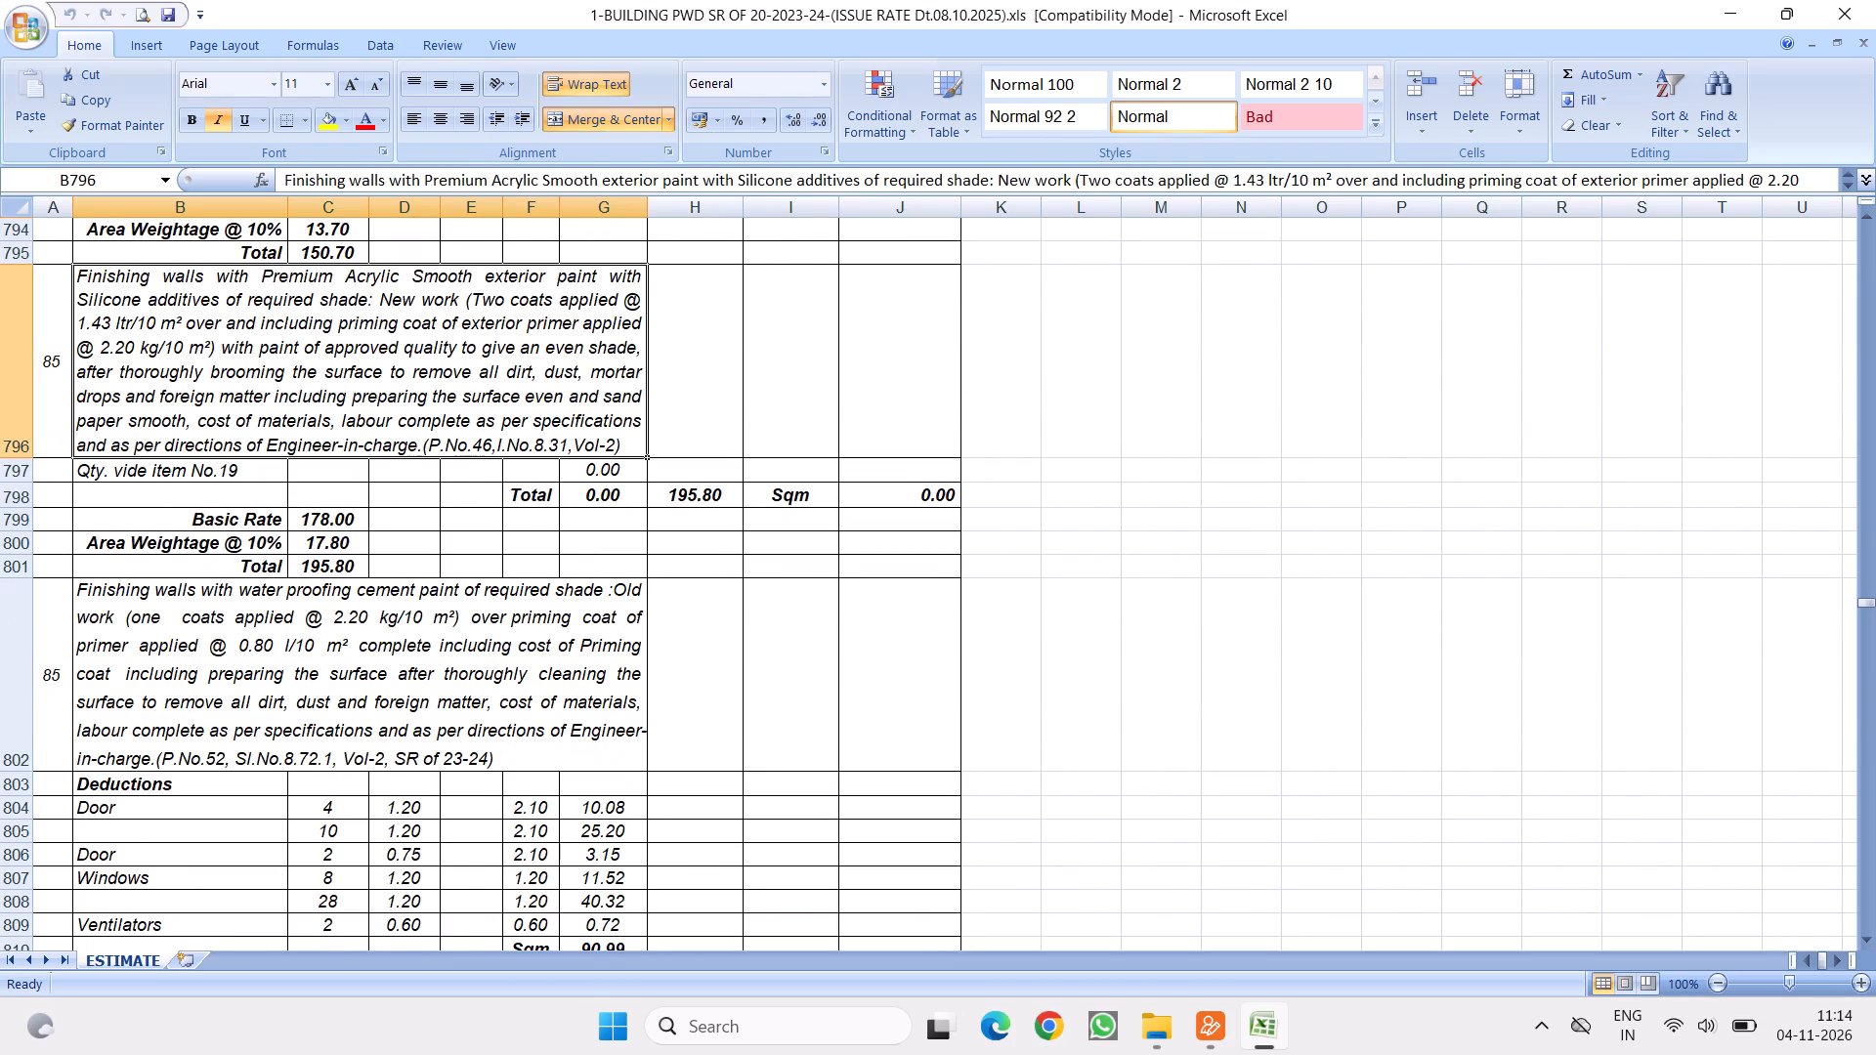
pyautogui.click(384, 641)
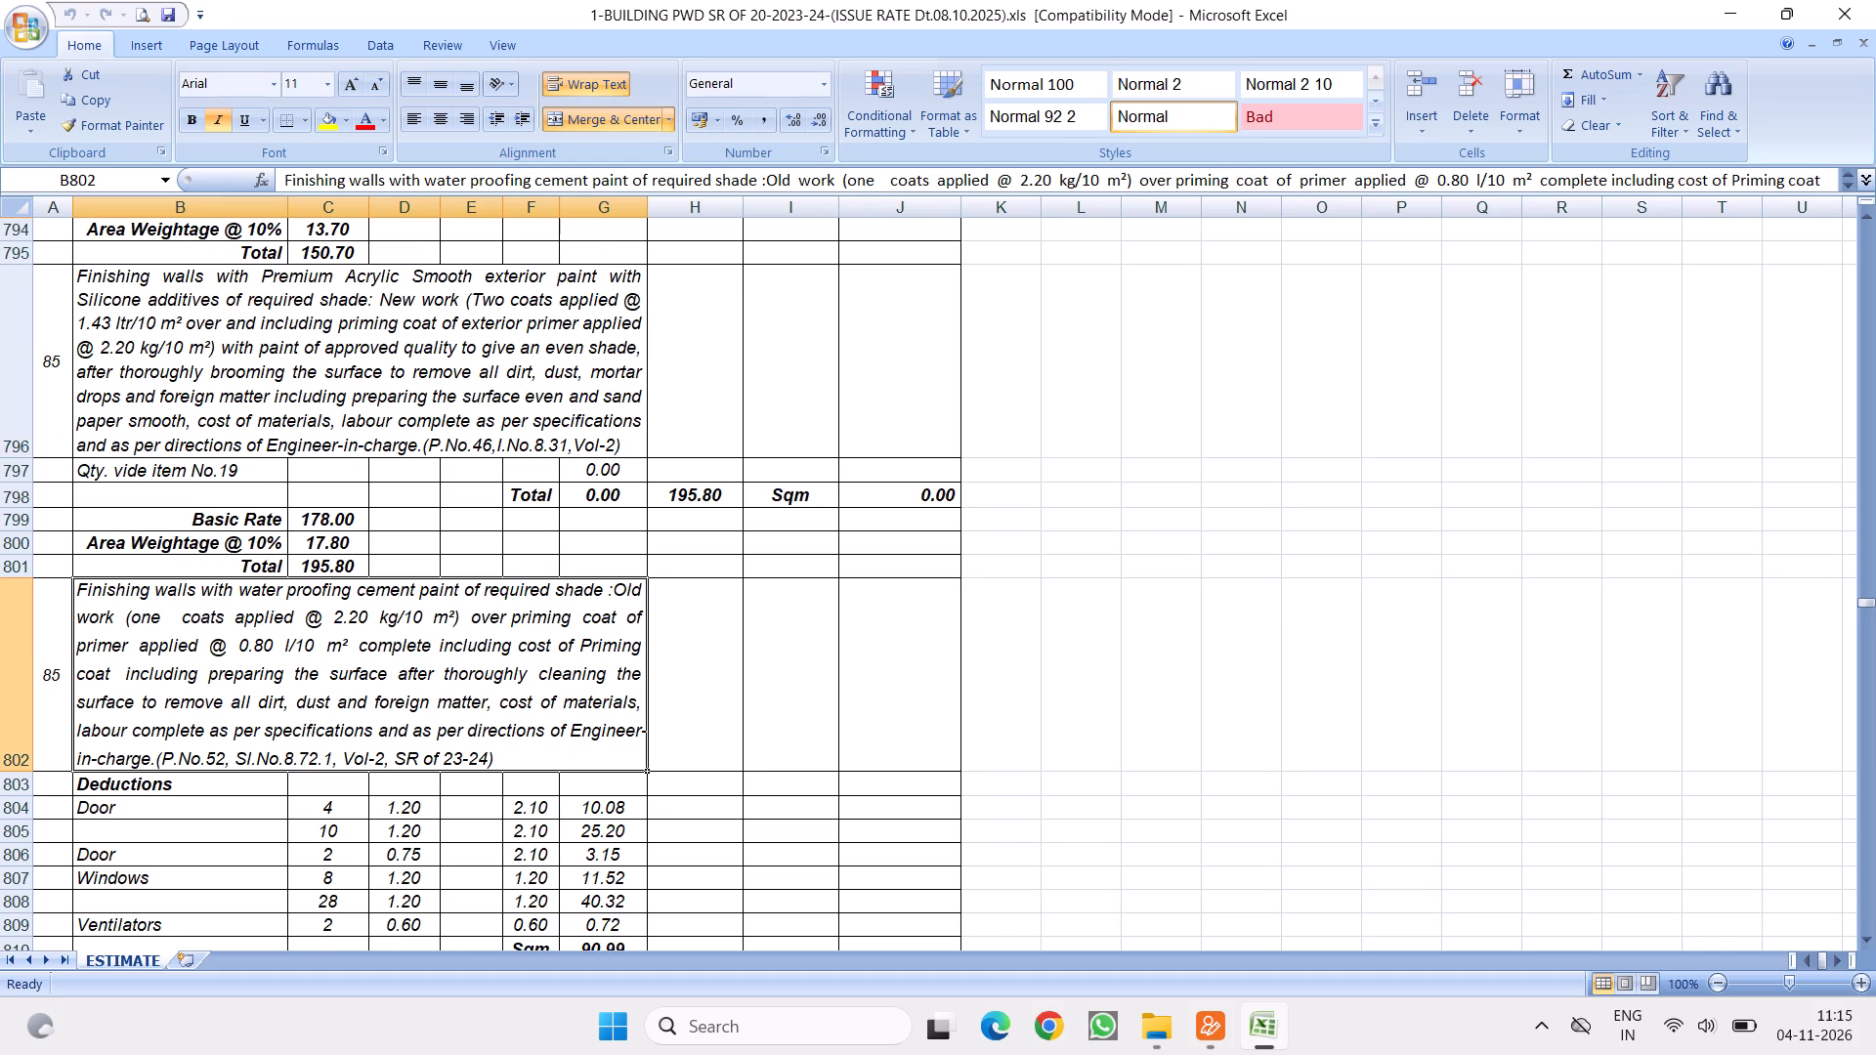
pyautogui.scroll(-2, 547, 735)
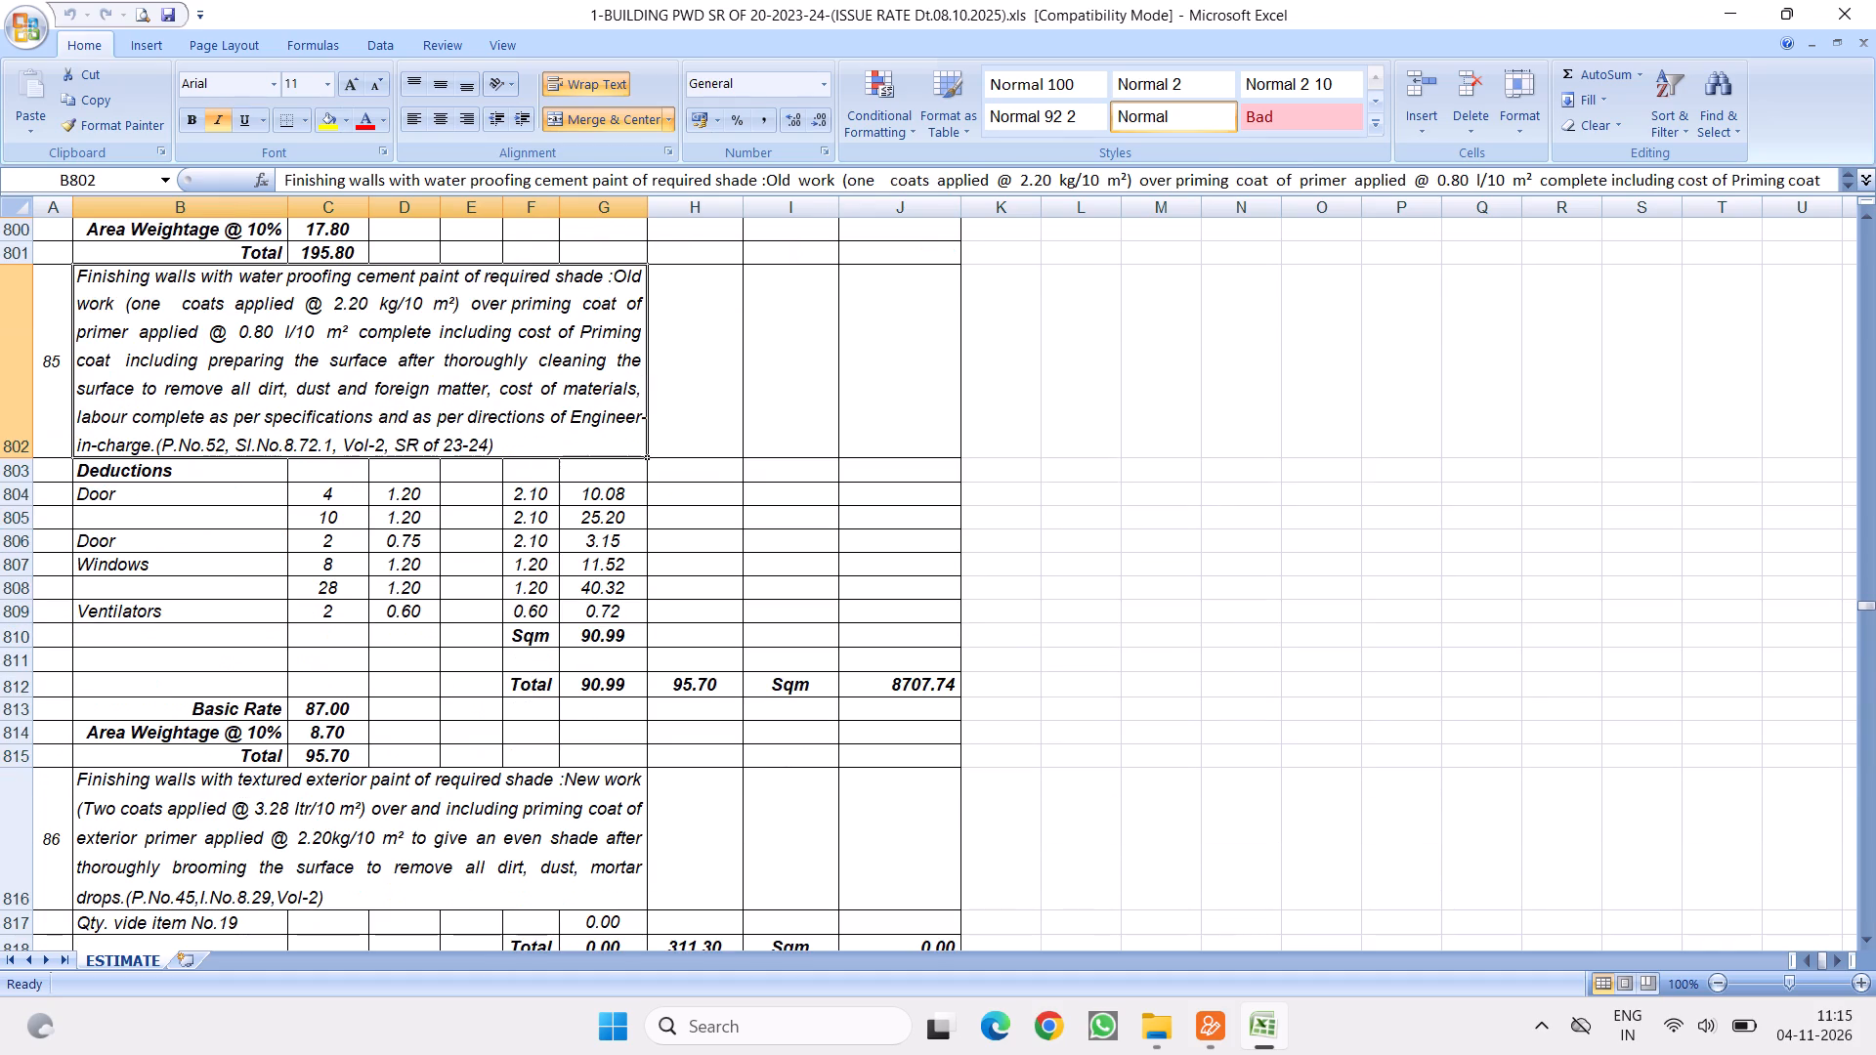
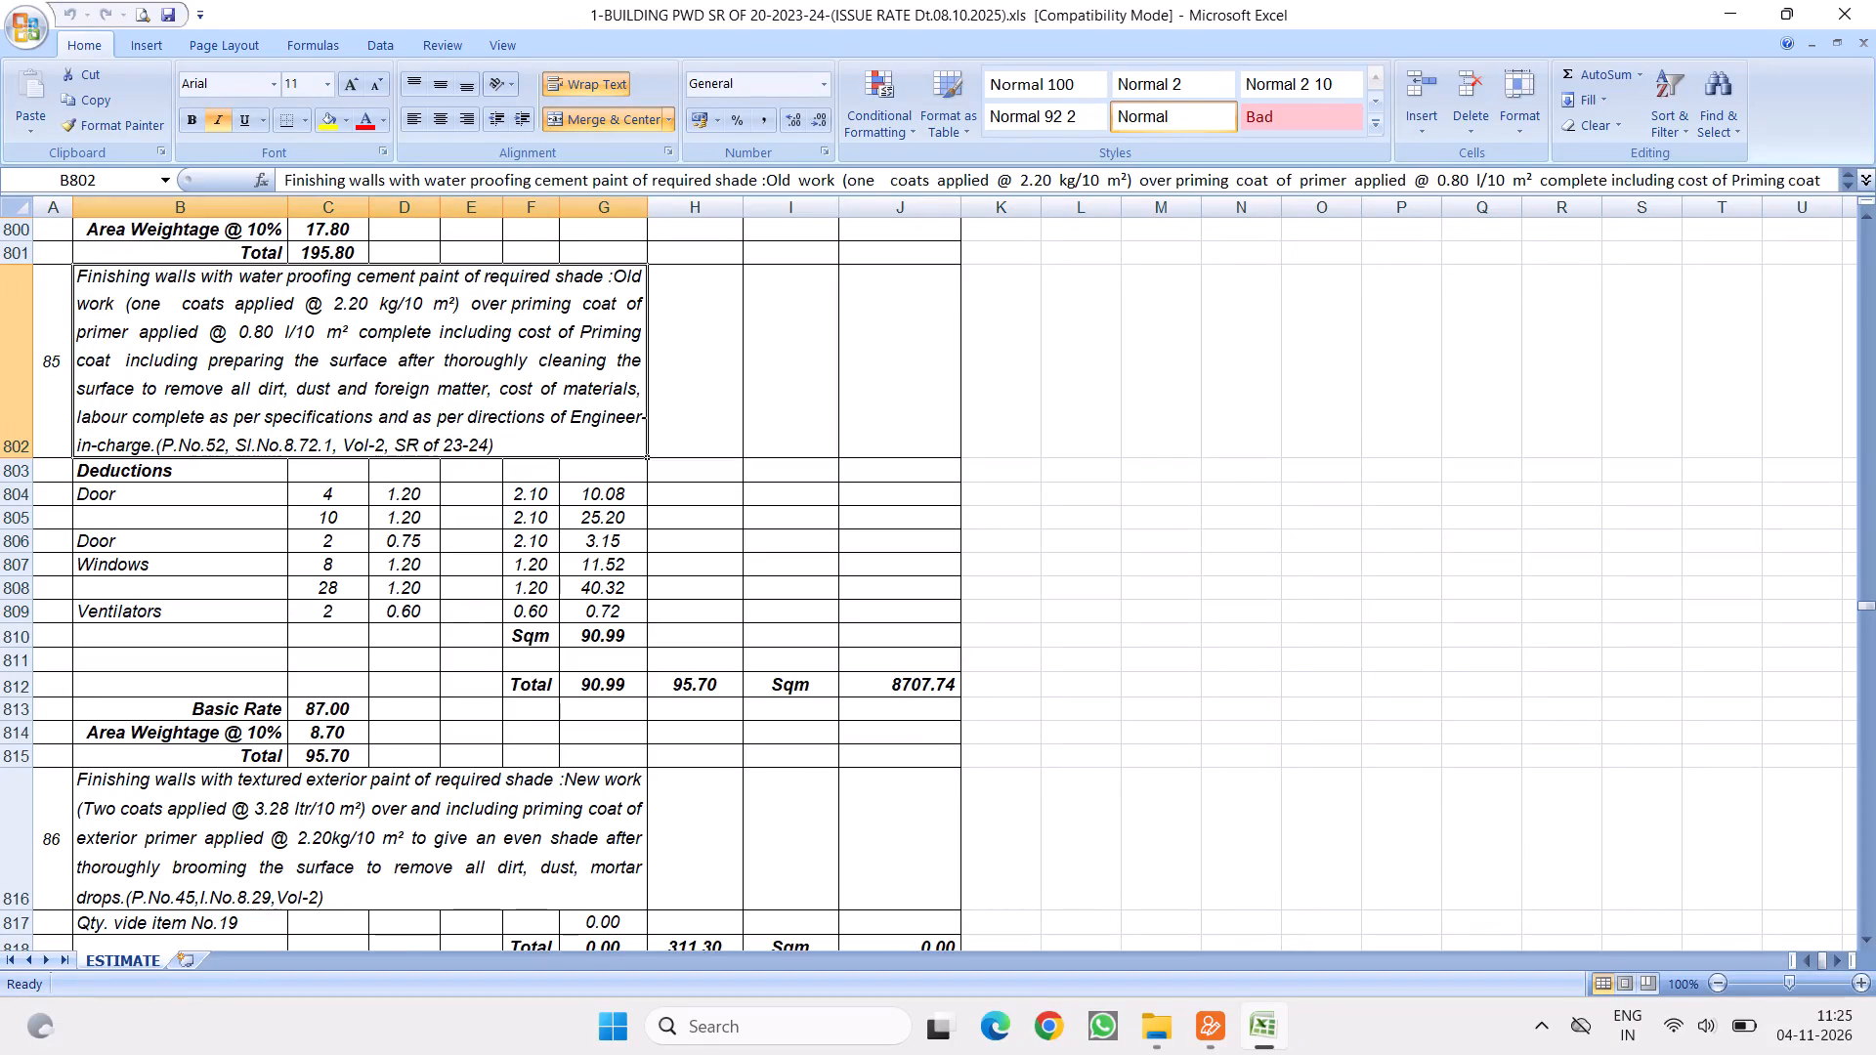
# Look through the painting, putty and priming coat items after item 85, as far as the synthetic enamel paint items.
pyautogui.click(821, 391)
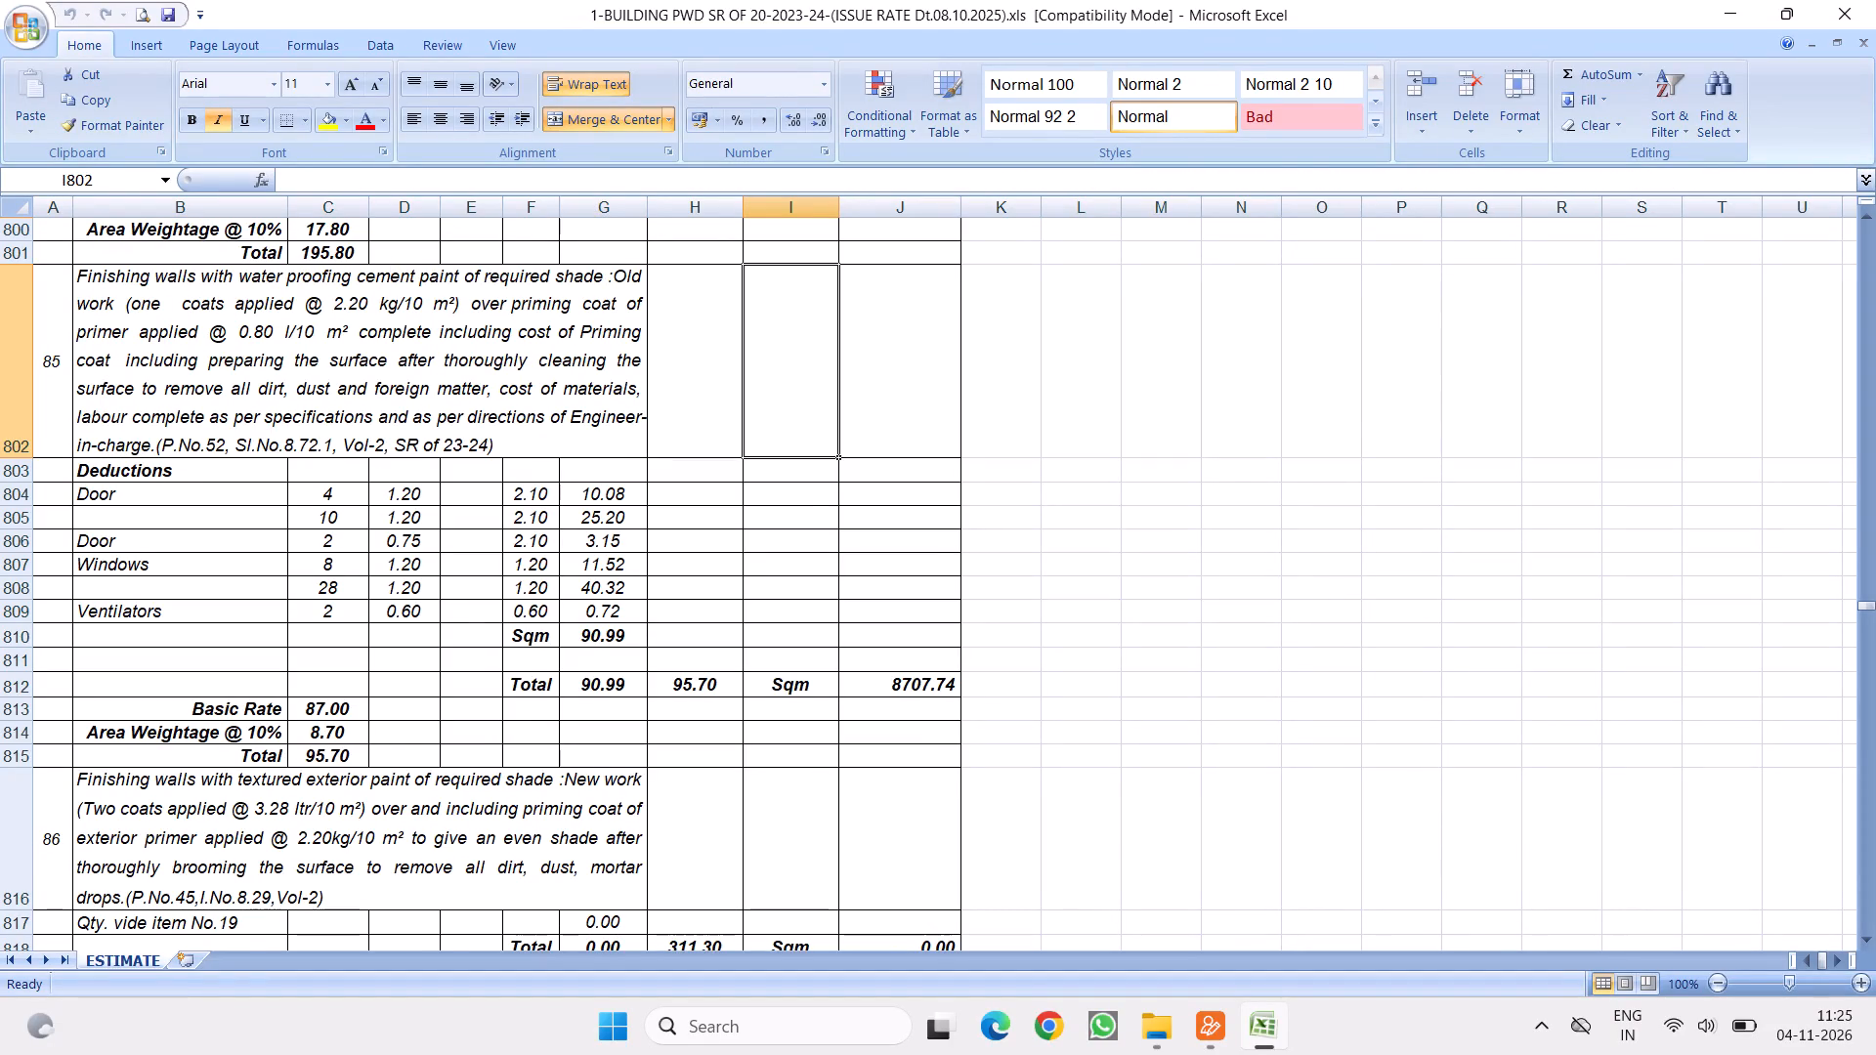
pyautogui.moveTo(0, 381); pyautogui.dragTo(5, 754)
pyautogui.scroll(-2, 444, 600)
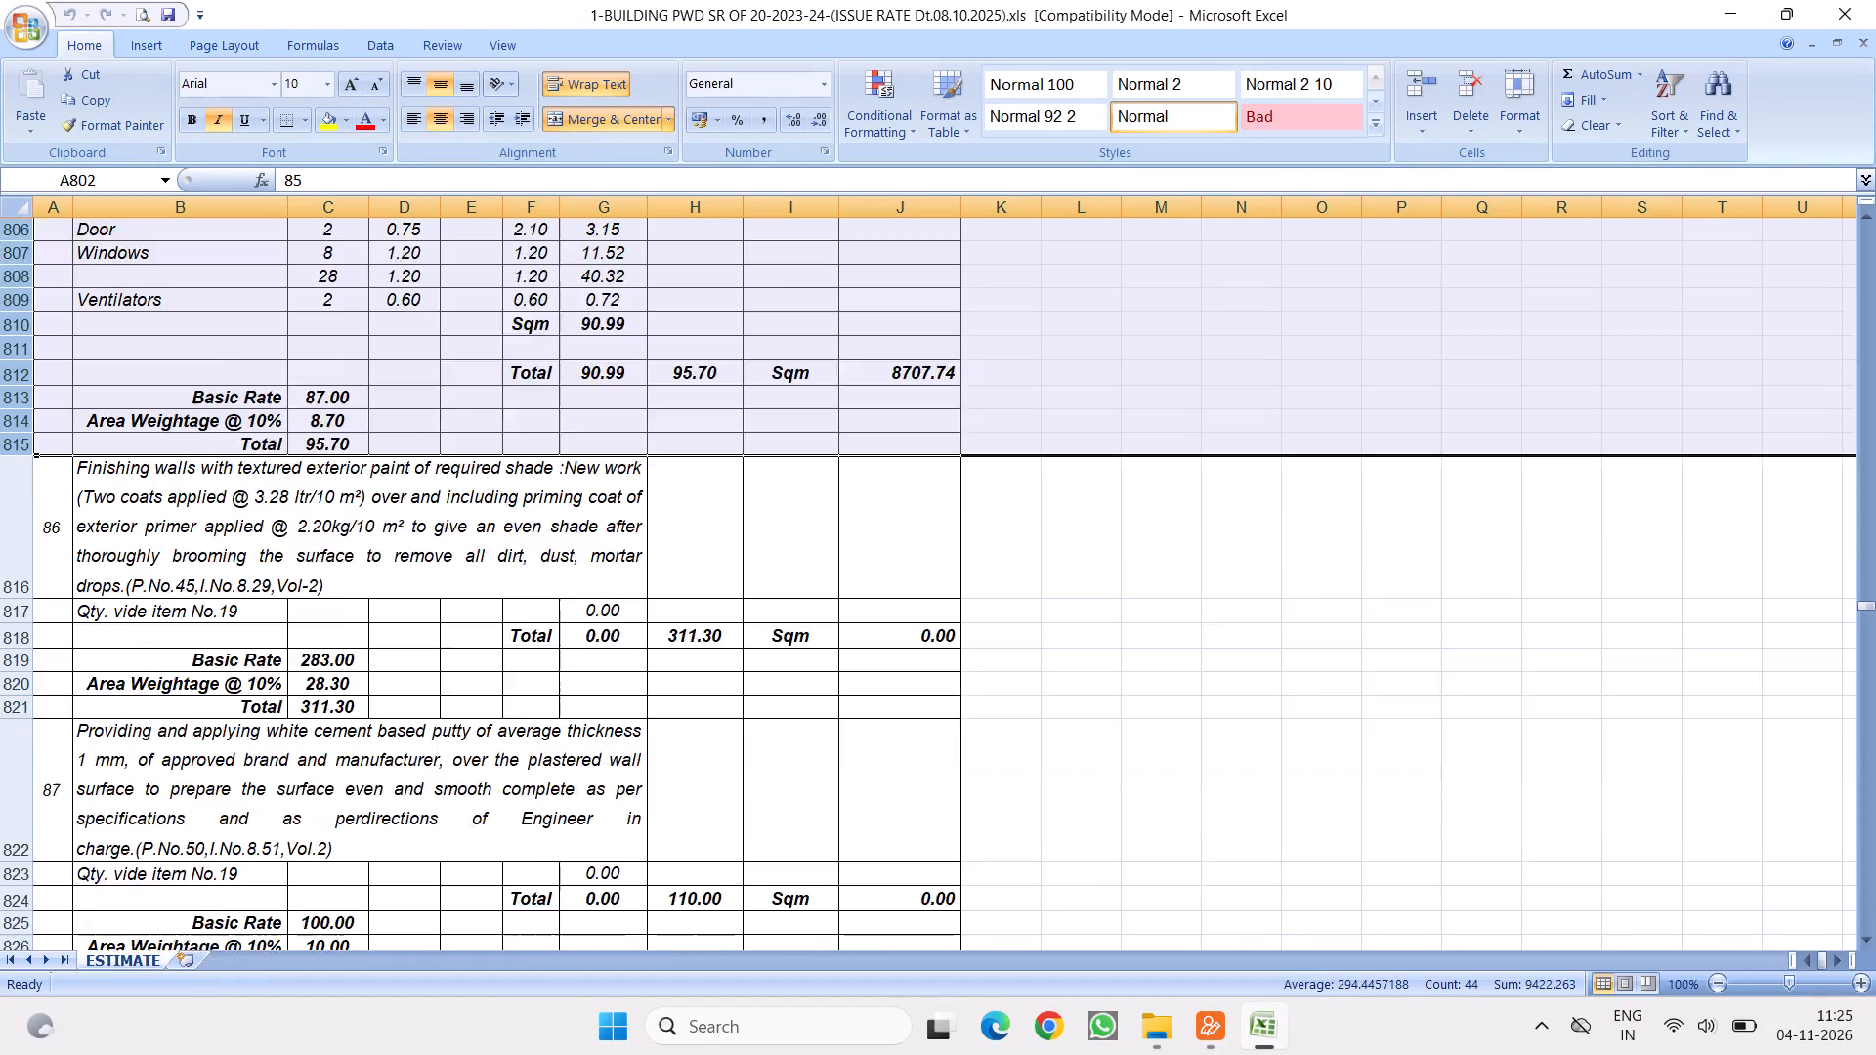
pyautogui.scroll(-1, 444, 600)
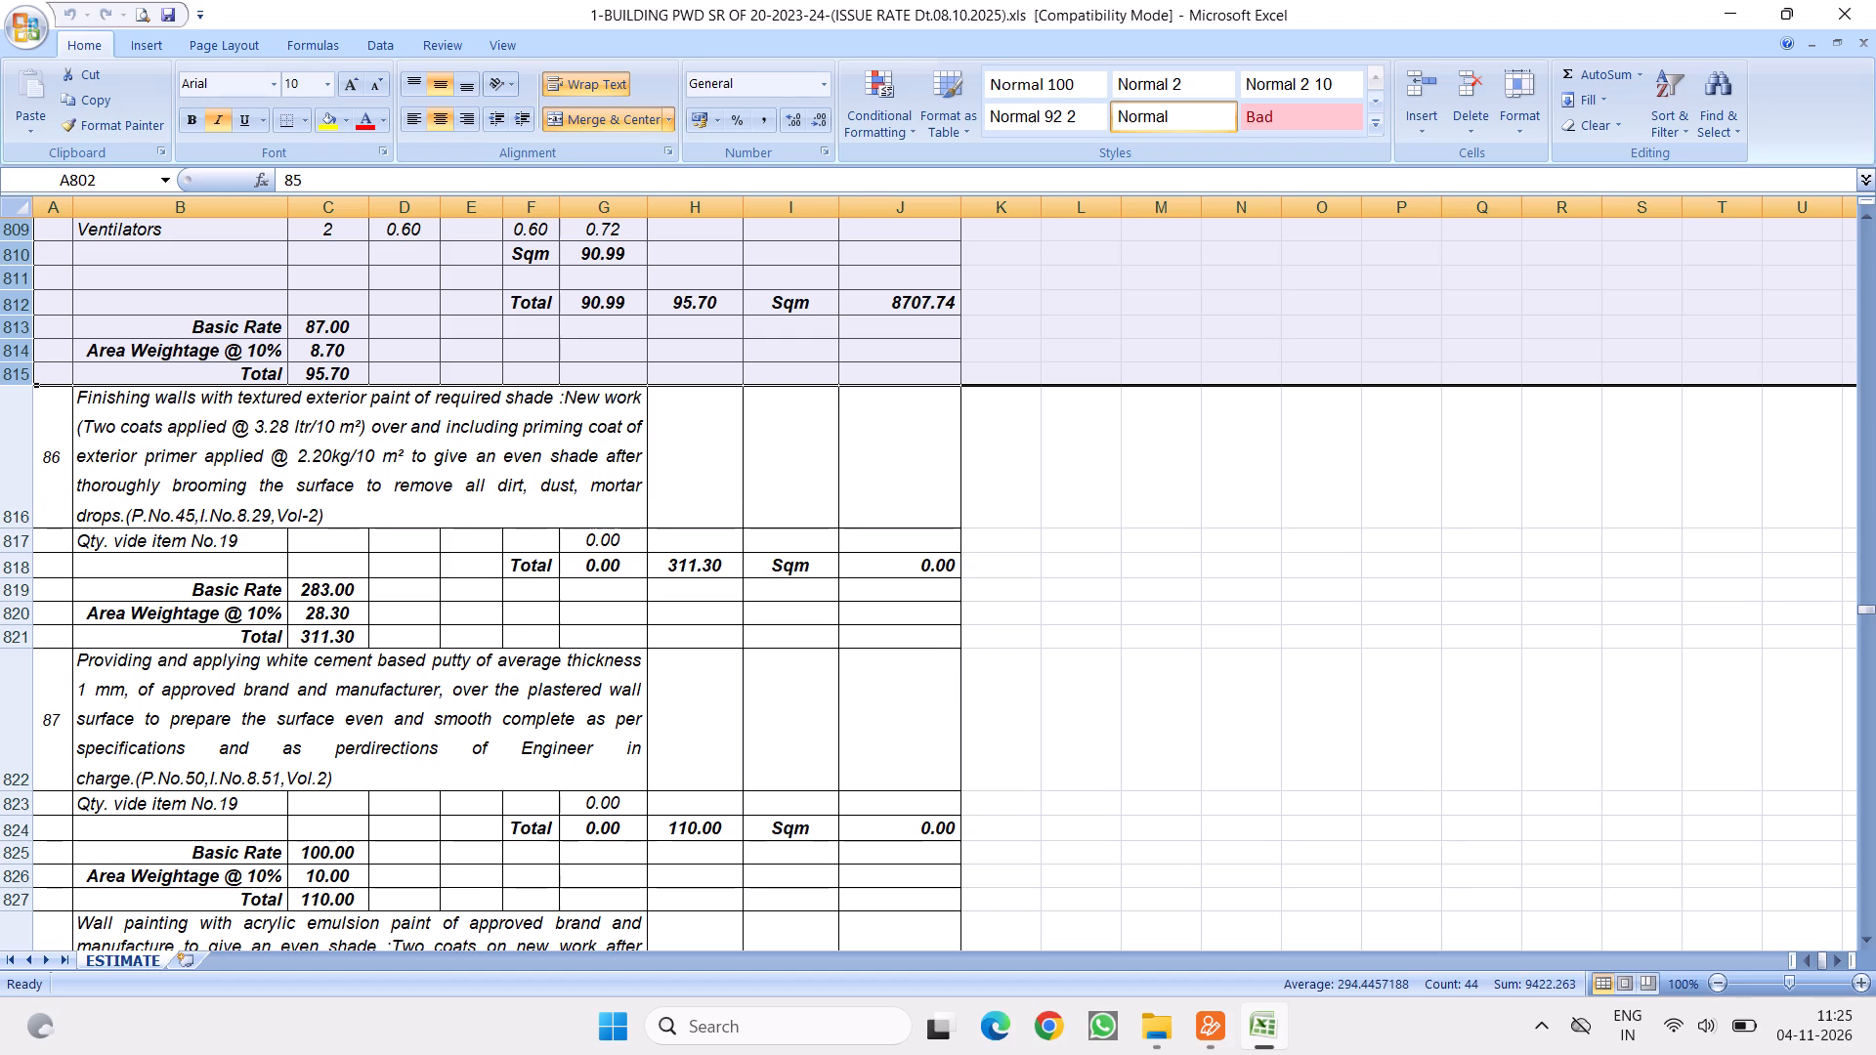
pyautogui.scroll(-5, 419, 523)
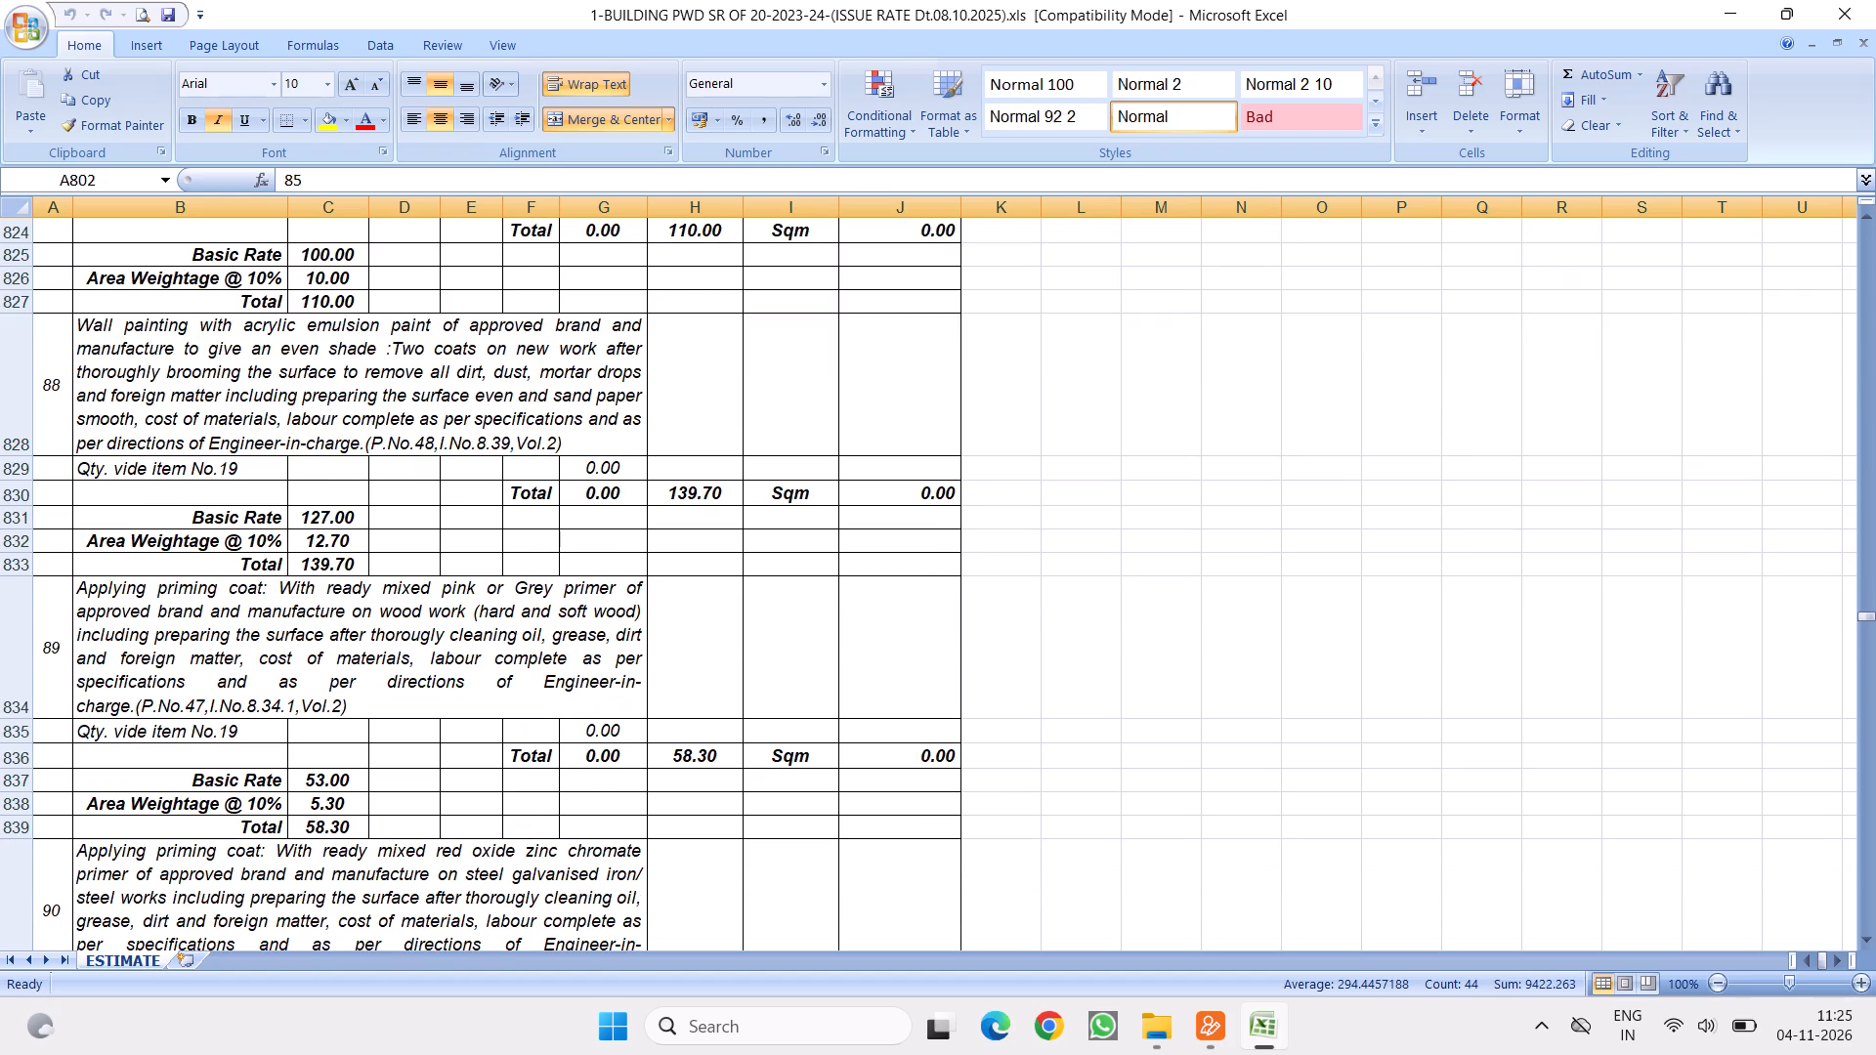
pyautogui.scroll(-2, 392, 652)
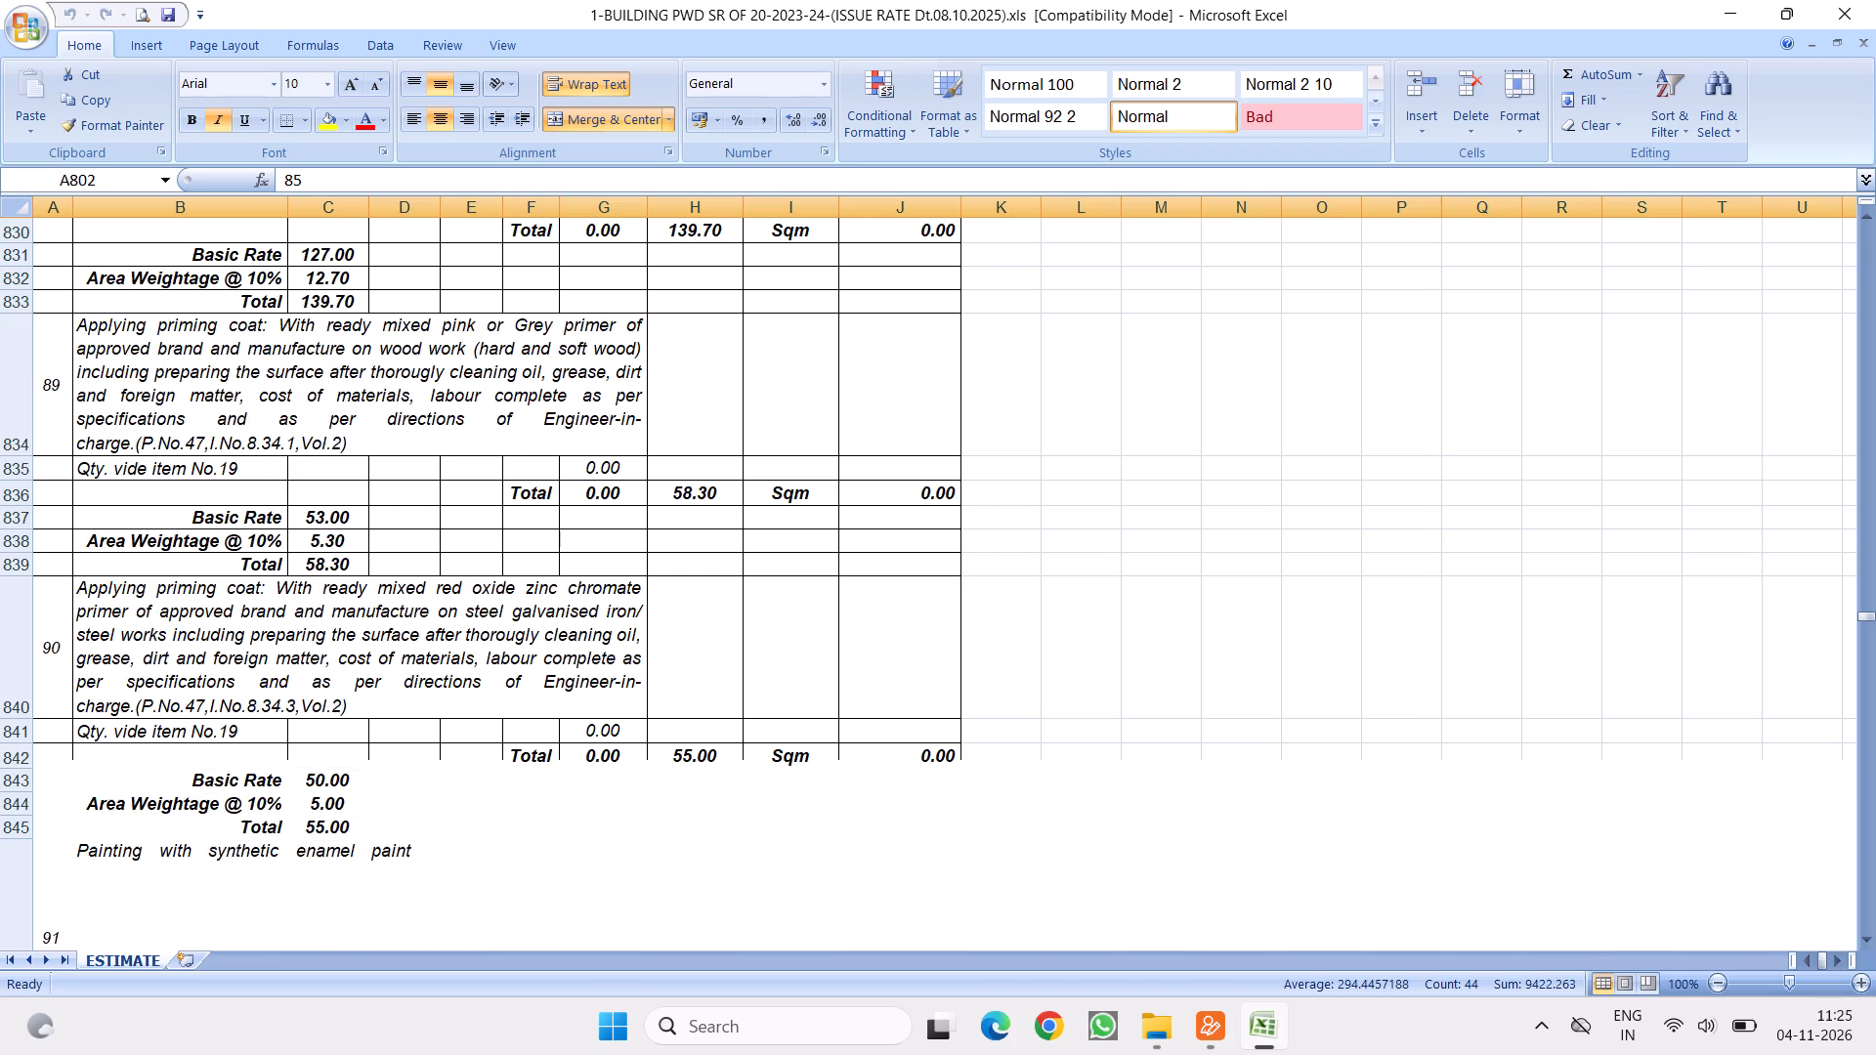
pyautogui.scroll(-4, 397, 544)
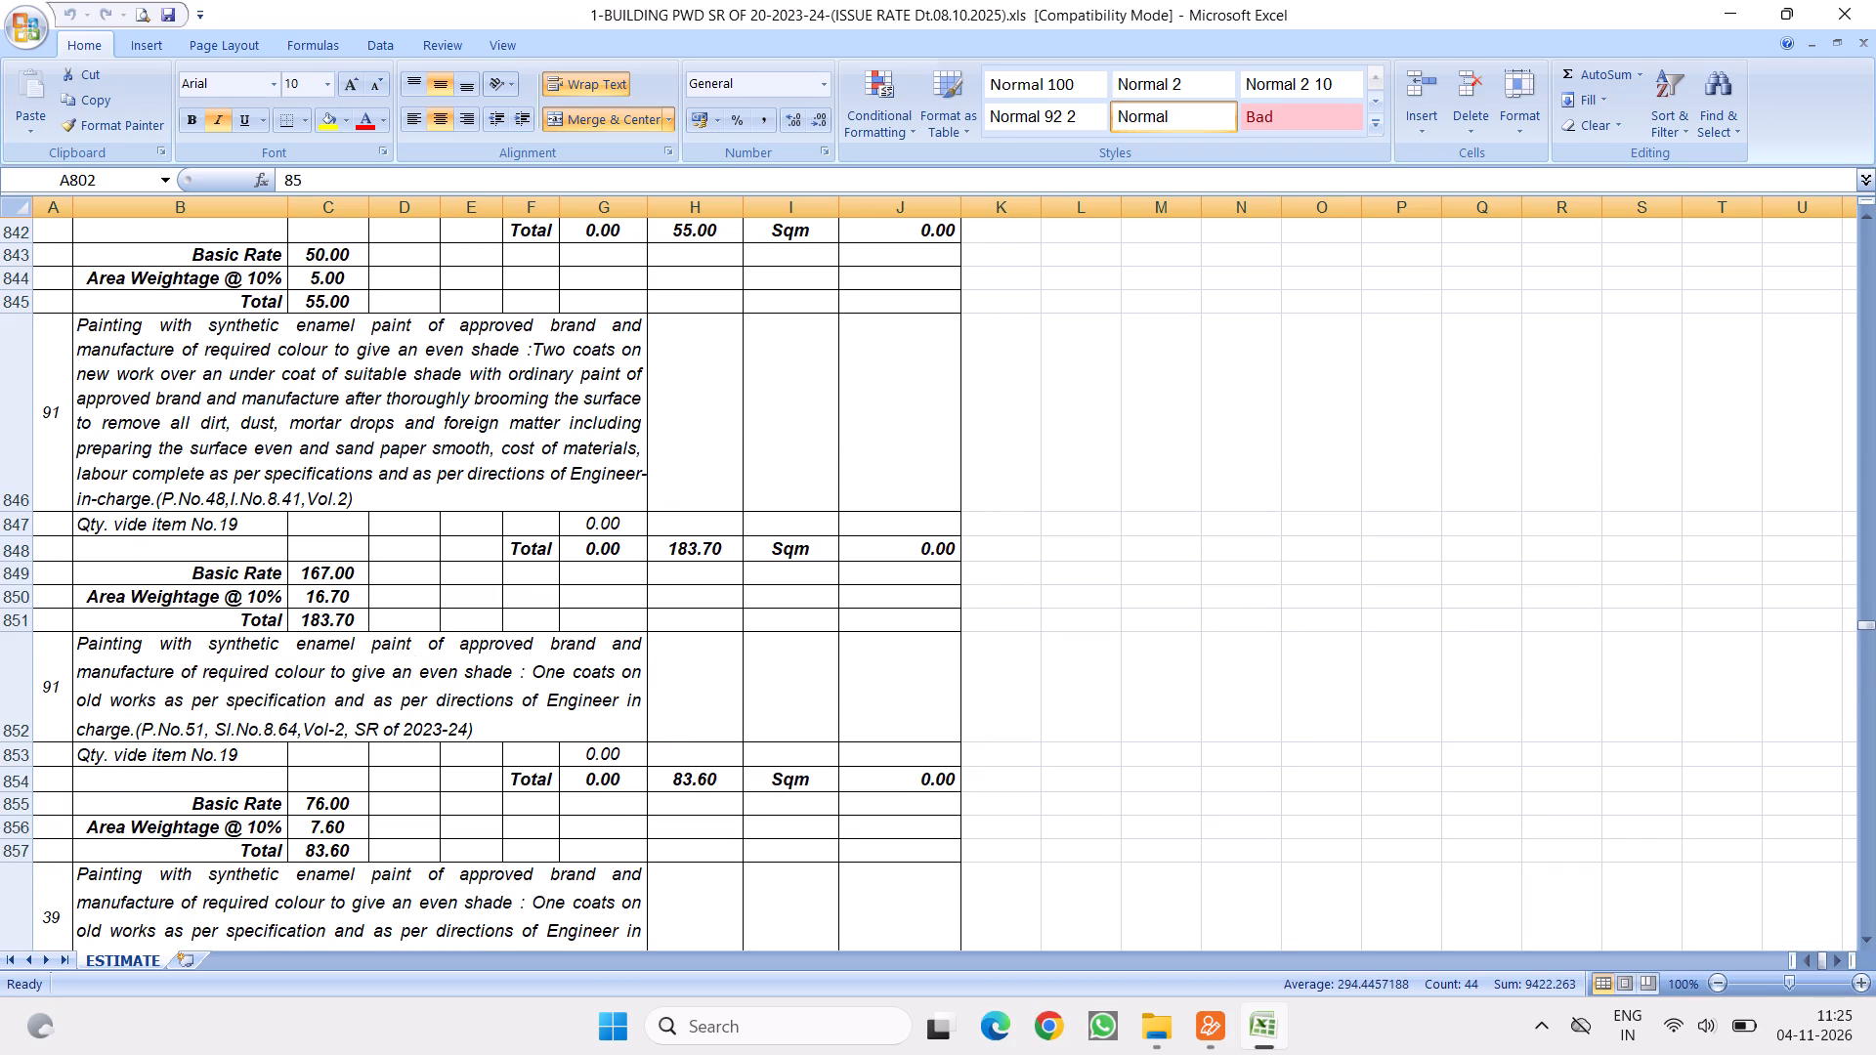
pyautogui.scroll(4, 400, 467)
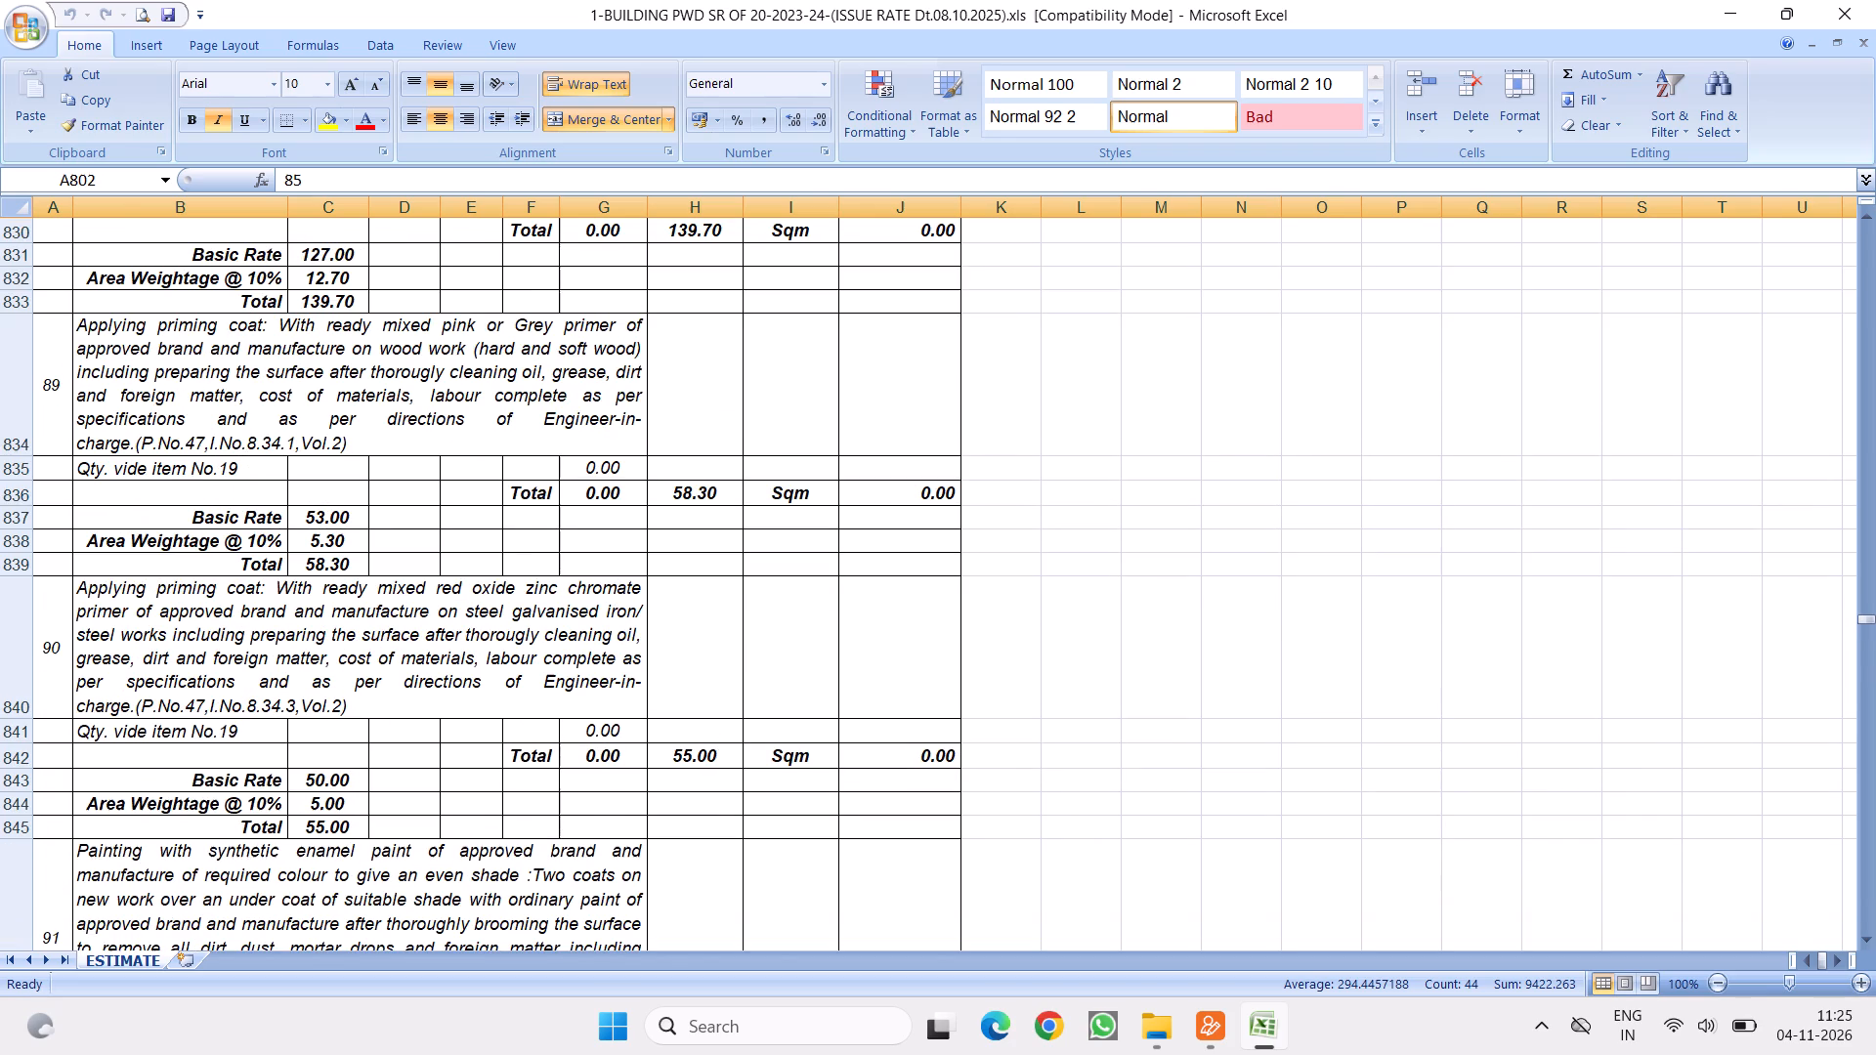
pyautogui.scroll(2, 249, 411)
# Copy the full item 88 block for acrylic emulsion wall painting, rows 828 to 833, and insert it above flooring item 92.
pyautogui.moveTo(0, 407); pyautogui.dragTo(1, 443)
pyautogui.scroll(3, 174, 447)
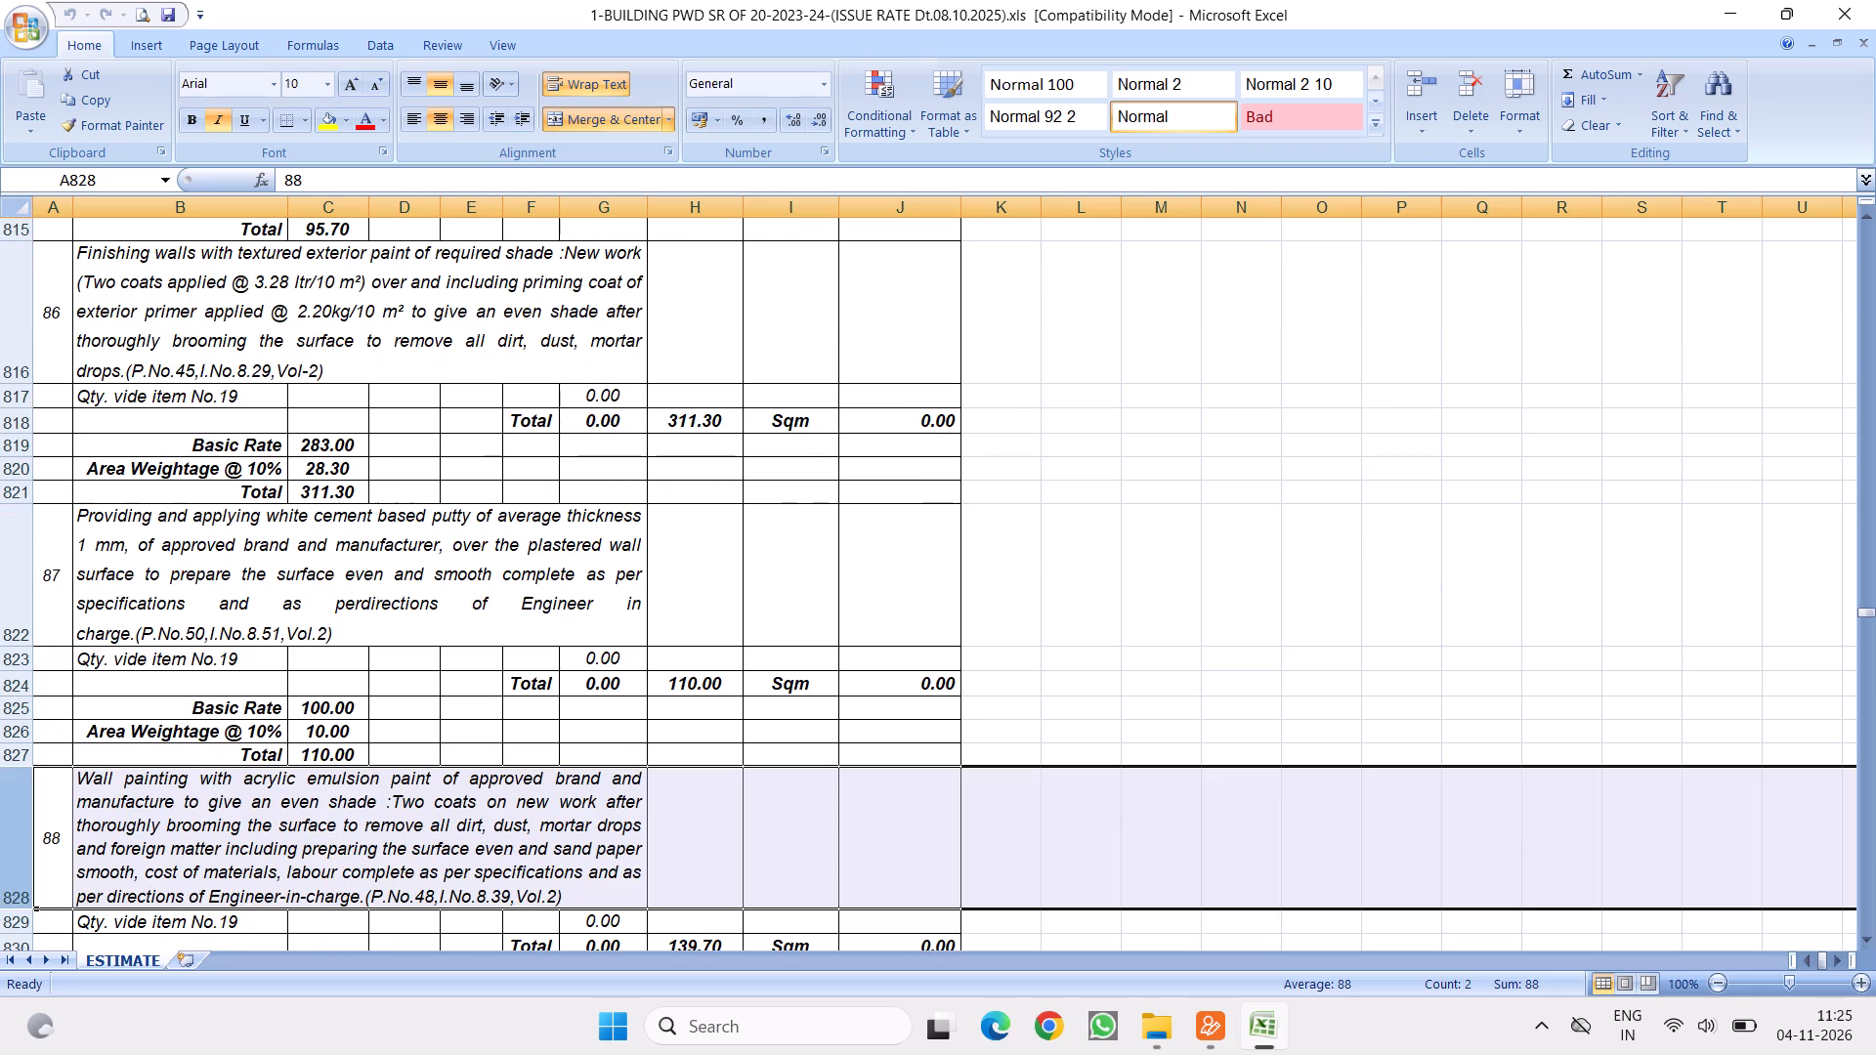
pyautogui.scroll(-4, 249, 465)
pyautogui.moveTo(21, 334); pyautogui.dragTo(20, 339)
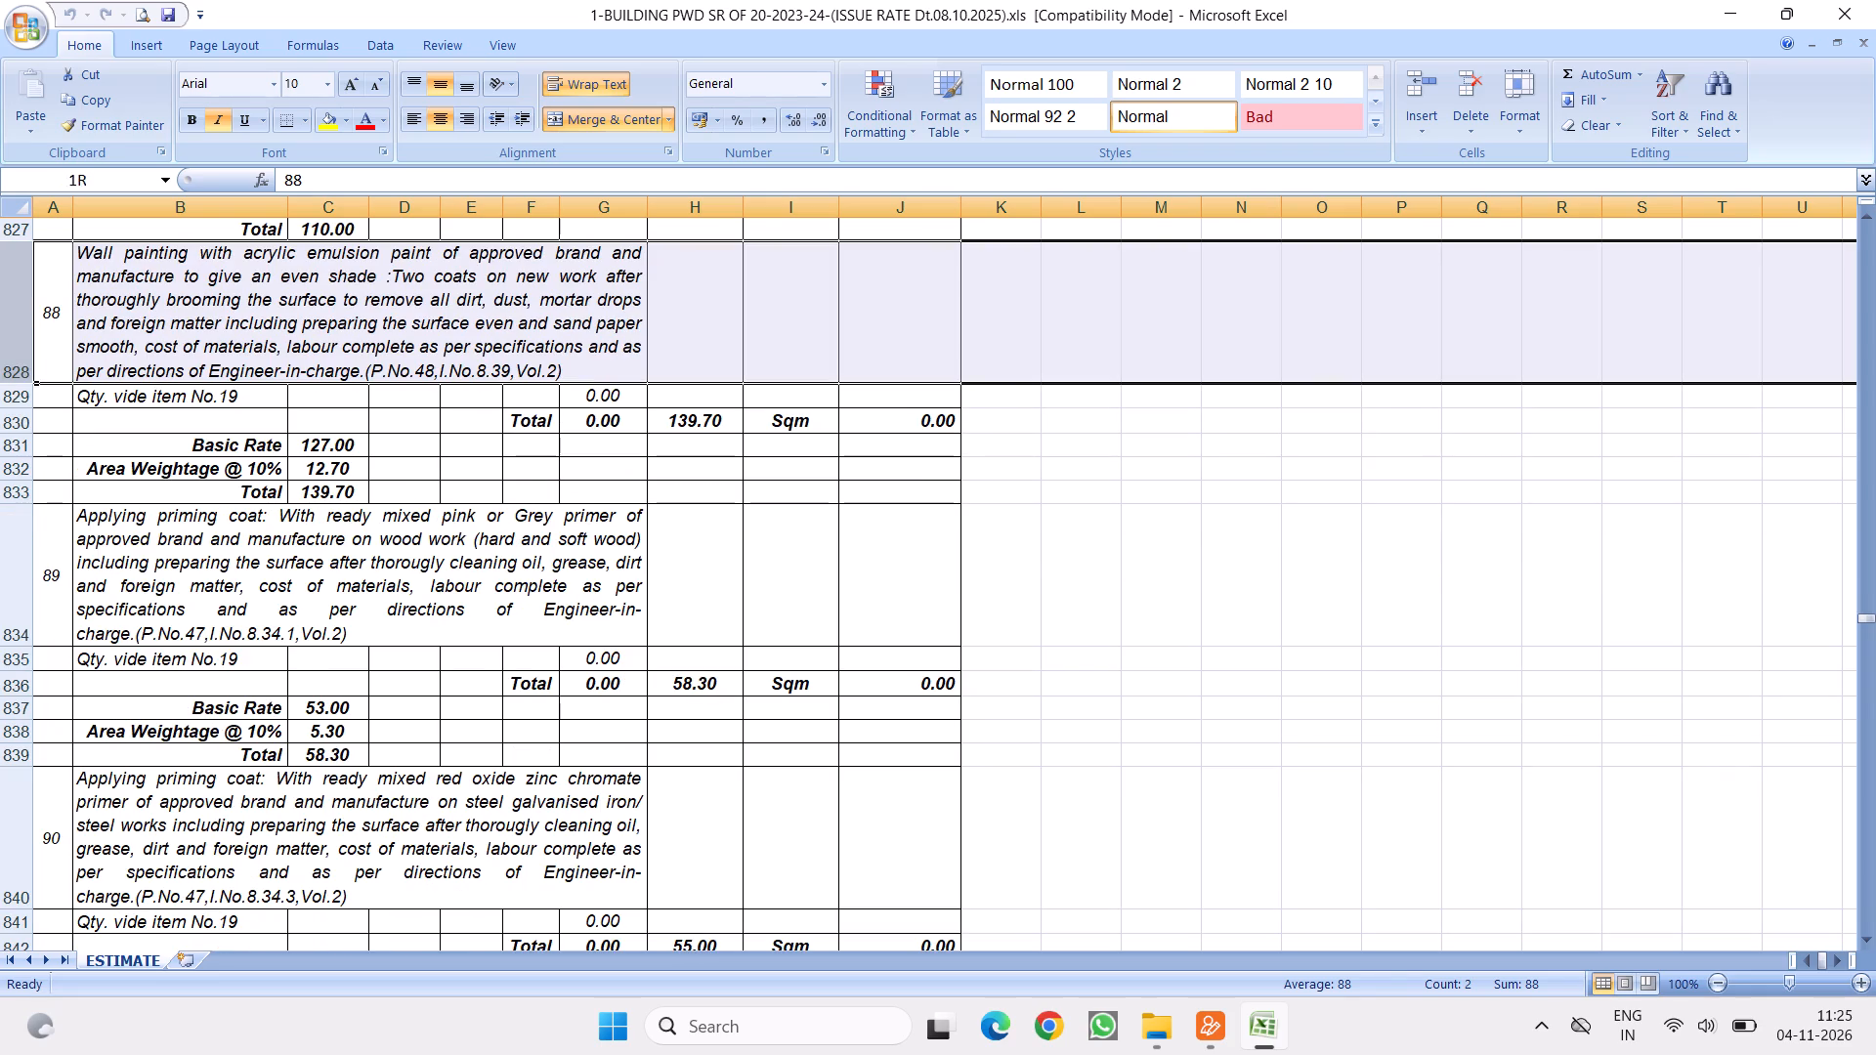
pyautogui.moveTo(20, 339); pyautogui.dragTo(64, 483)
pyautogui.rightClick(143, 401)
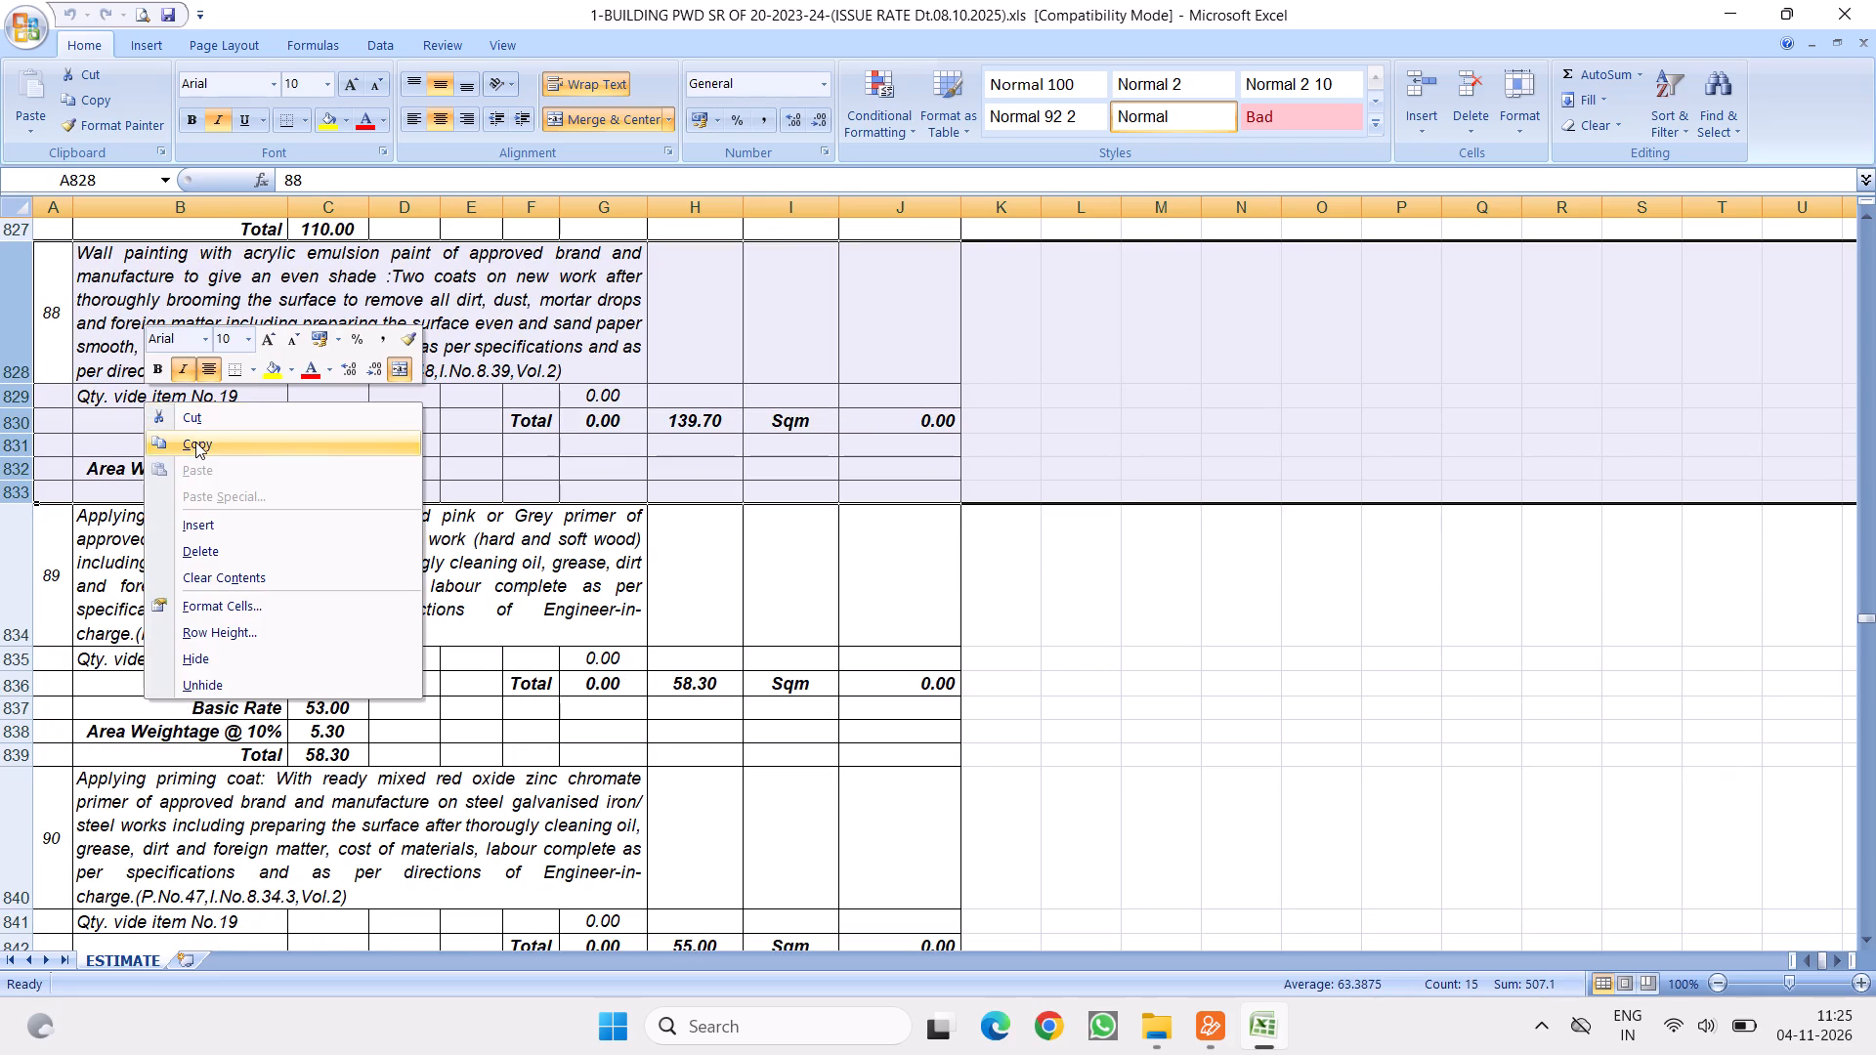
pyautogui.click(195, 442)
pyautogui.scroll(-5, 509, 595)
pyautogui.scroll(-2, 425, 520)
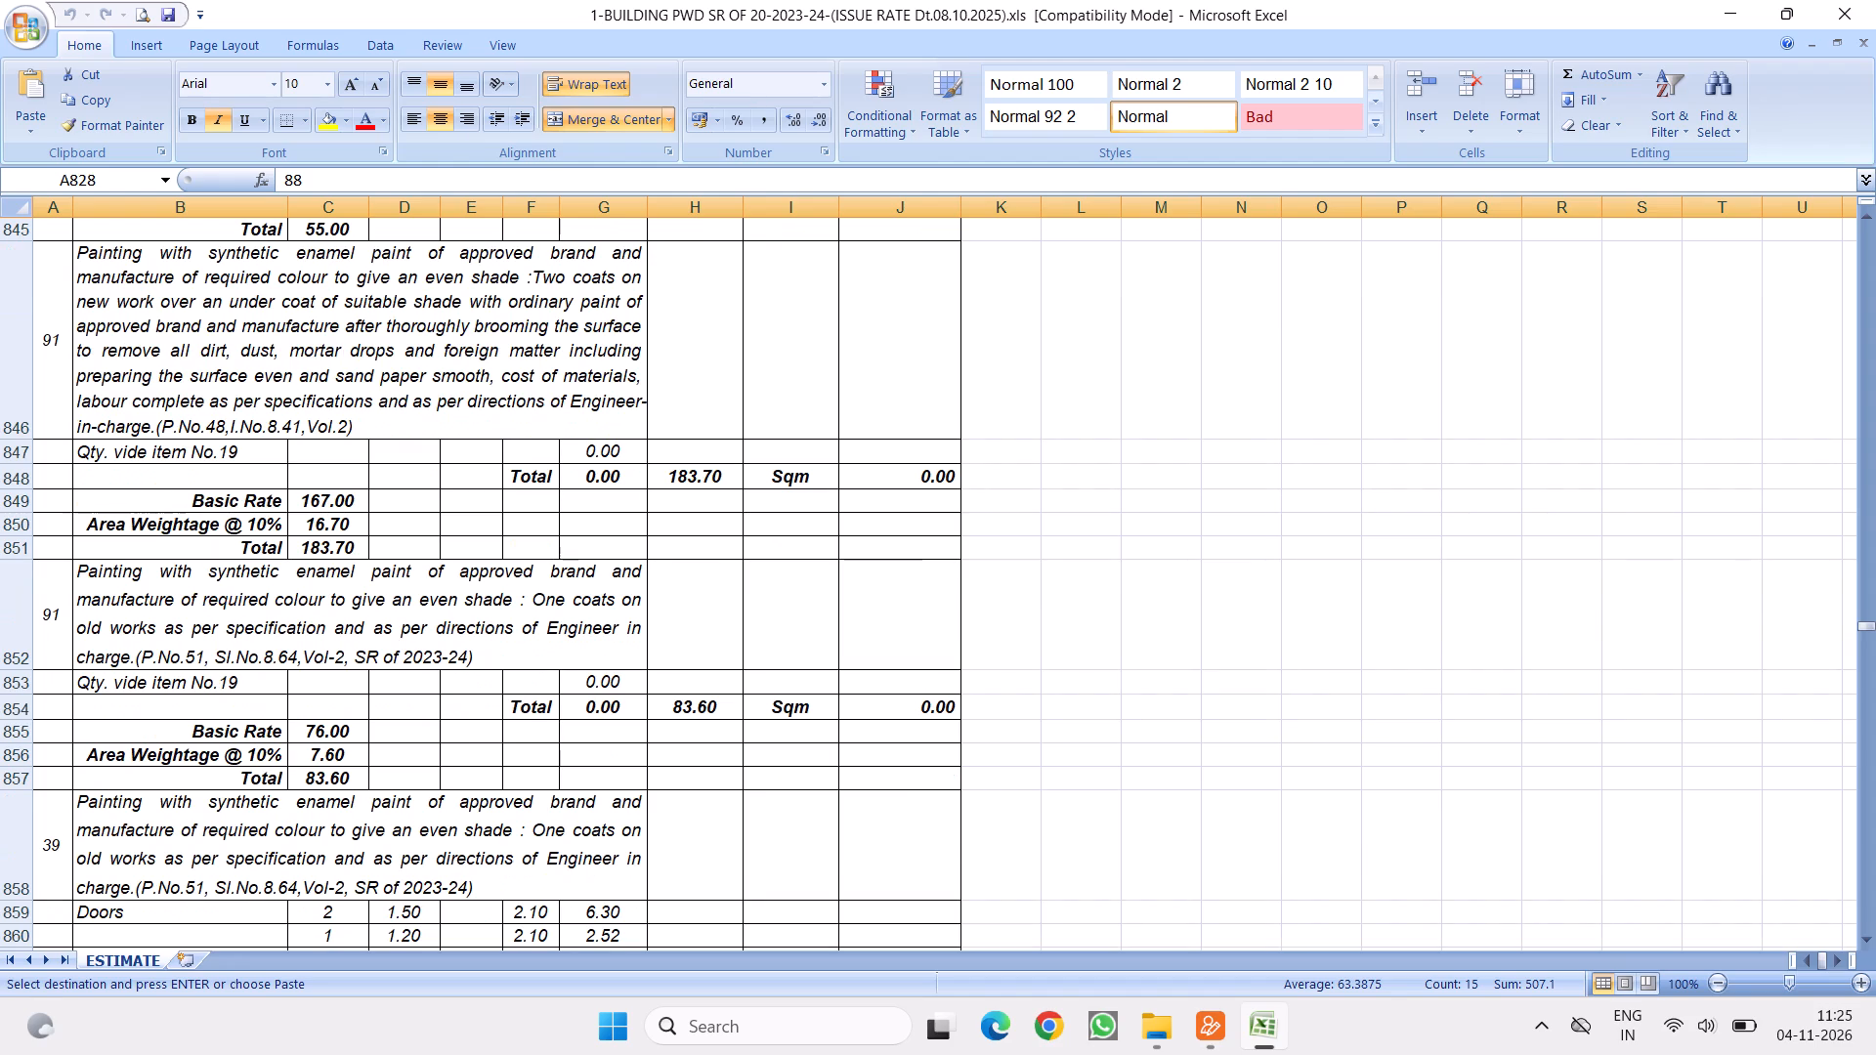
pyautogui.scroll(-3, 406, 479)
pyautogui.scroll(-2, 356, 547)
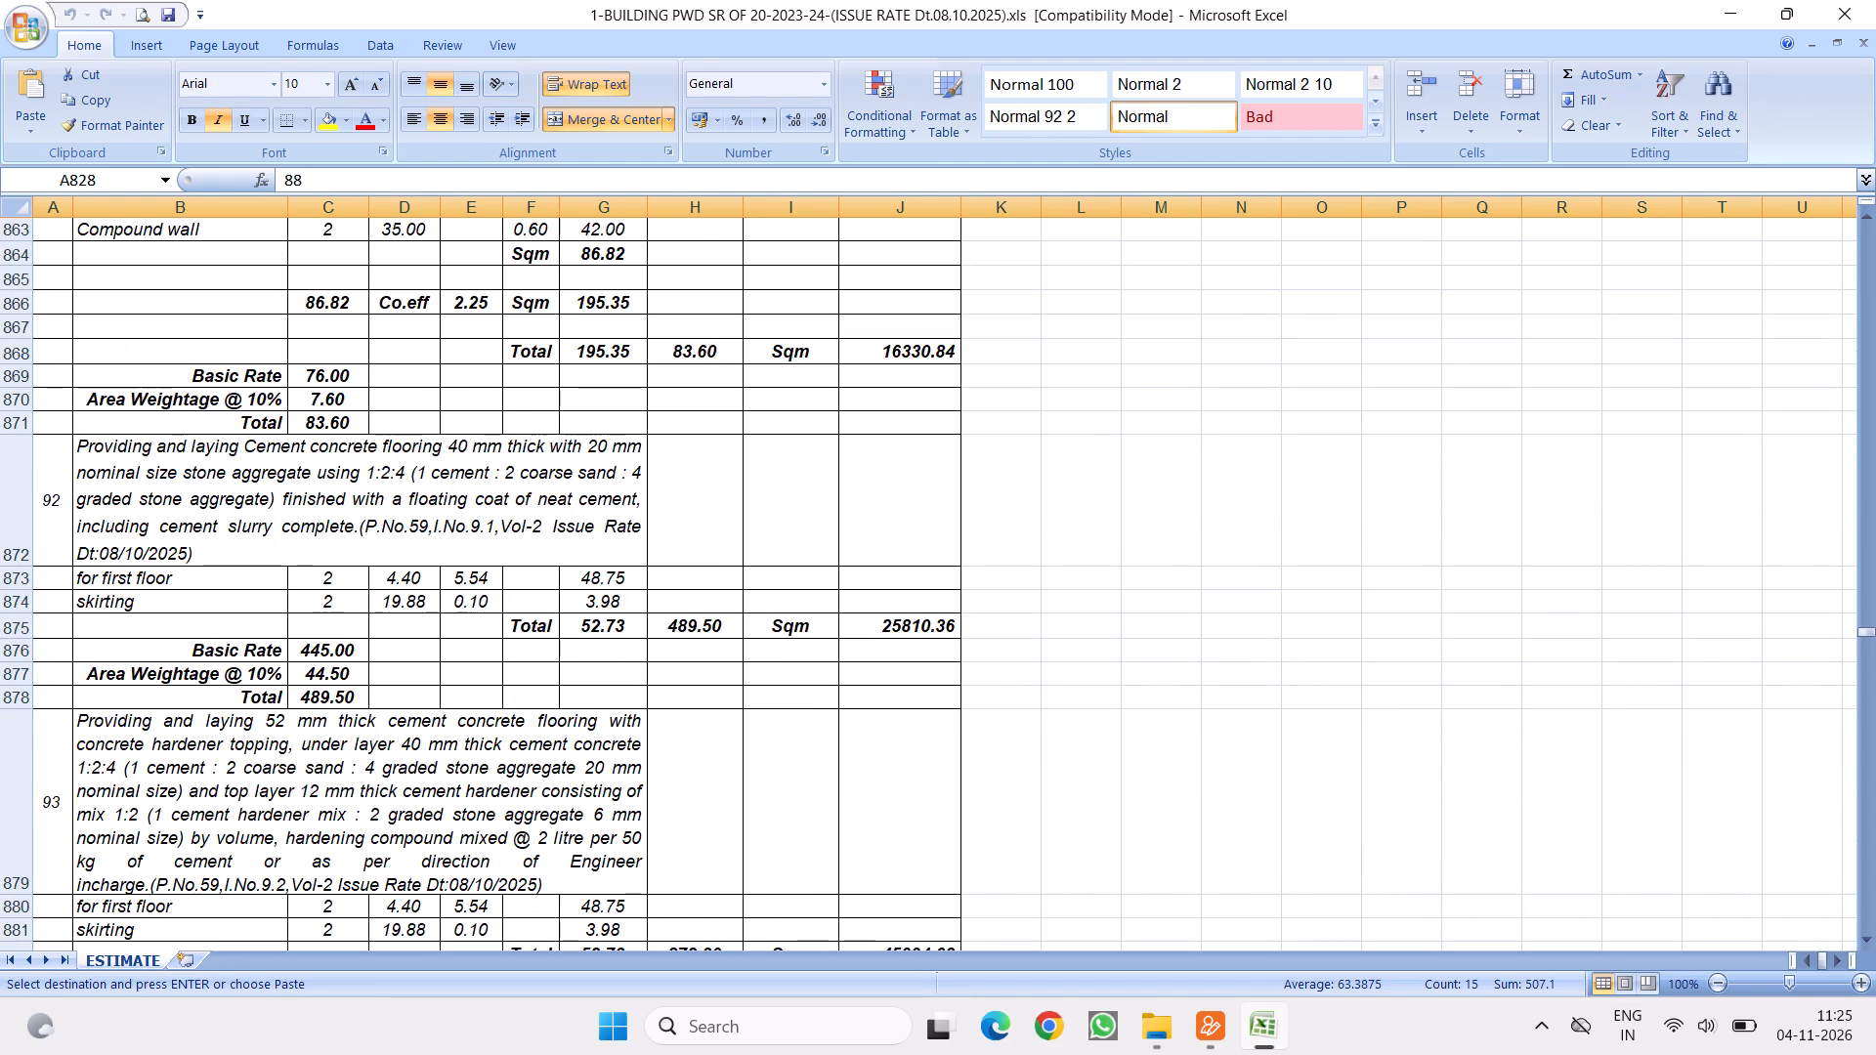
pyautogui.click(0, 477)
pyautogui.rightClick(0, 477)
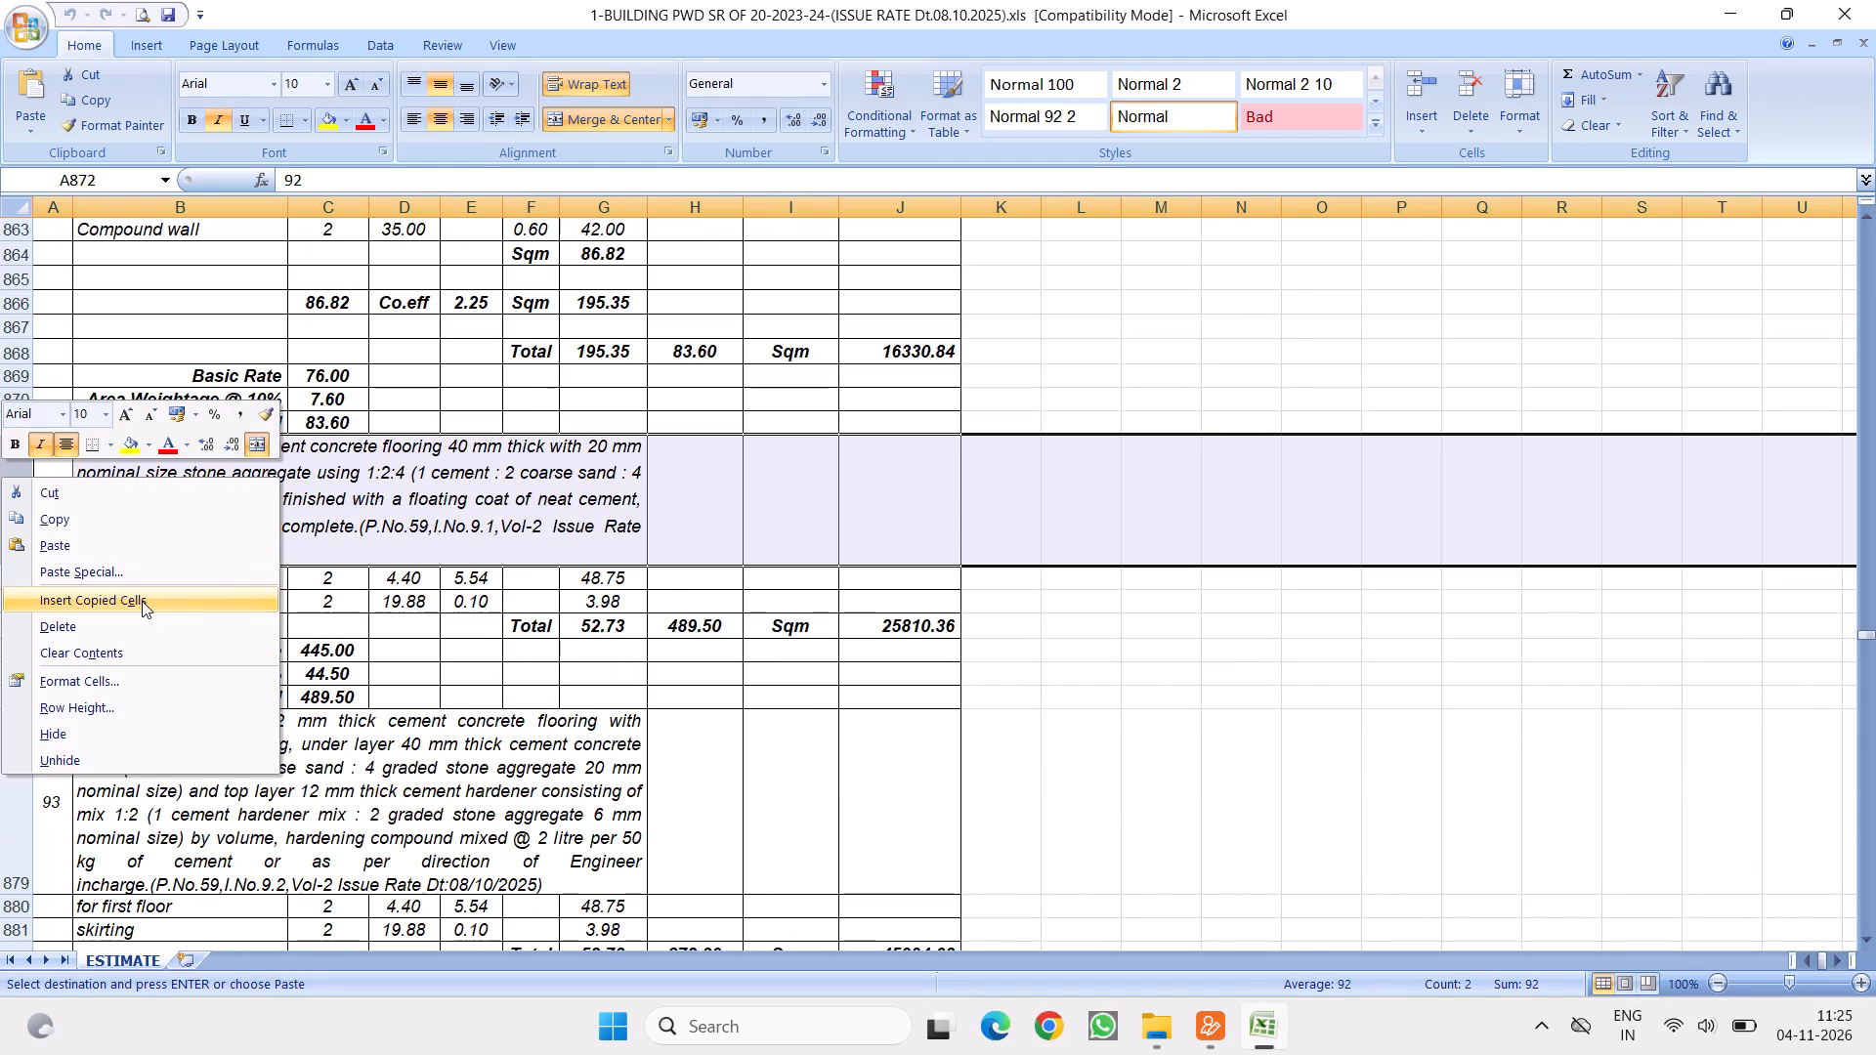
pyautogui.click(142, 601)
# Clear the work description in the inserted copy of item 88, in row 872.
pyautogui.click(369, 513)
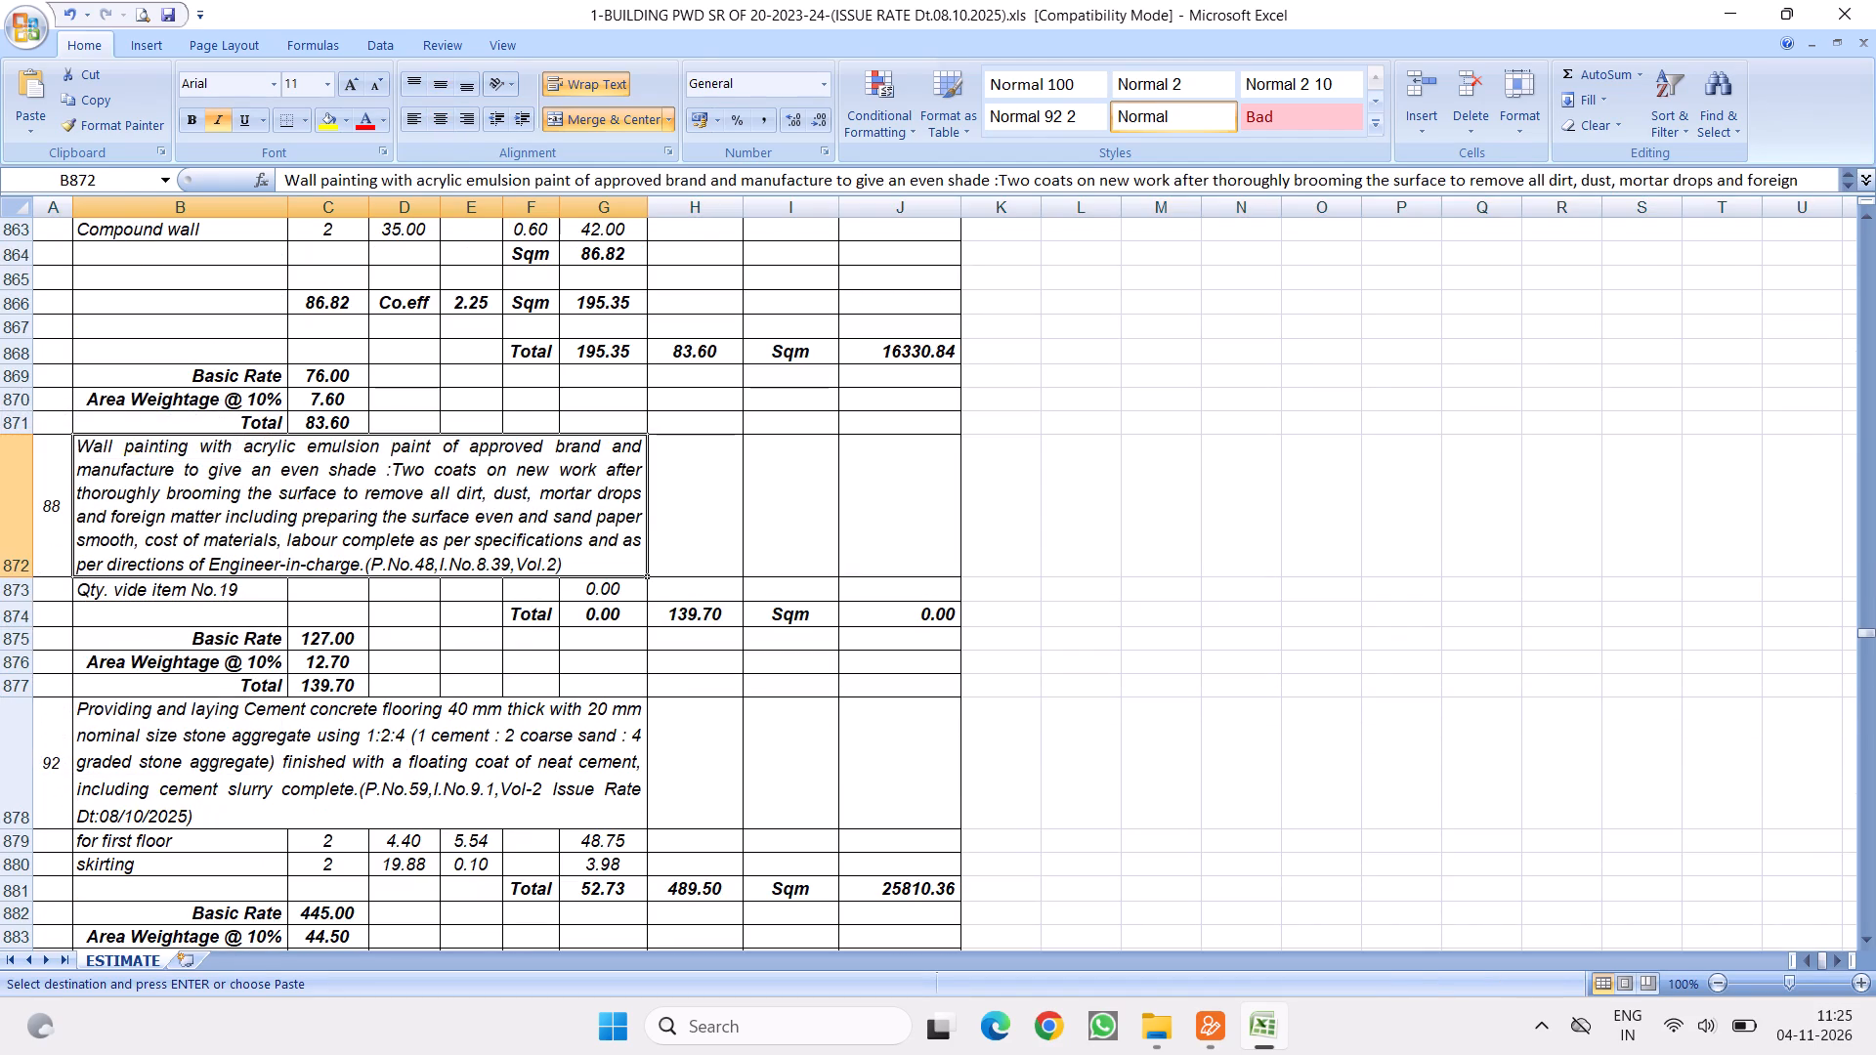
pyautogui.press('Delete')
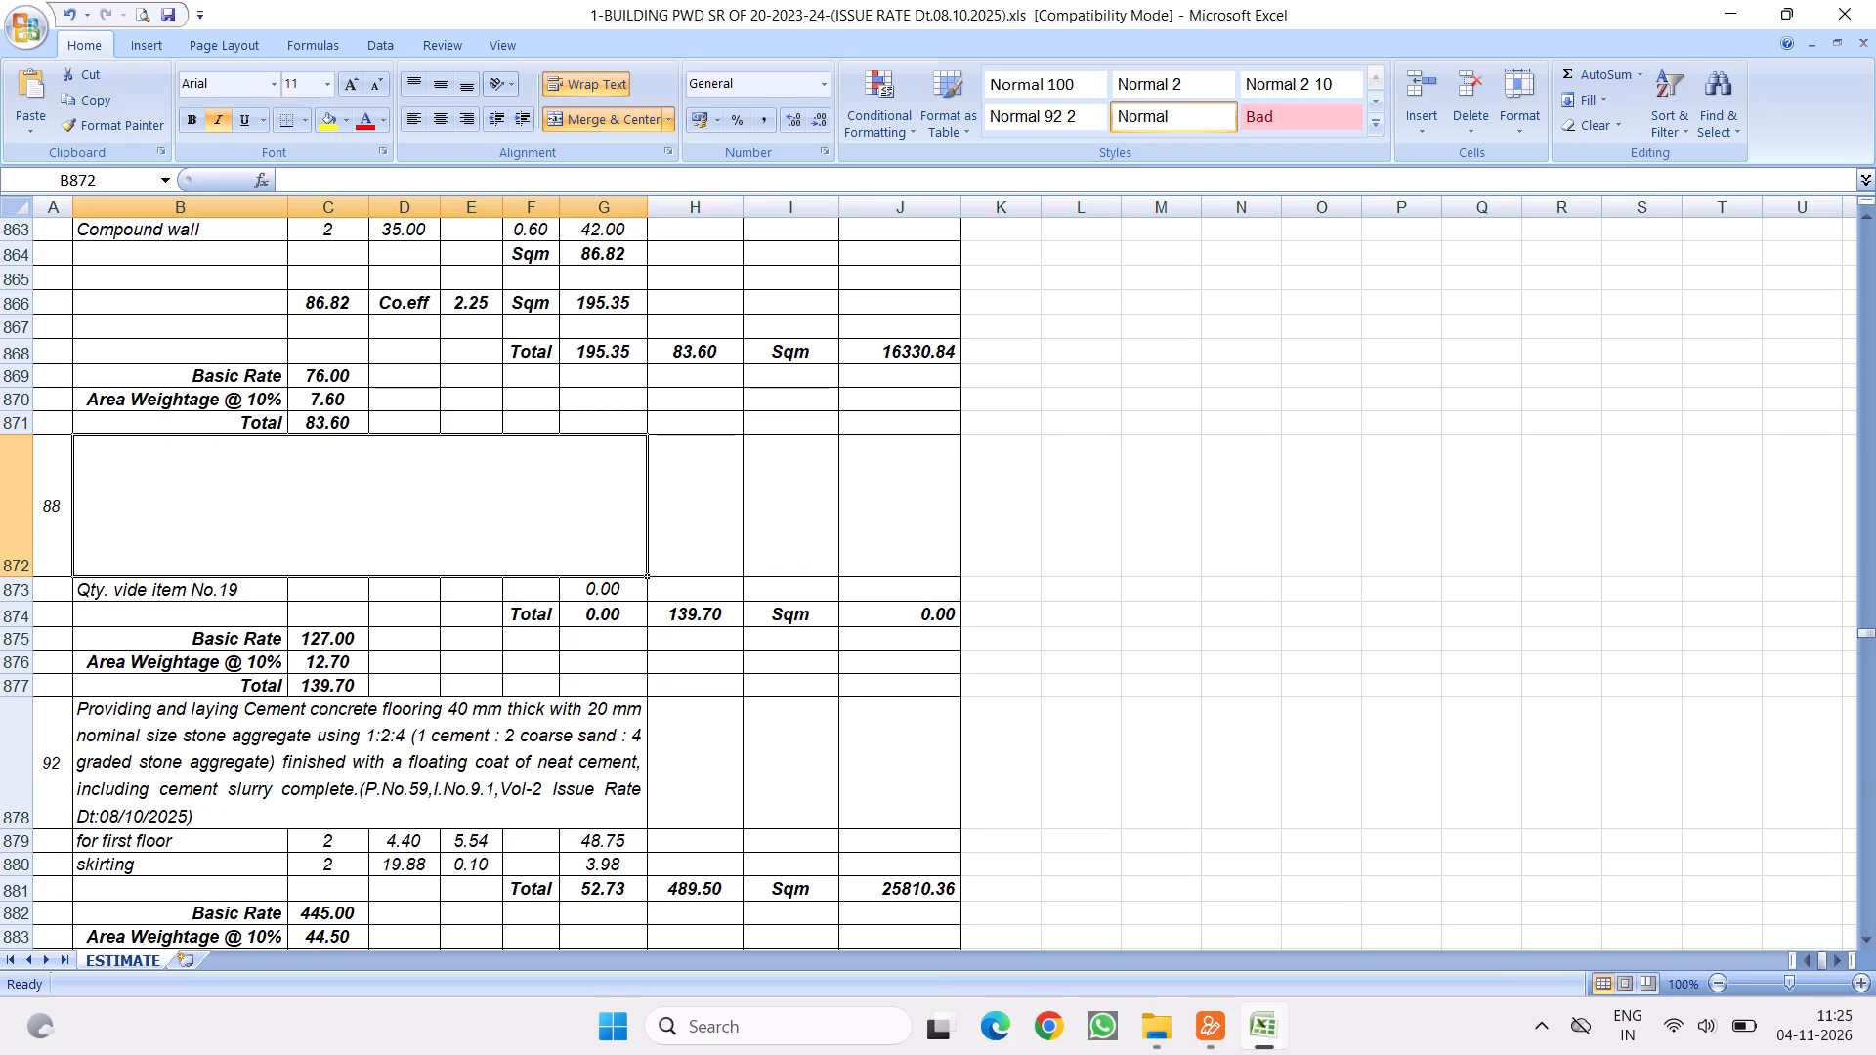
# Set the inserted item's Basic Rate to 105.
pyautogui.click(338, 639)
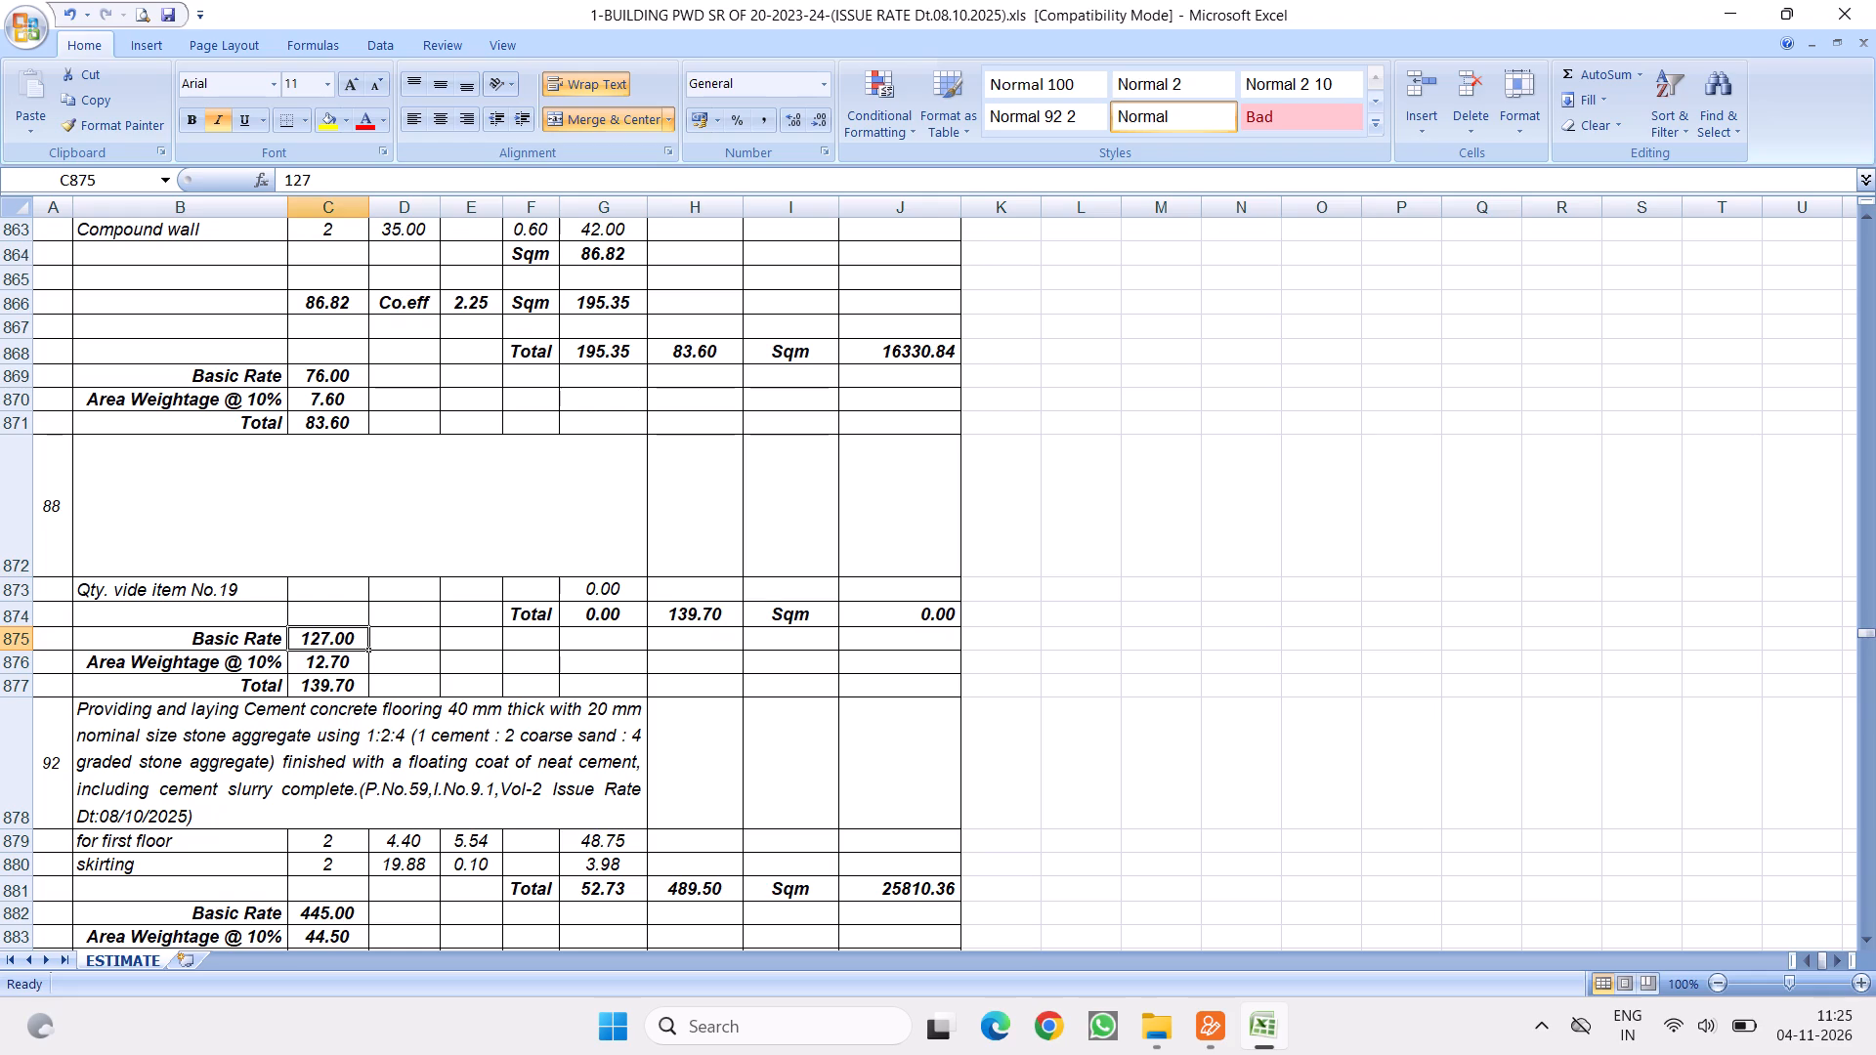
pyautogui.write('105')
pyautogui.press('Return')
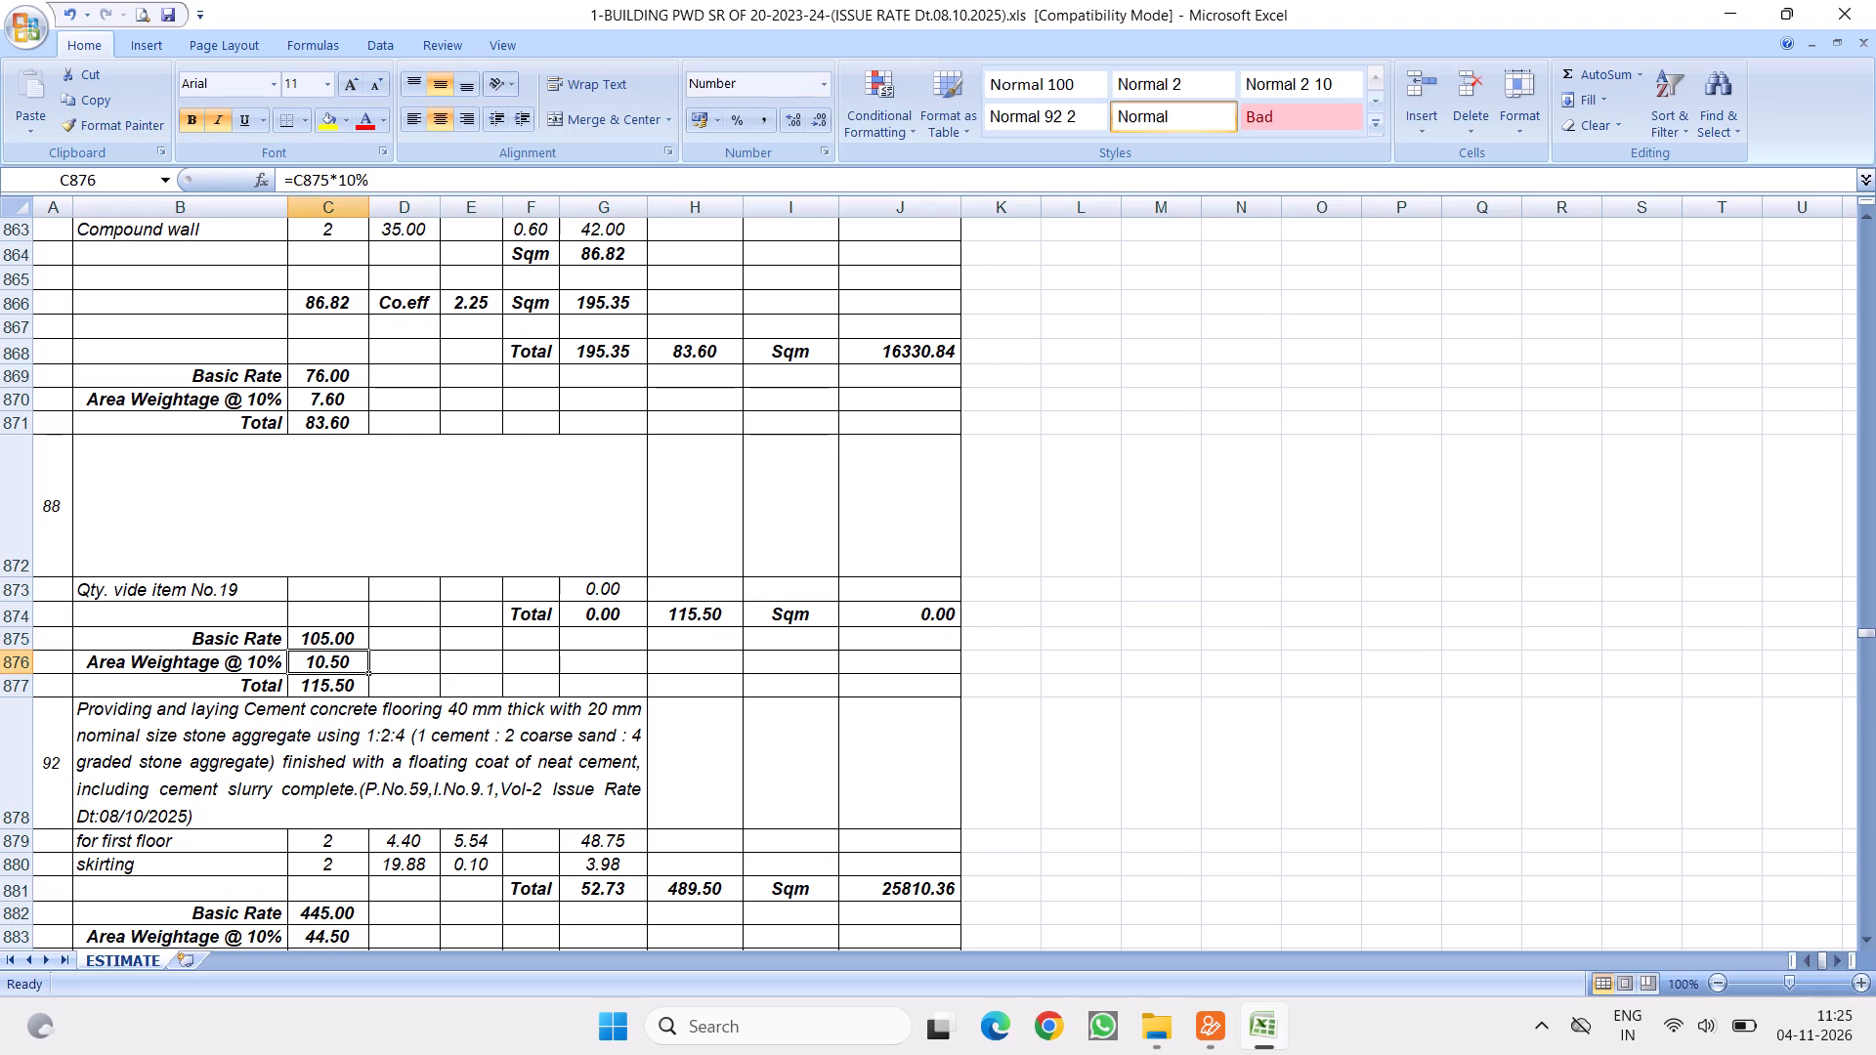
# Select the inserted item's empty description cell and open PWDSR-Vol-II Buildings-GrandFinale-15-11-2023.pdf from the ward estimates folder.
pyautogui.click(317, 498)
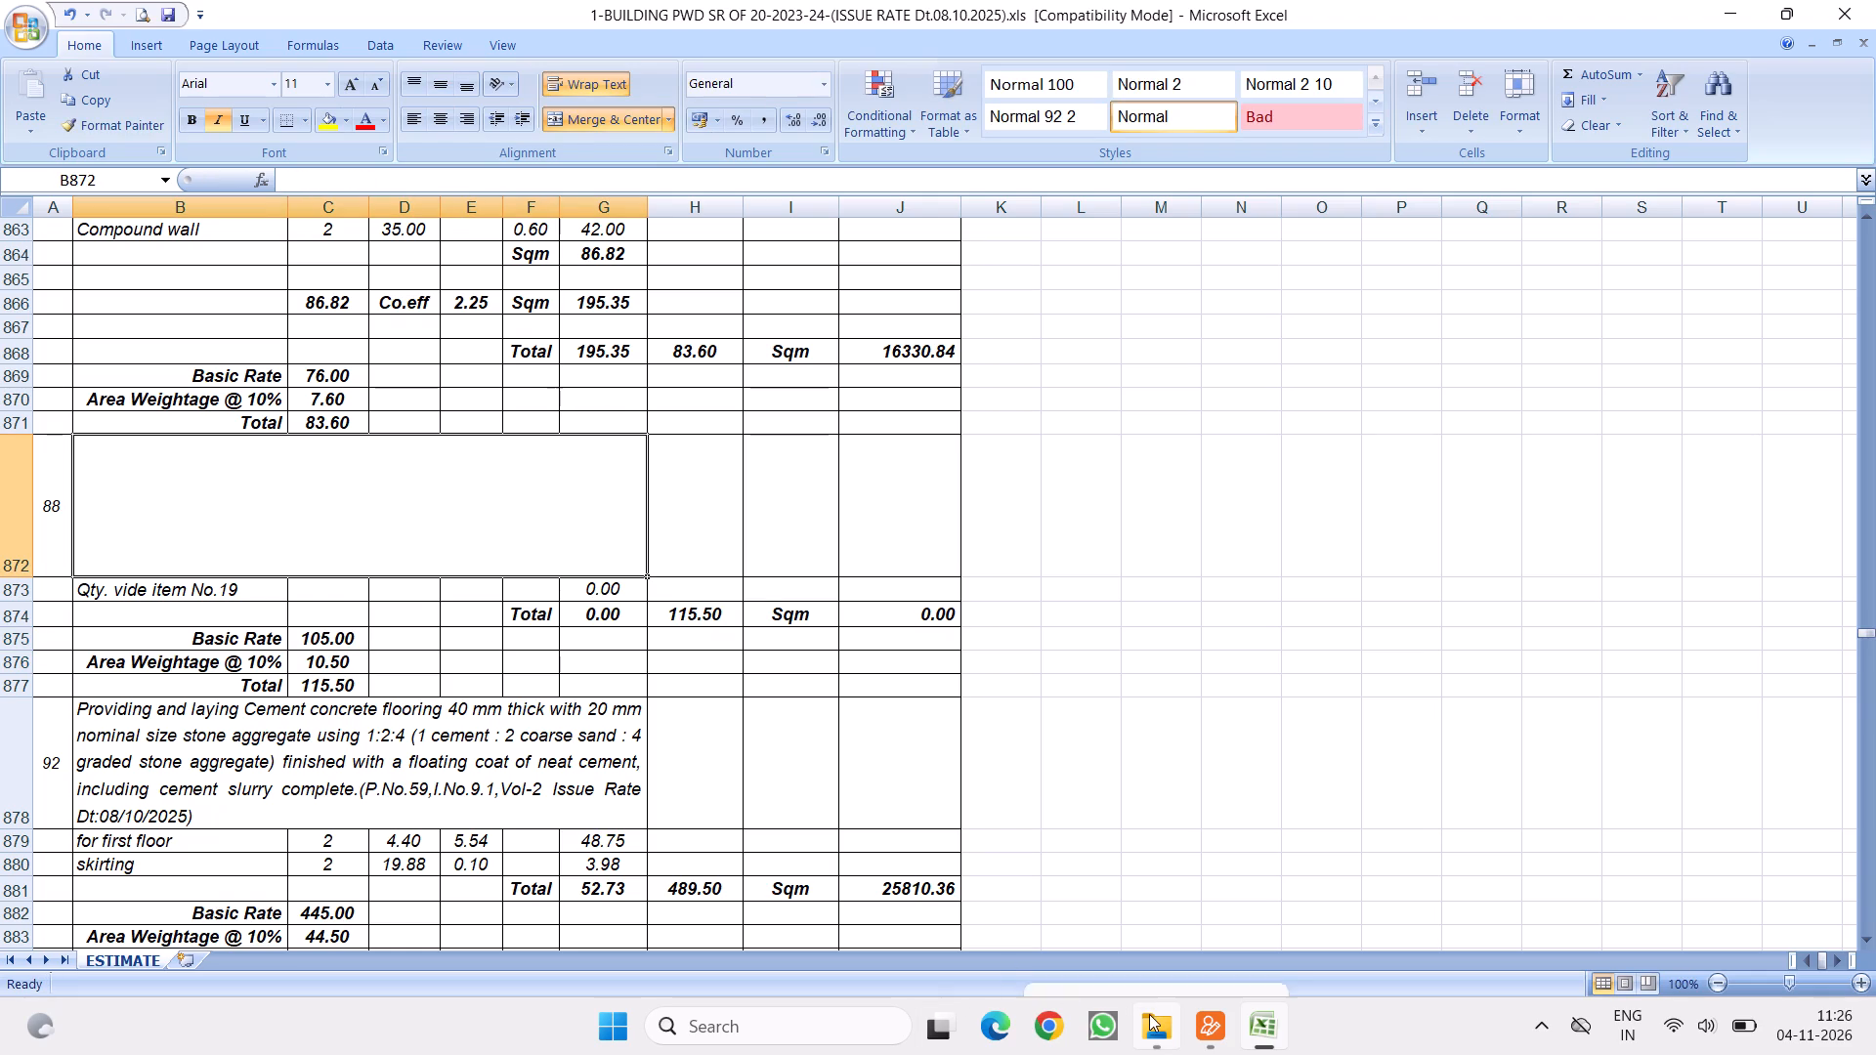
pyautogui.click(1153, 1017)
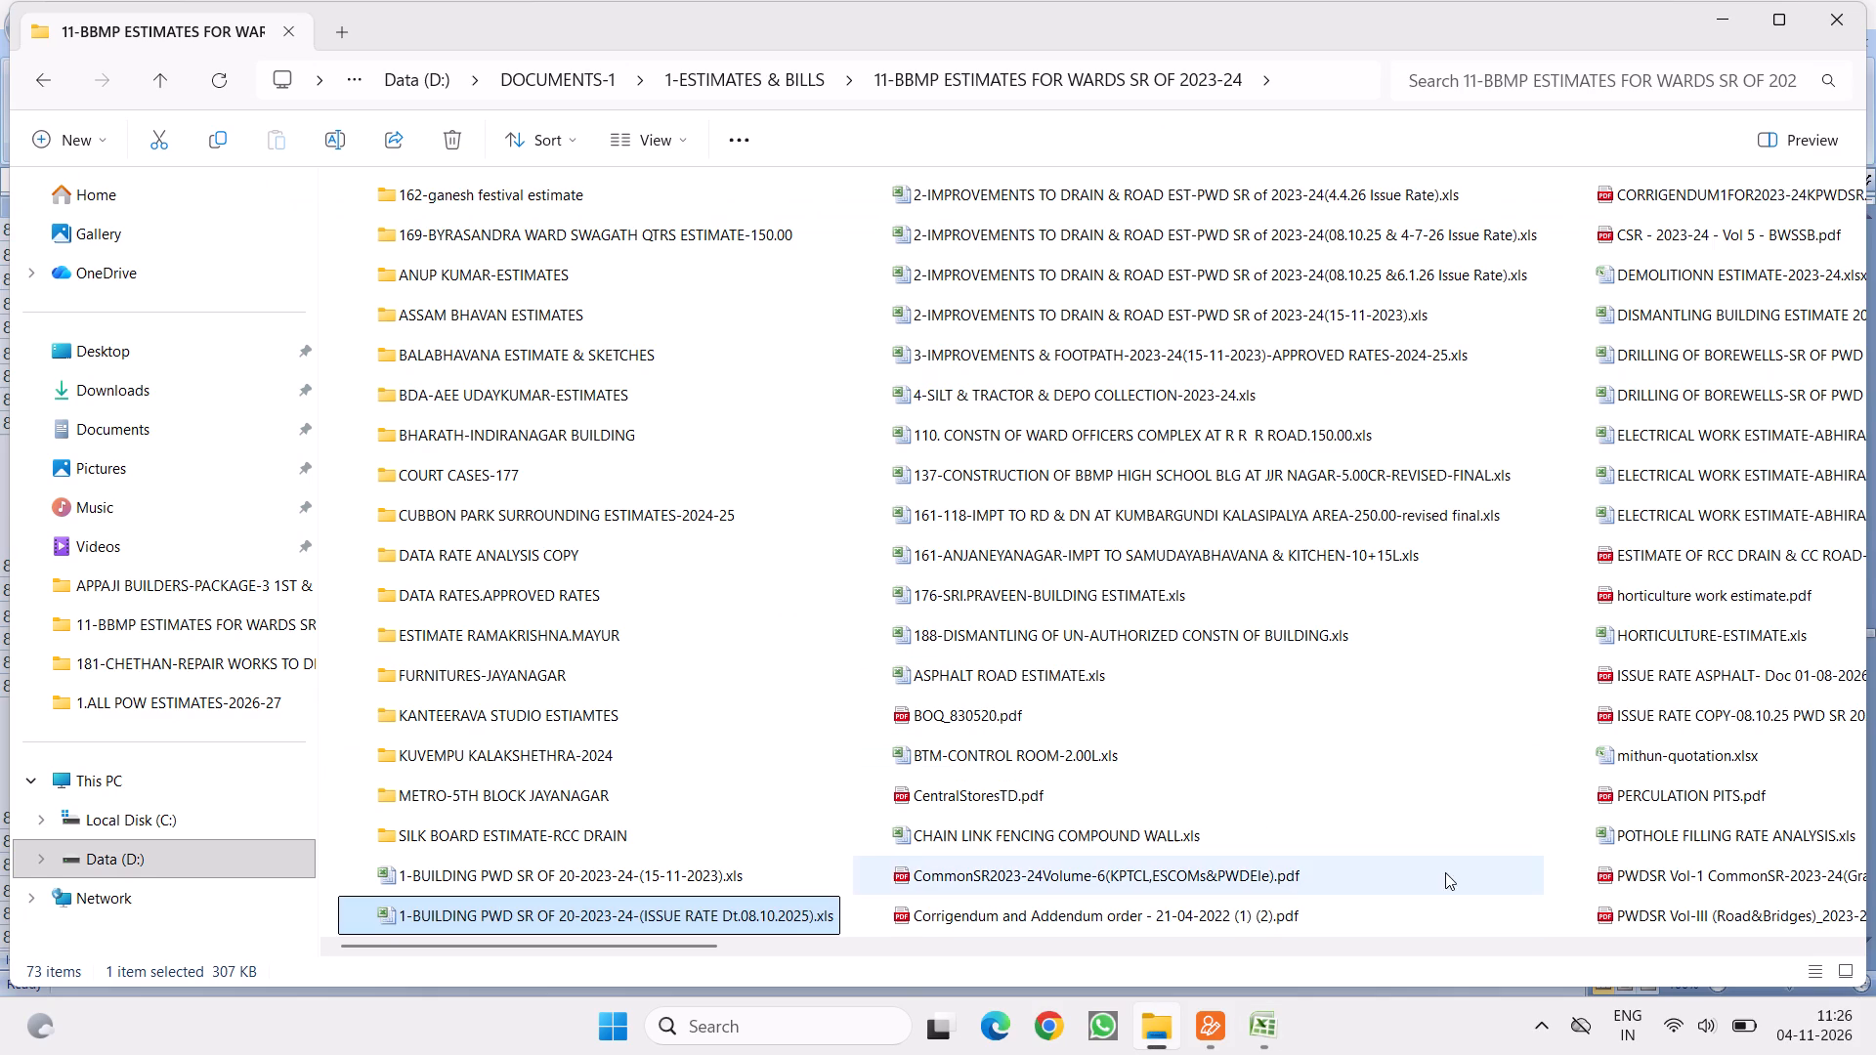
pyautogui.click(1653, 874)
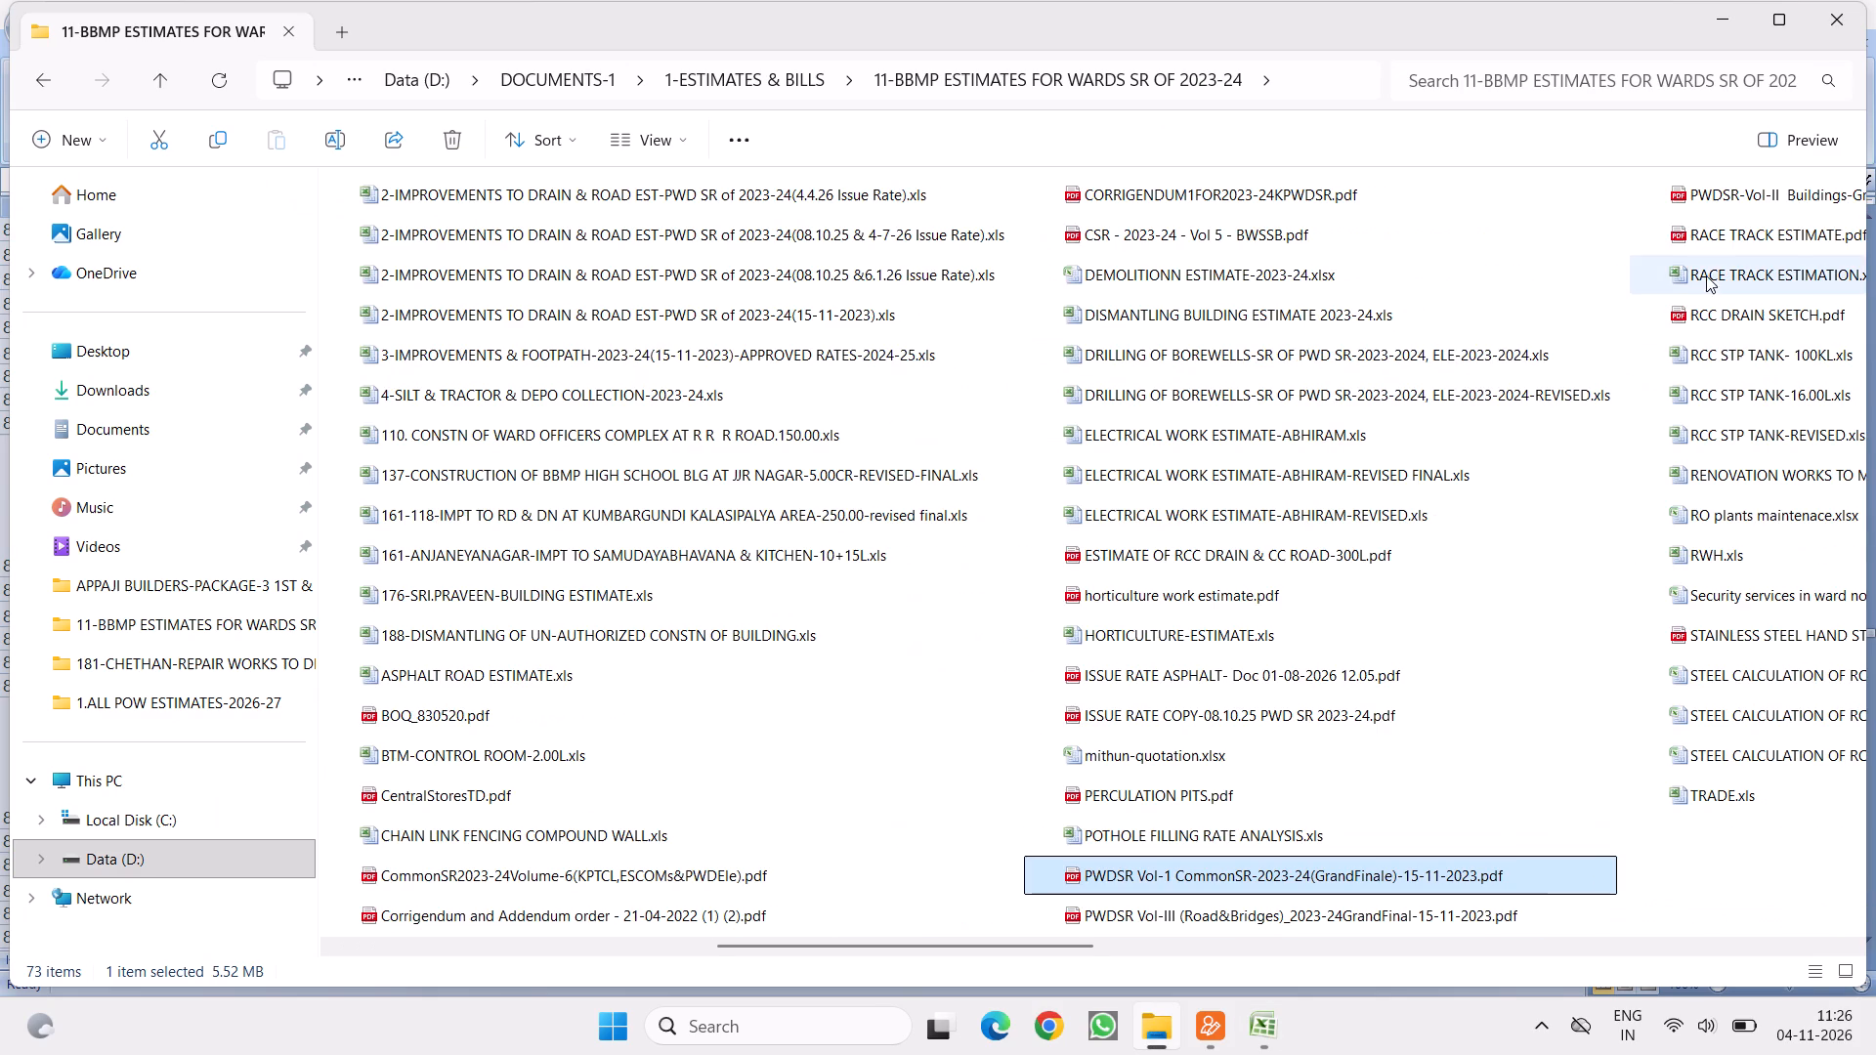
pyautogui.click(1731, 187)
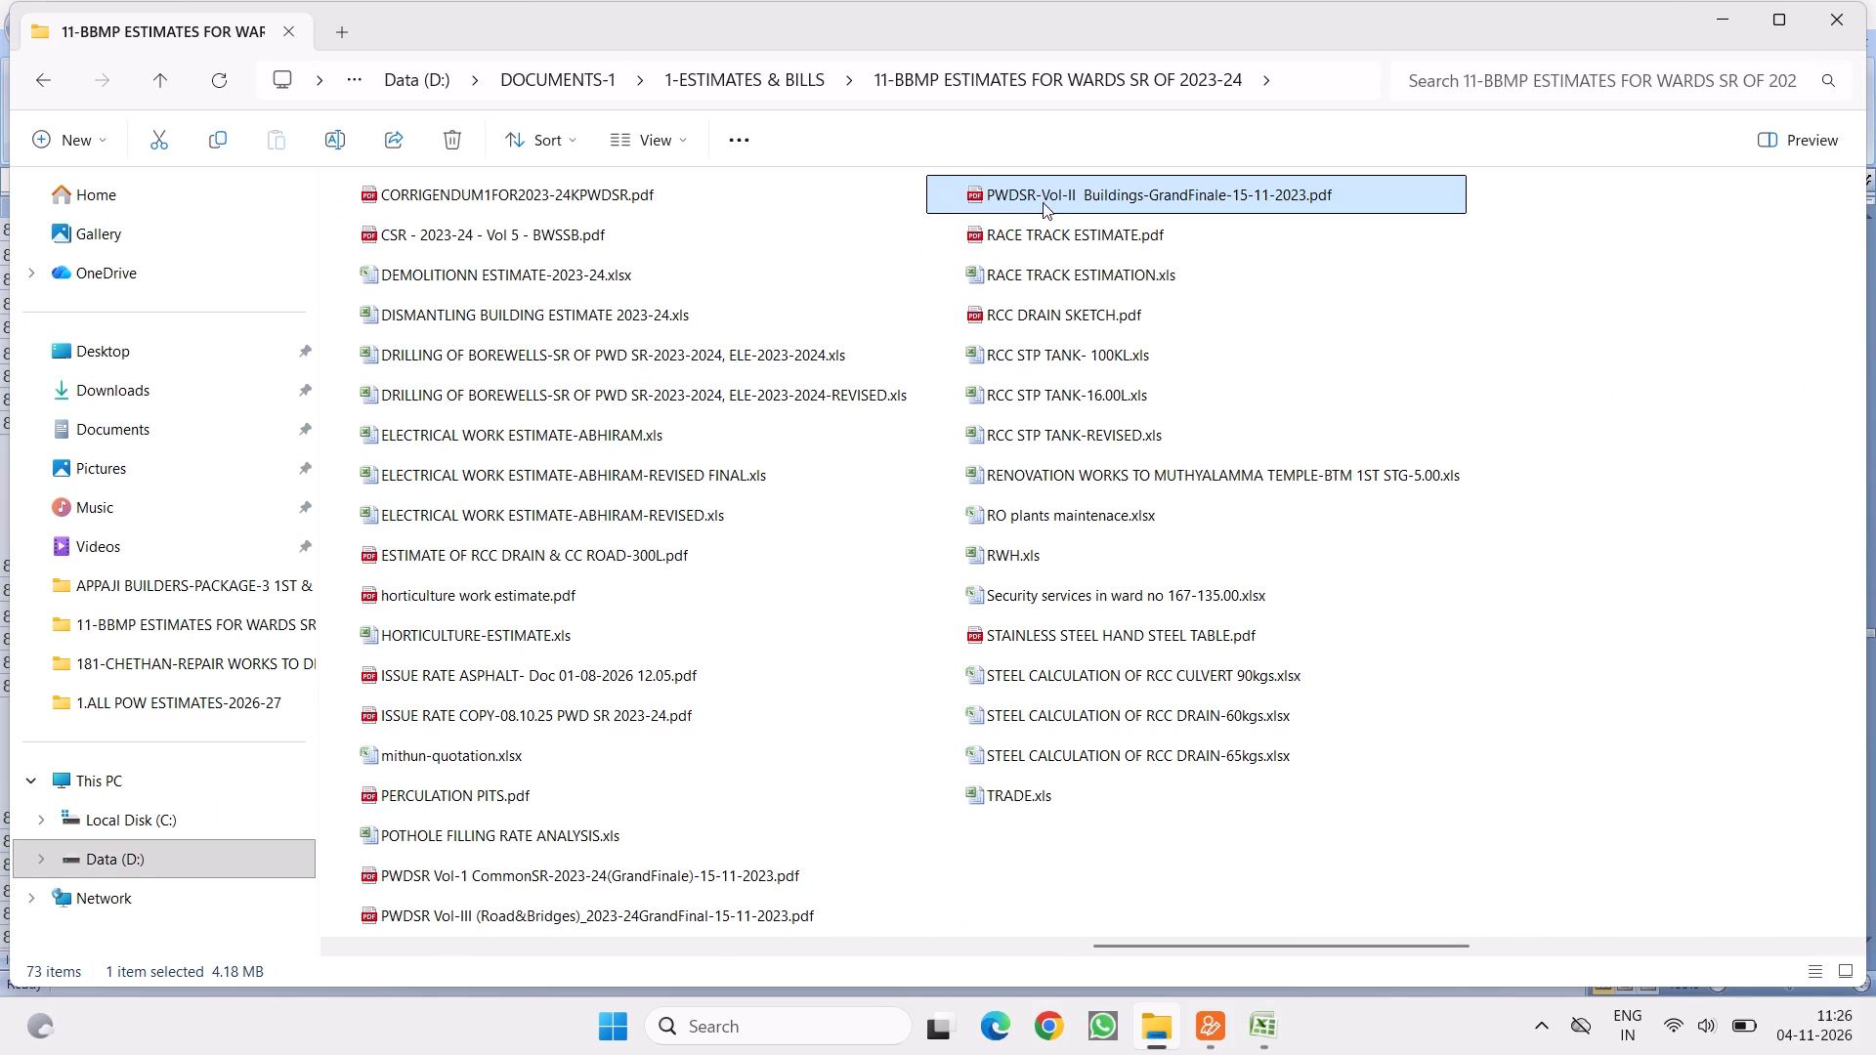
pyautogui.doubleClick(1045, 192)
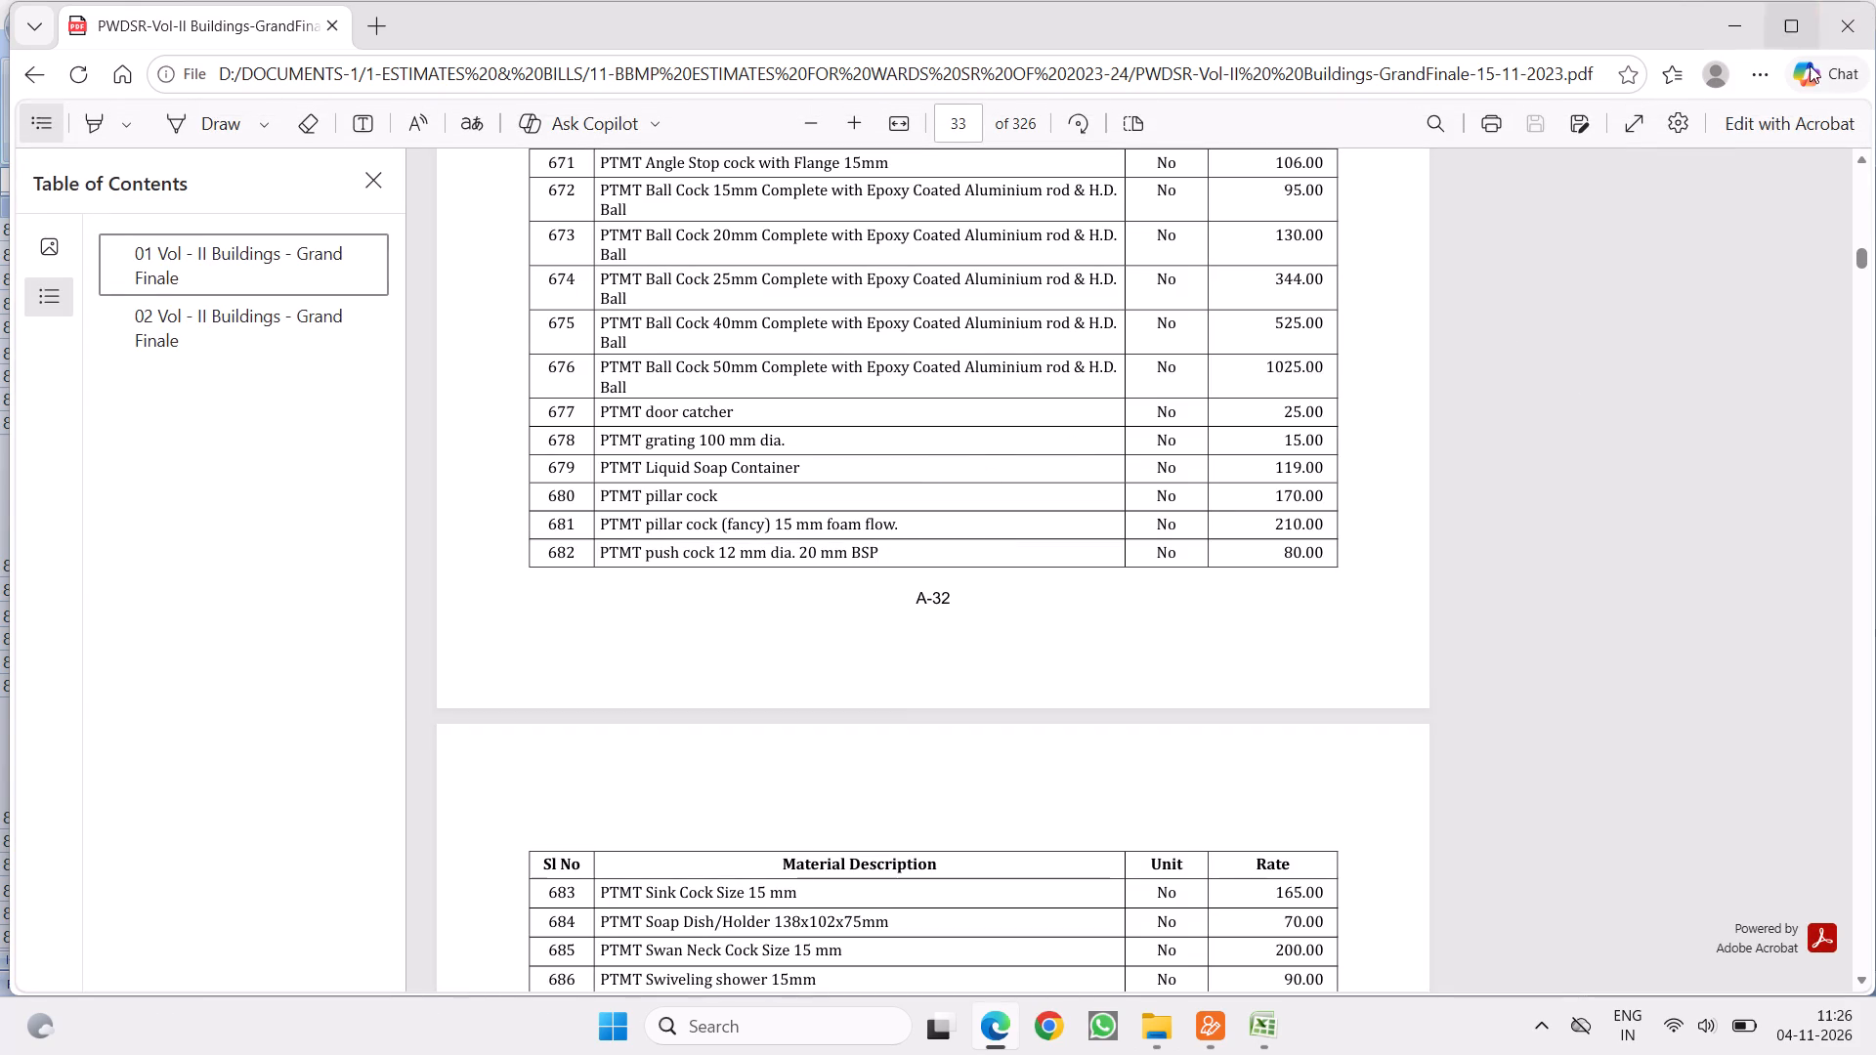
# Look through the schedule of rates for the wall-finishing item for exterior paint on old work rated 105.00.
pyautogui.moveTo(1860, 261); pyautogui.dragTo(1861, 540)
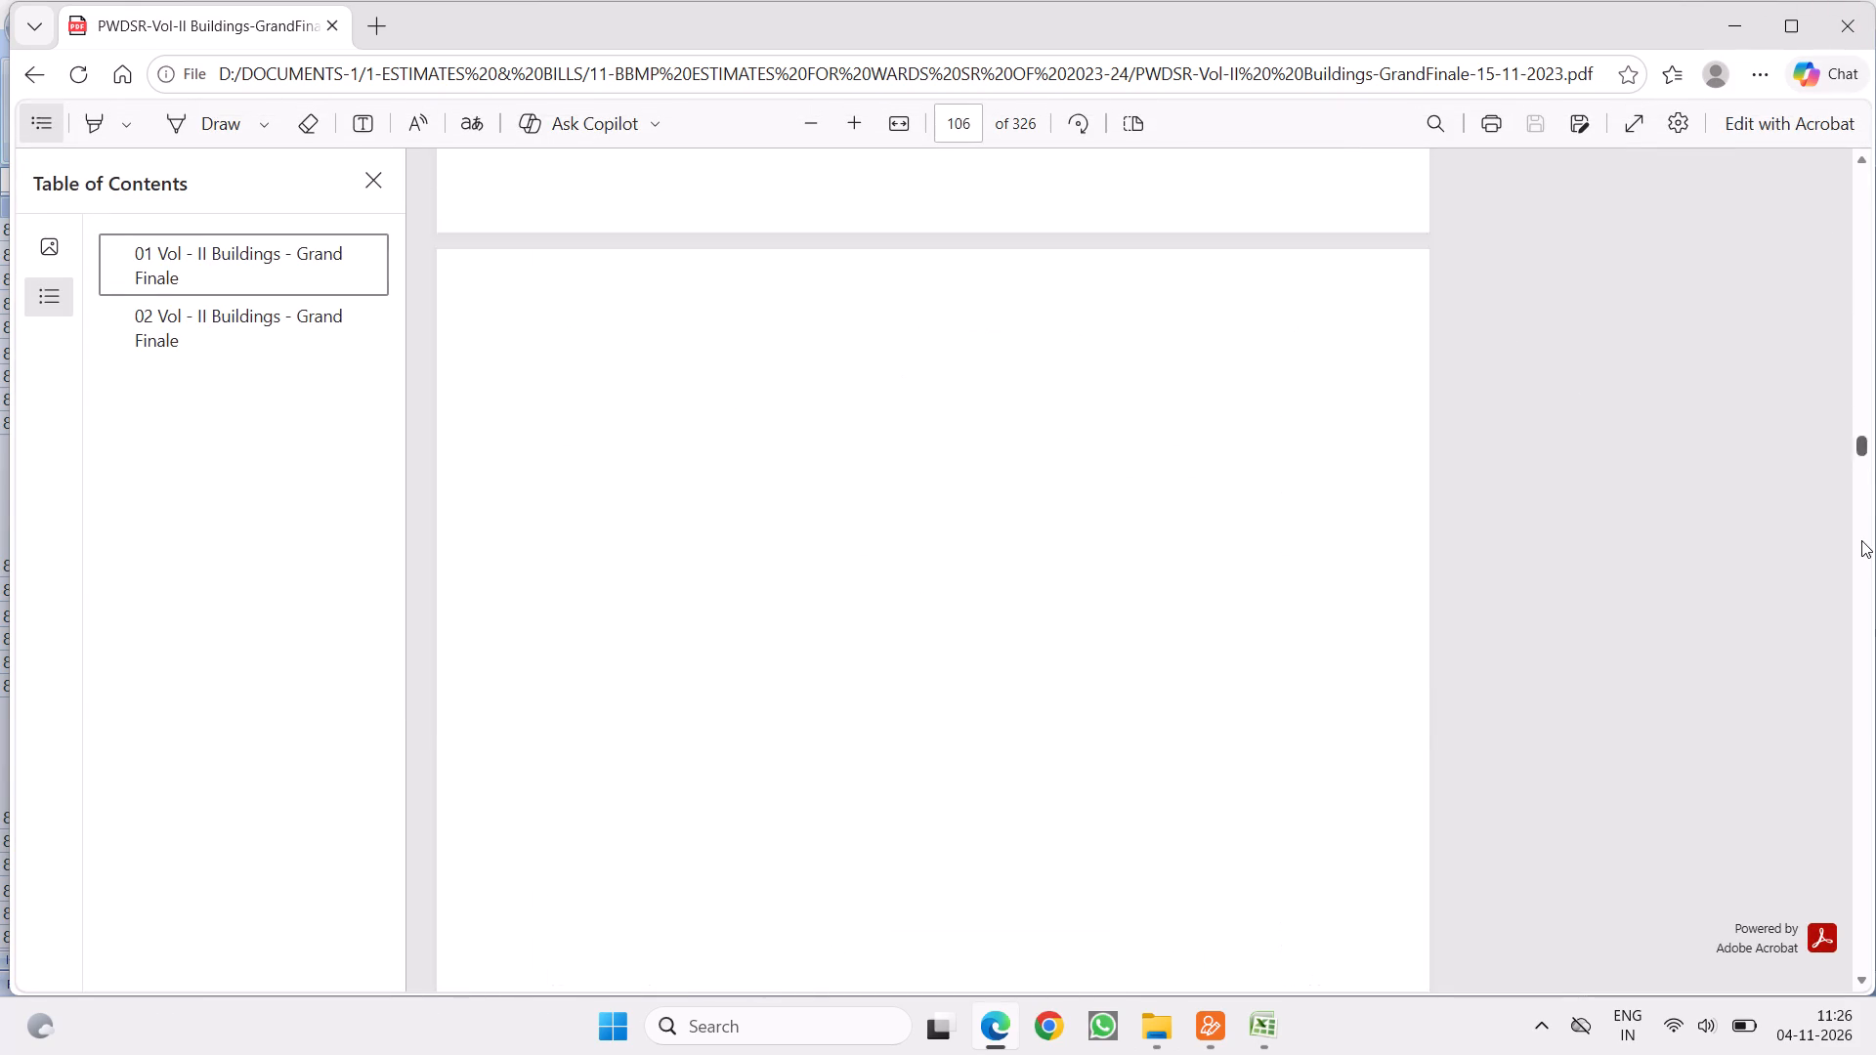
pyautogui.moveTo(1861, 540); pyautogui.dragTo(1861, 558)
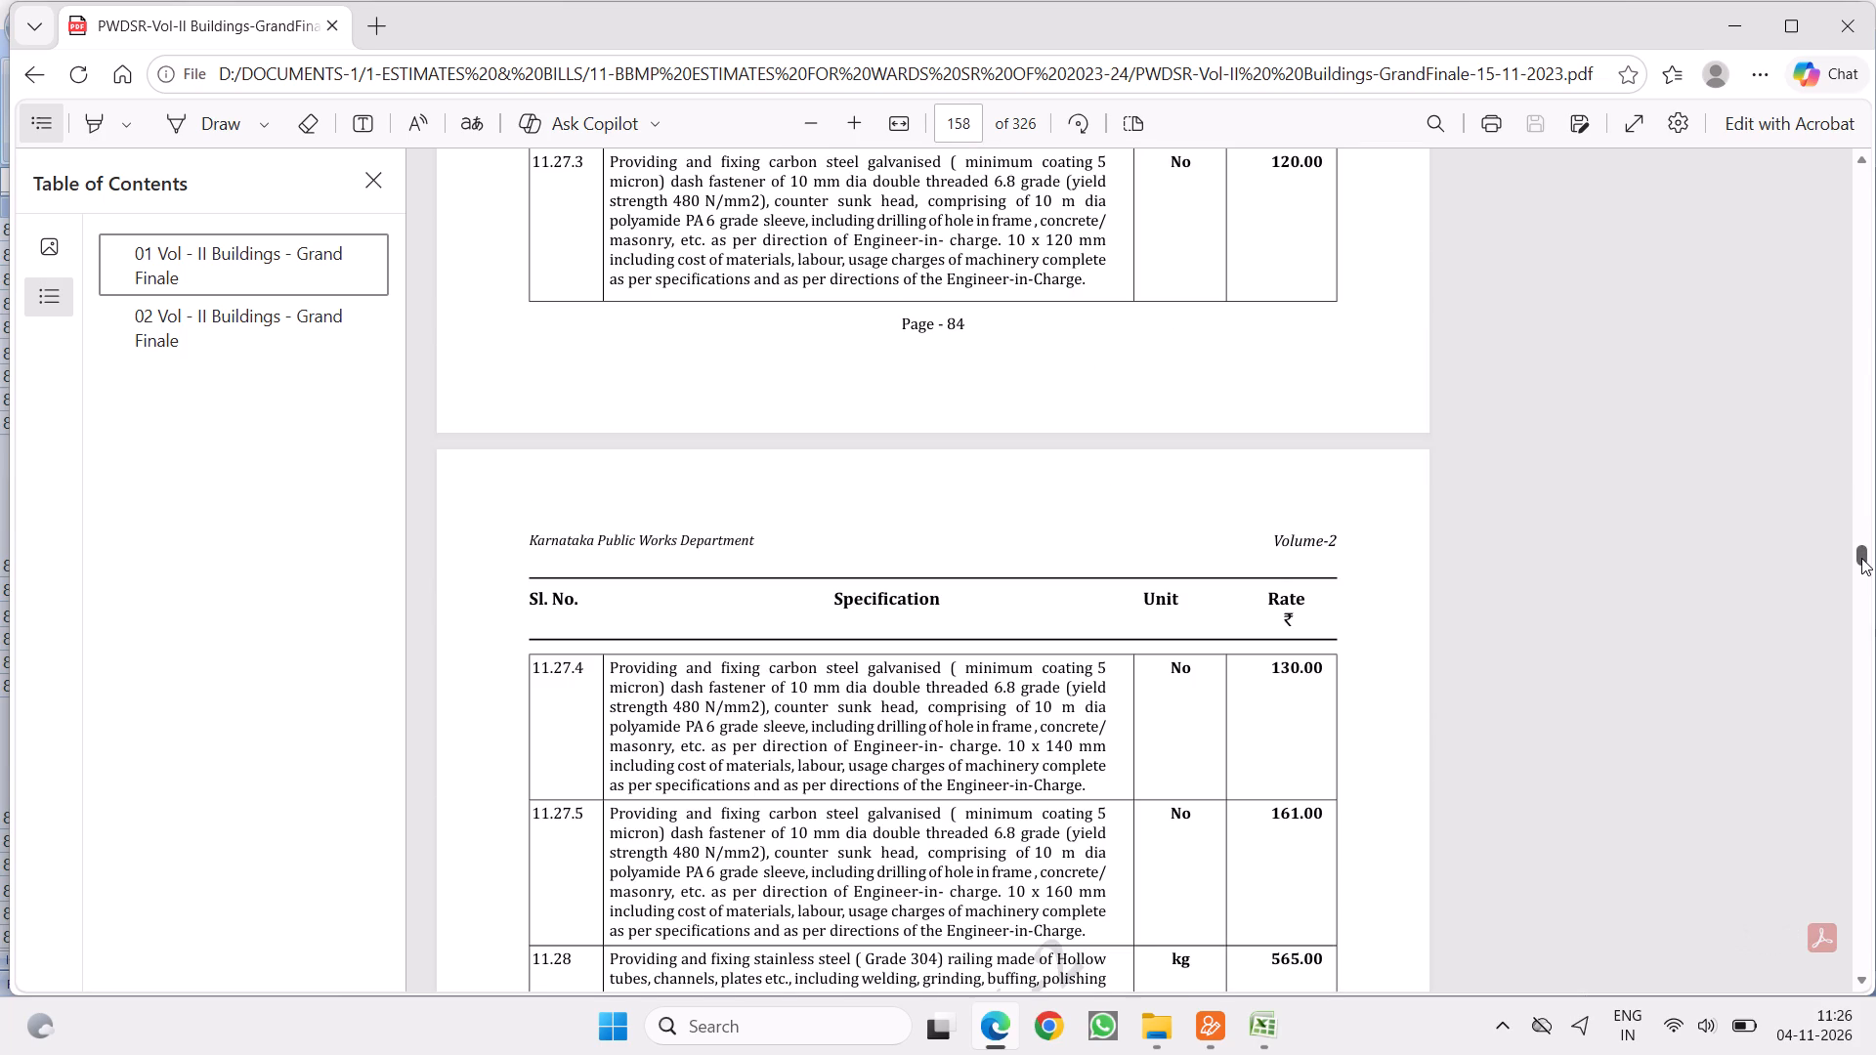
pyautogui.moveTo(1861, 558); pyautogui.dragTo(1875, 367)
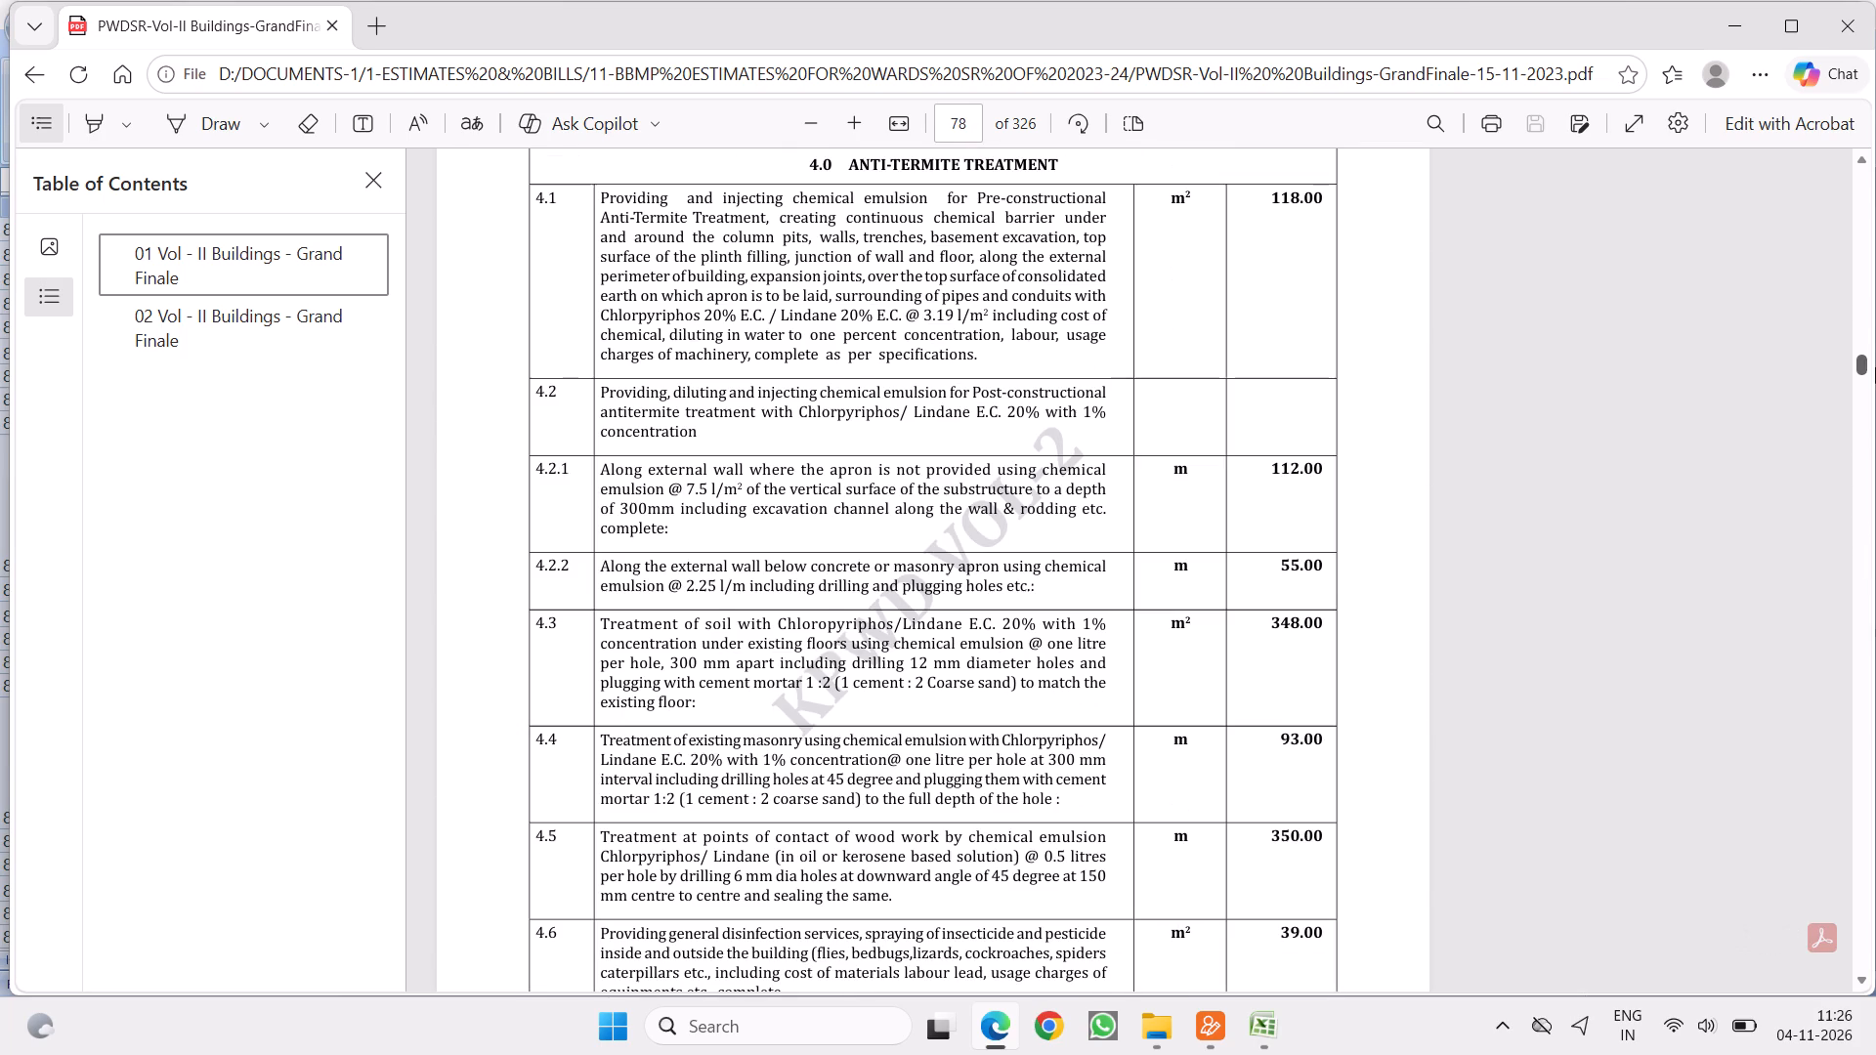
pyautogui.moveTo(1875, 367); pyautogui.dragTo(1875, 316)
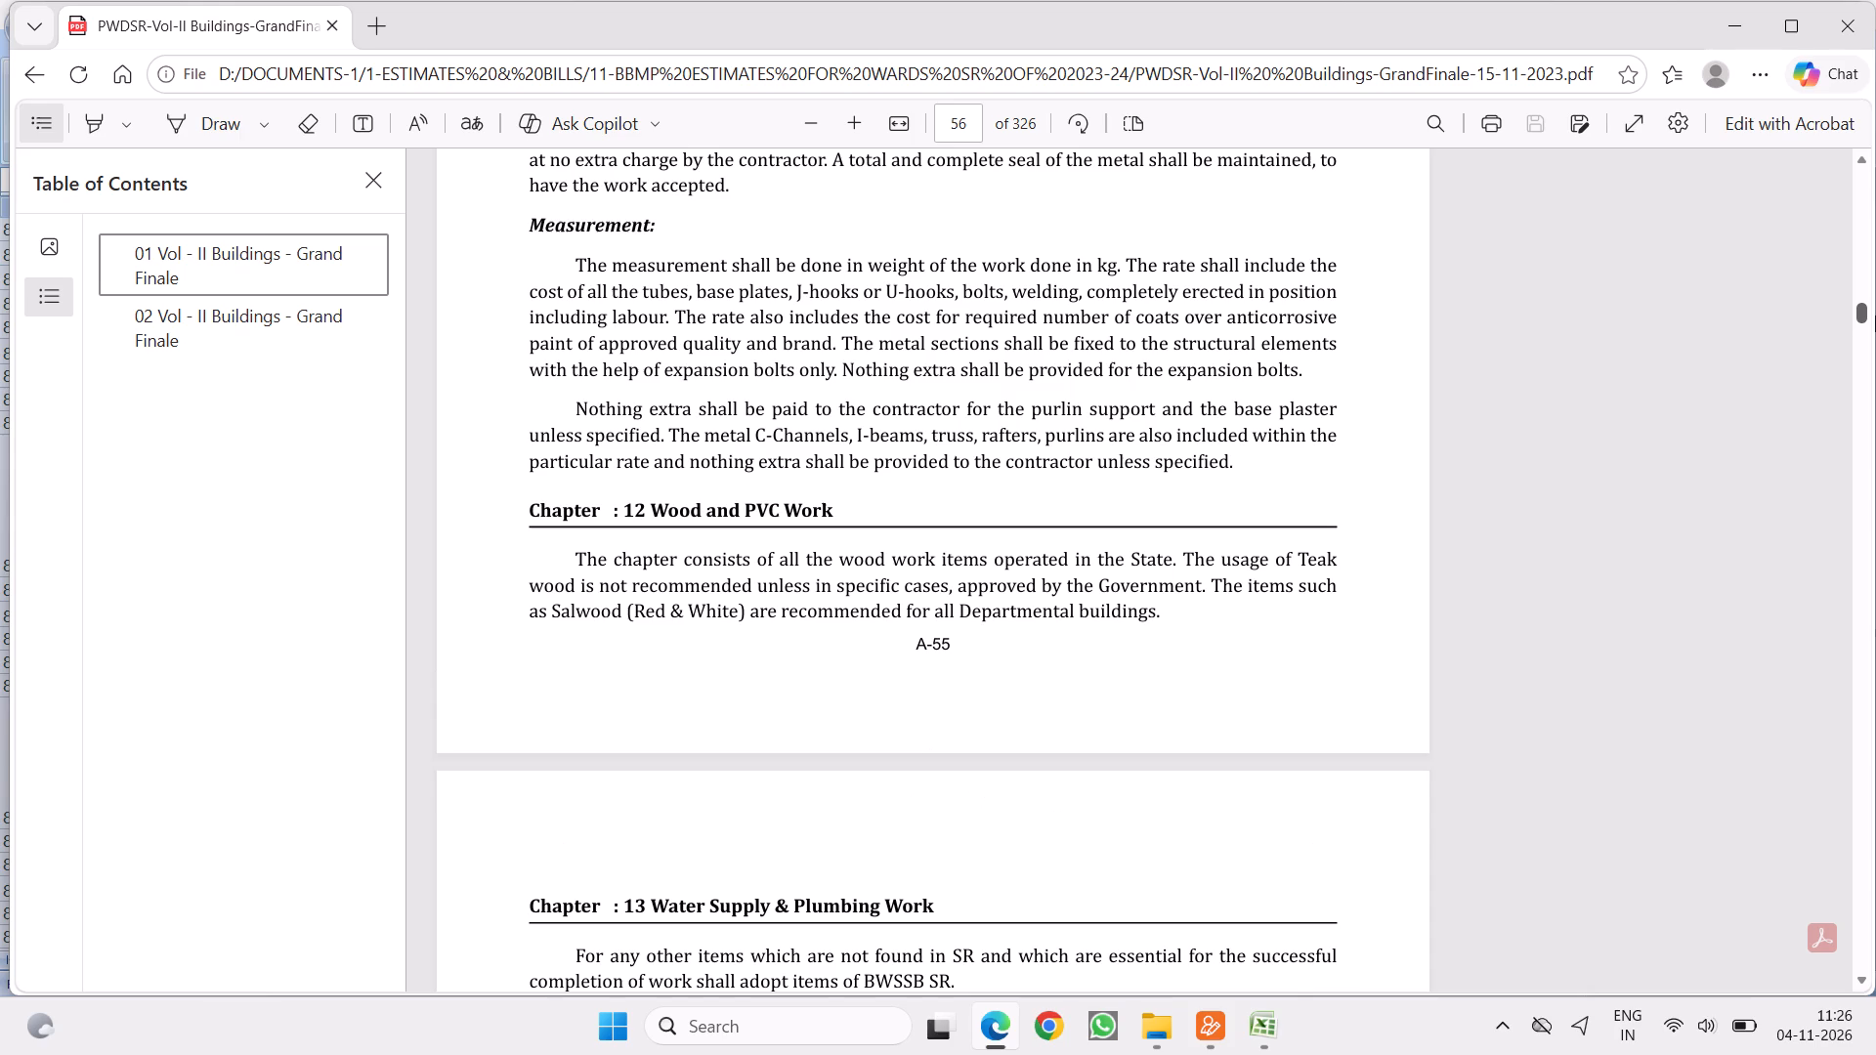
pyautogui.moveTo(1875, 316); pyautogui.dragTo(1872, 415)
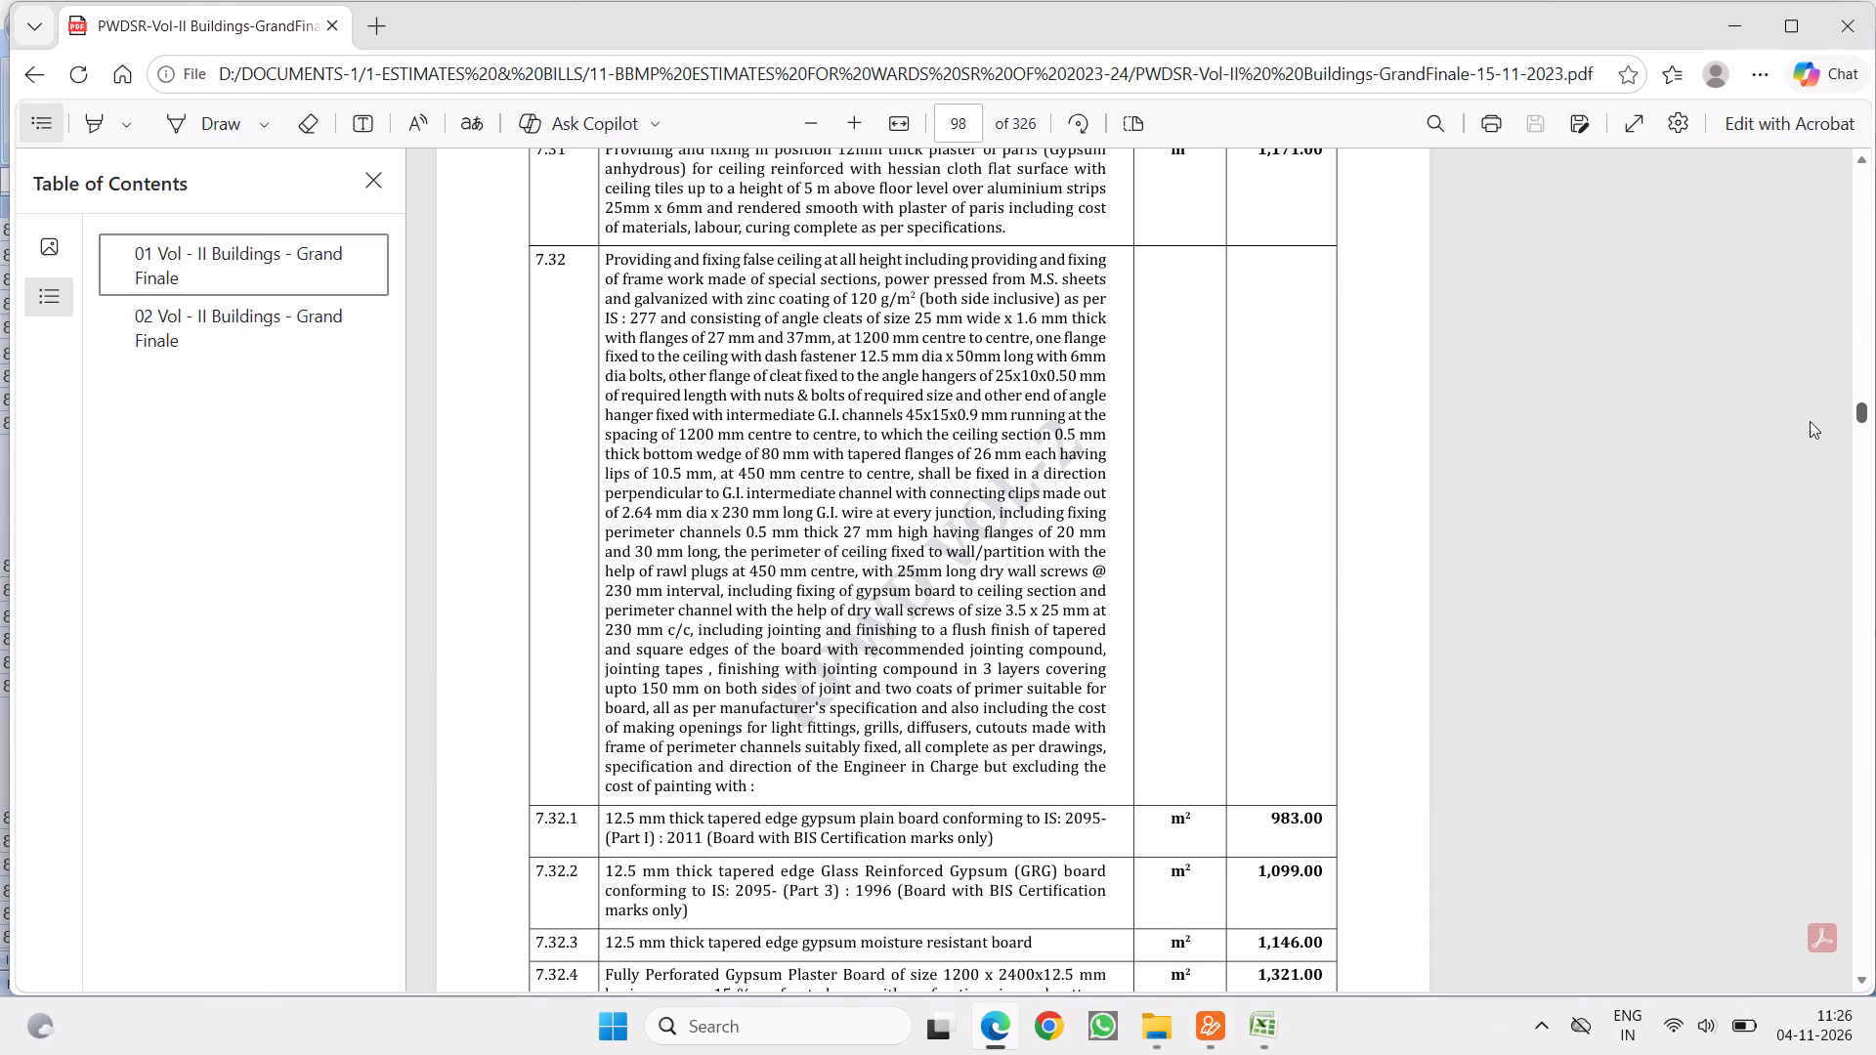
pyautogui.scroll(-5, 1279, 607)
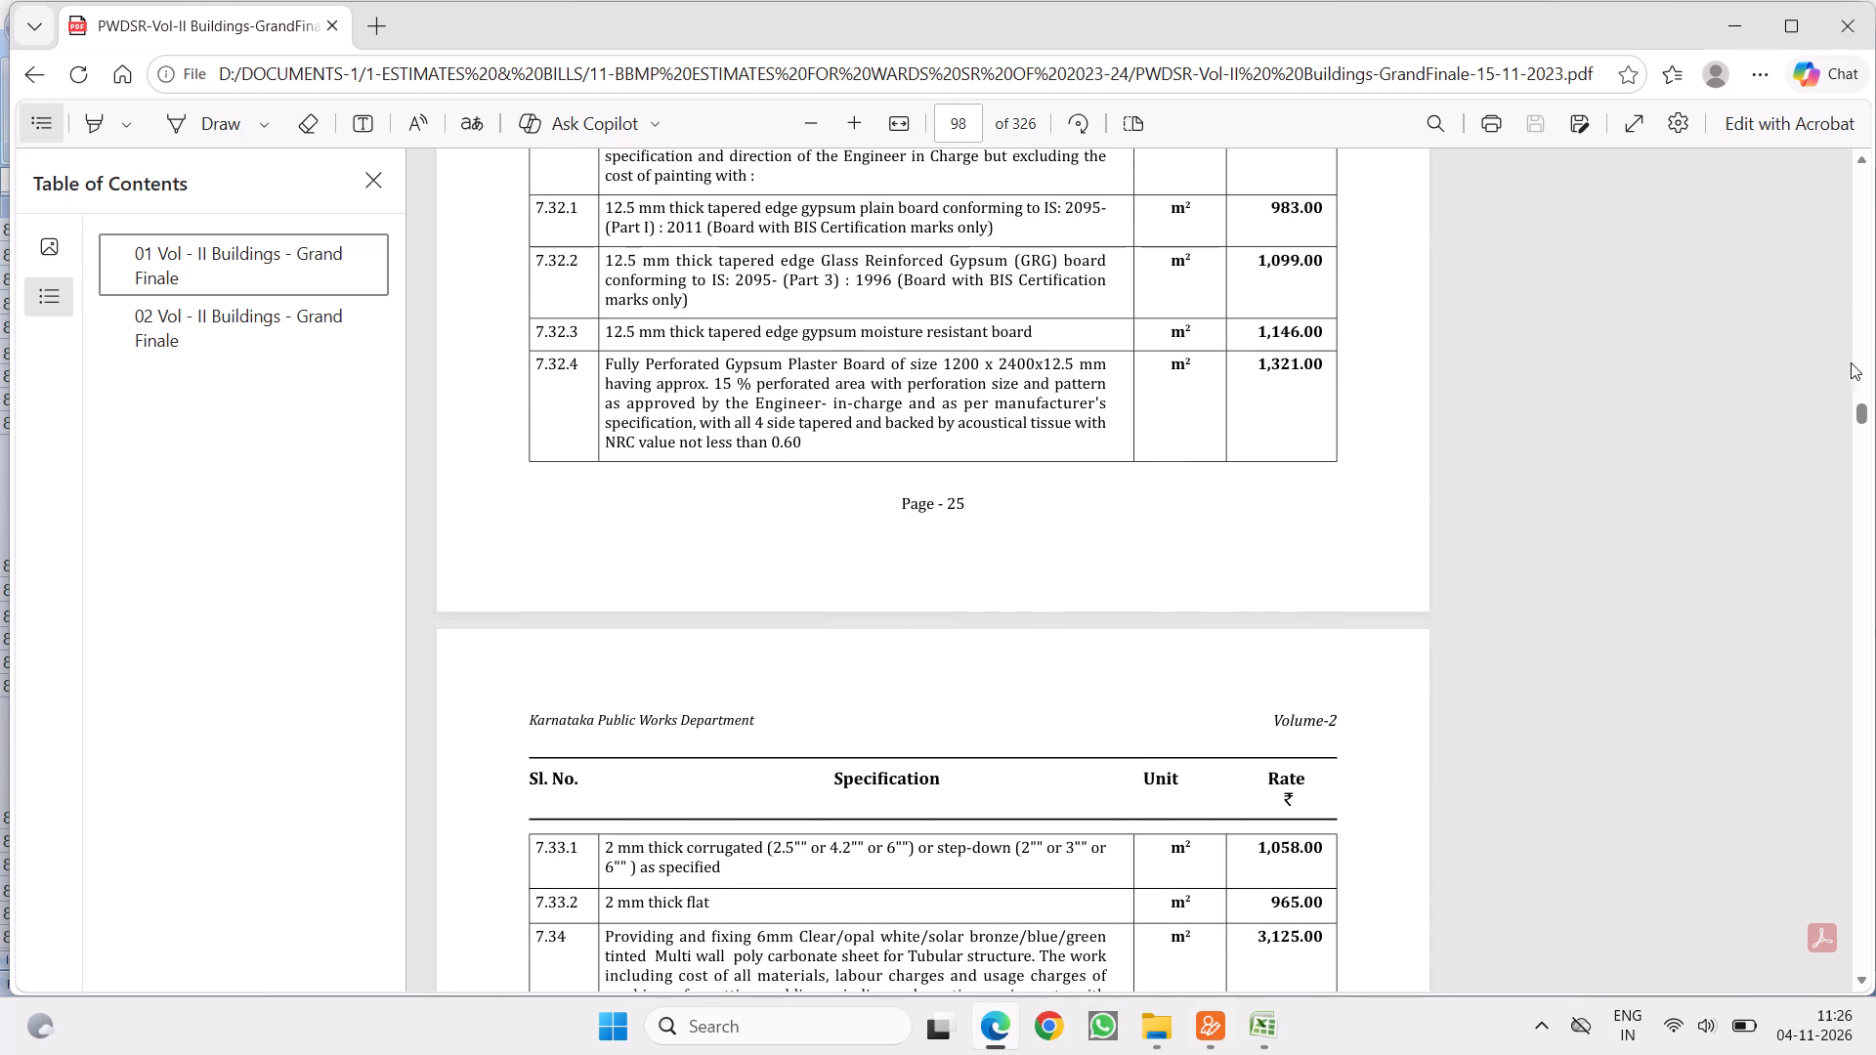
pyautogui.moveTo(1862, 415); pyautogui.dragTo(1862, 441)
pyautogui.scroll(-7, 1229, 581)
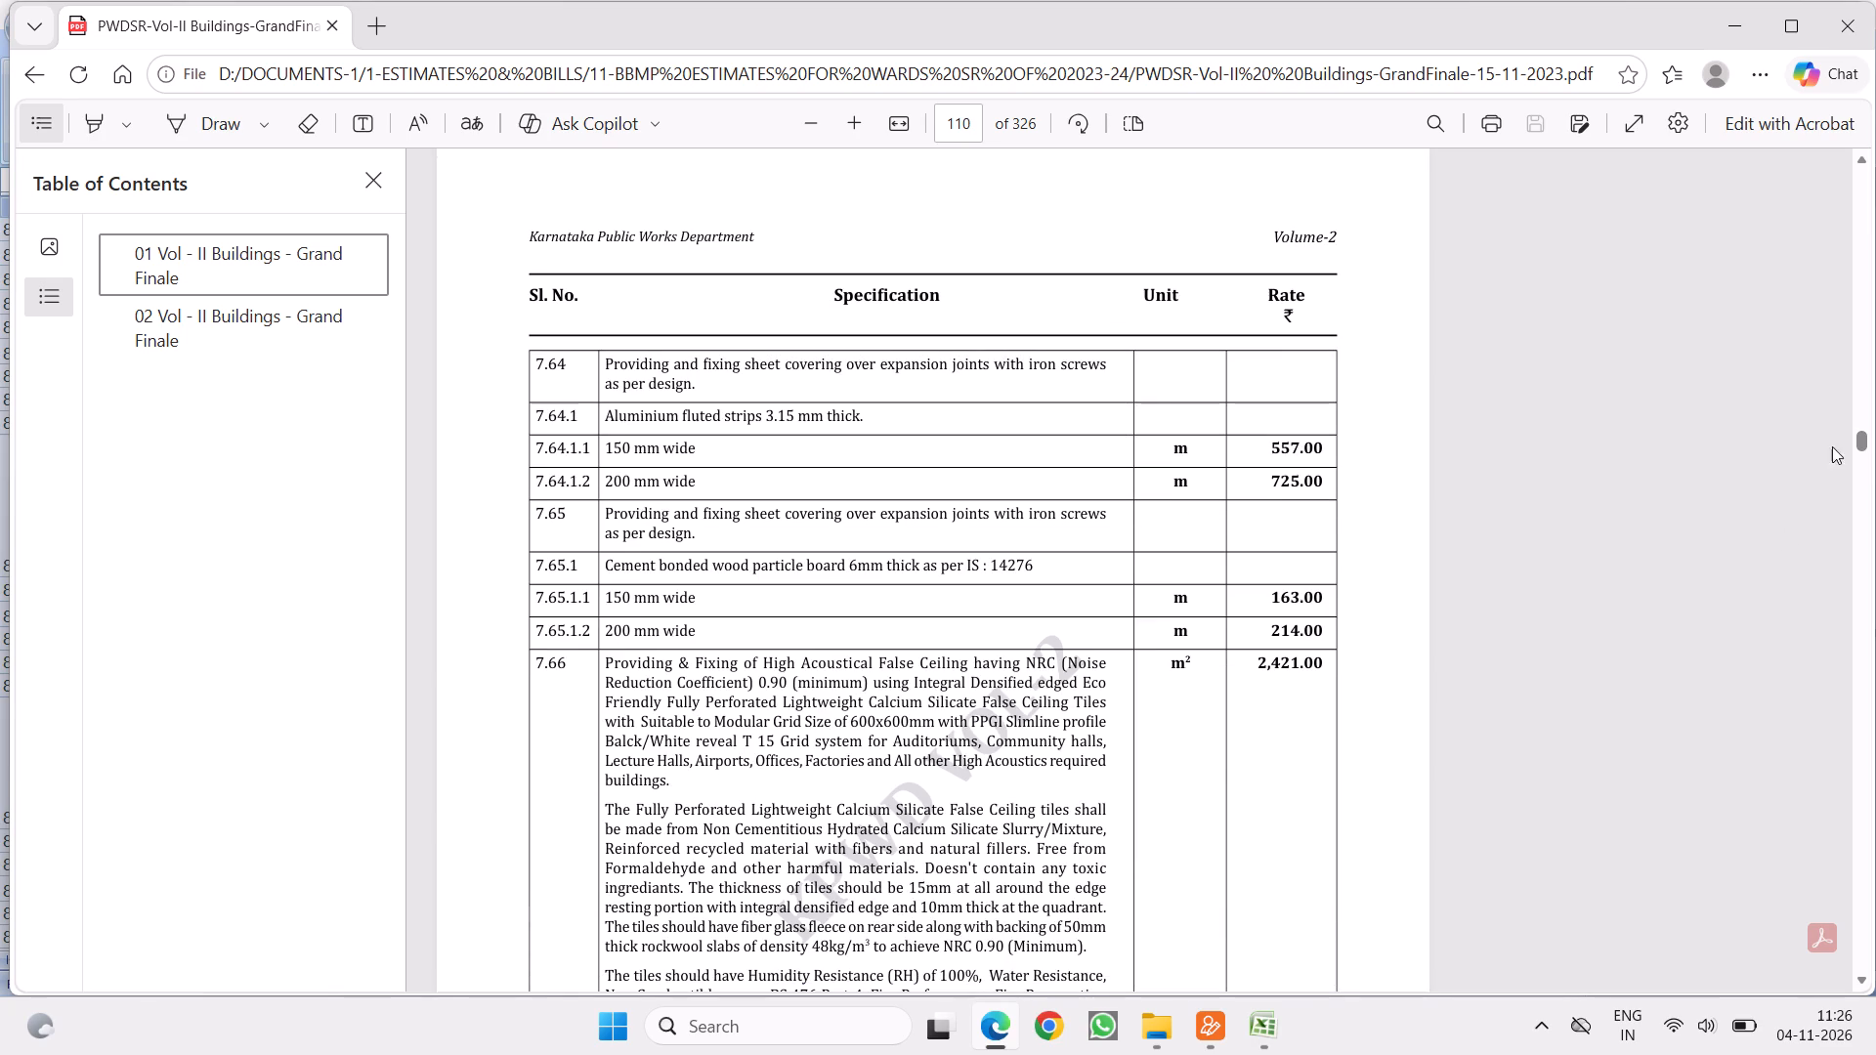
pyautogui.moveTo(1859, 441); pyautogui.dragTo(1851, 532)
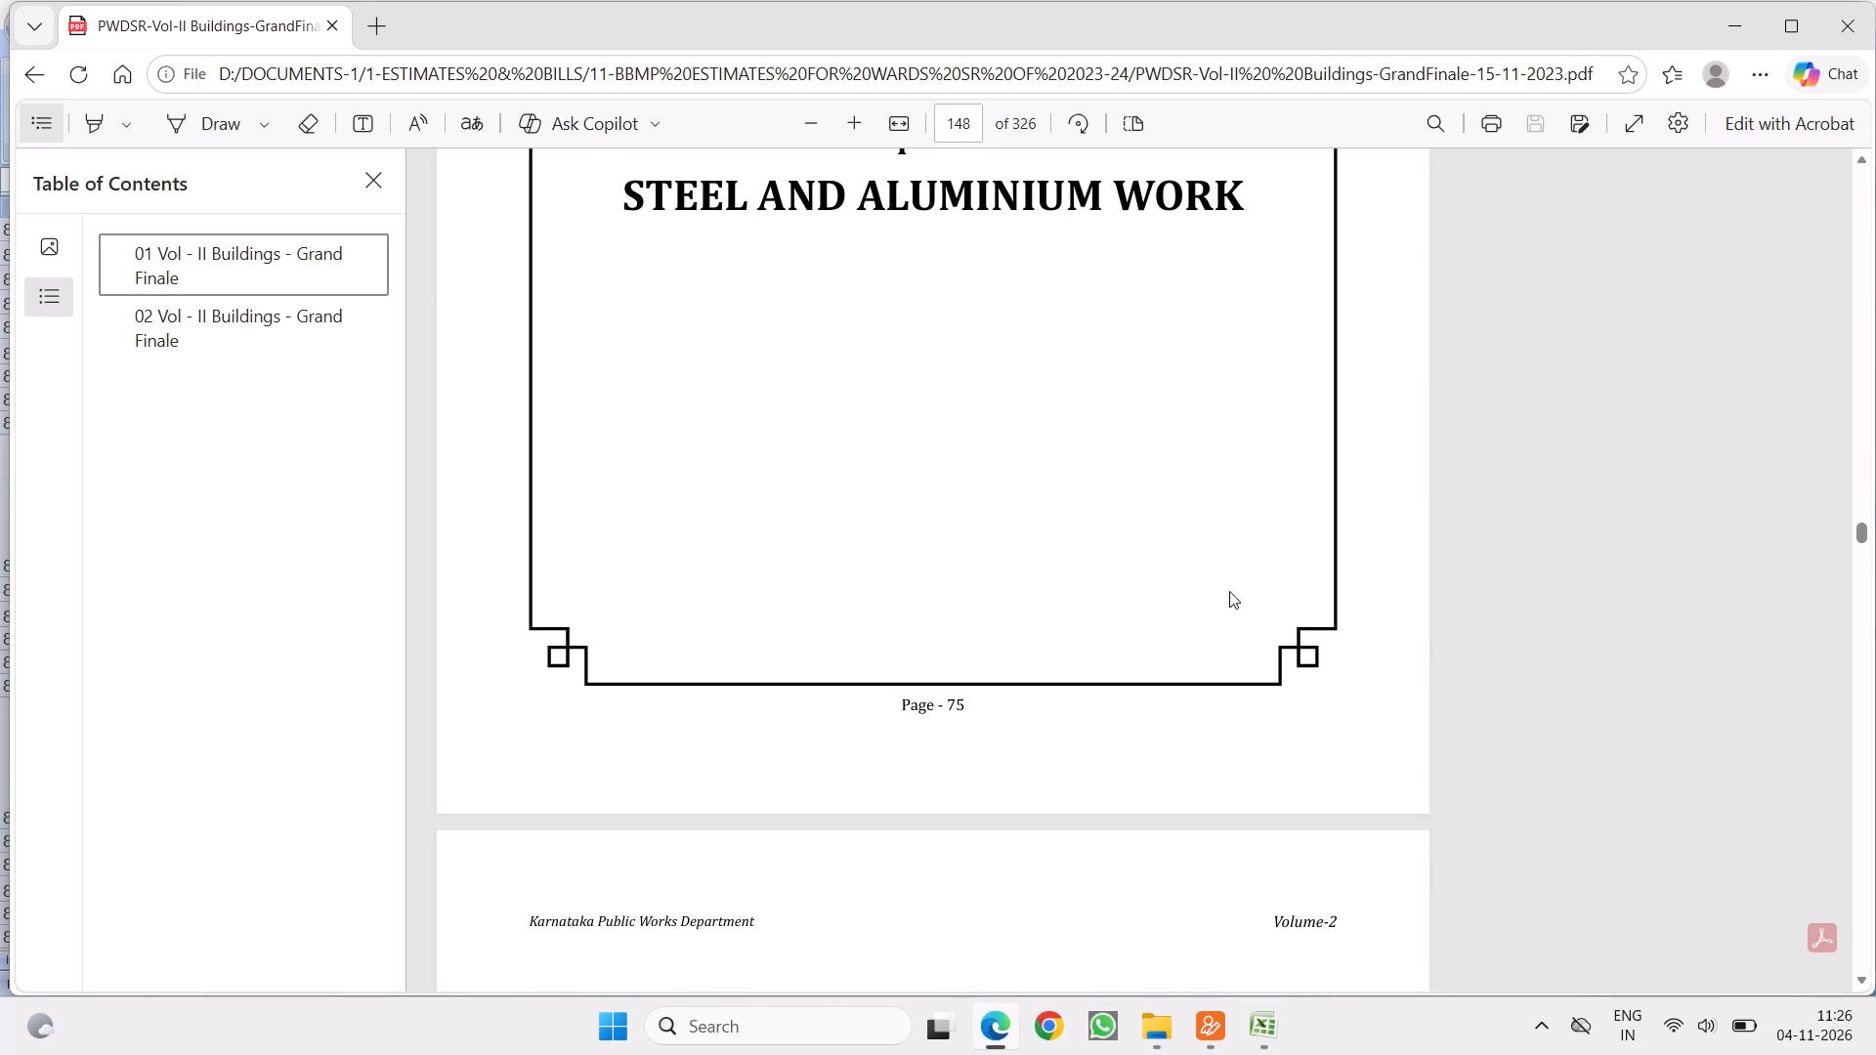
pyautogui.scroll(-4, 1187, 606)
pyautogui.scroll(20, 1045, 540)
pyautogui.scroll(9, 1045, 540)
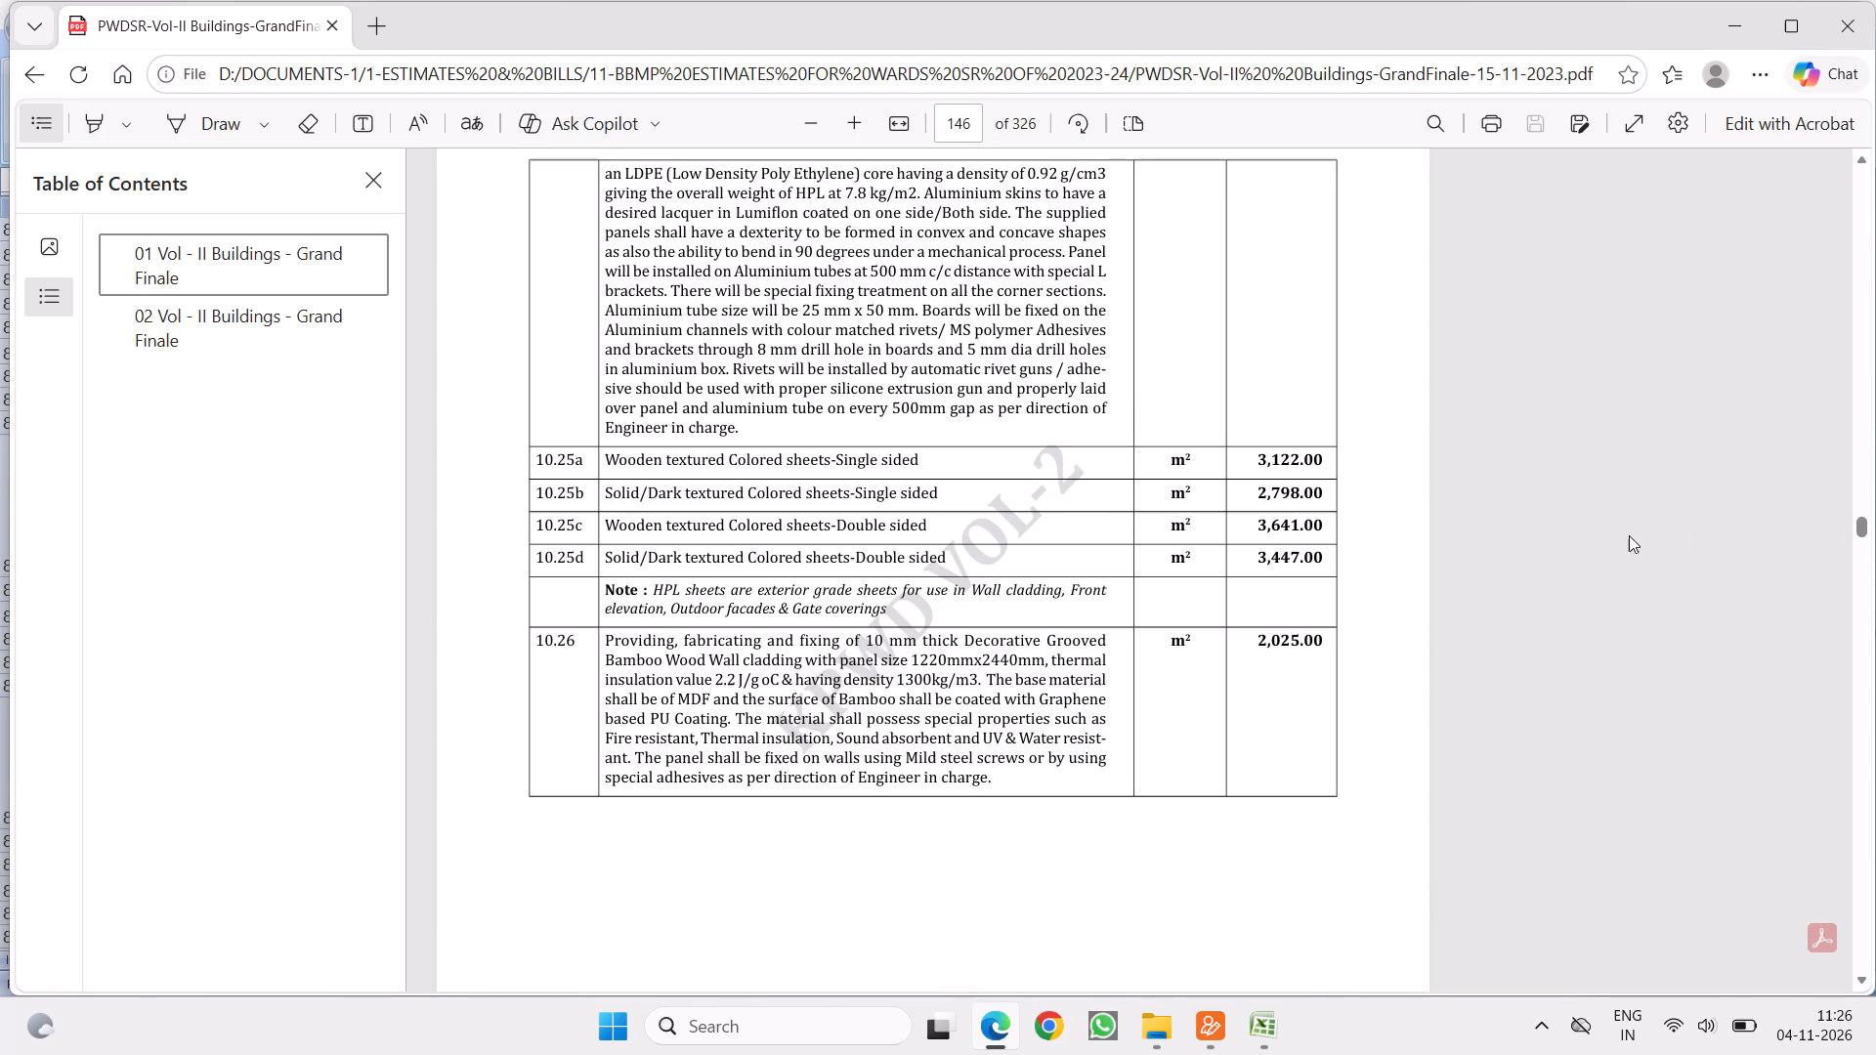
pyautogui.moveTo(1858, 527); pyautogui.dragTo(1858, 518)
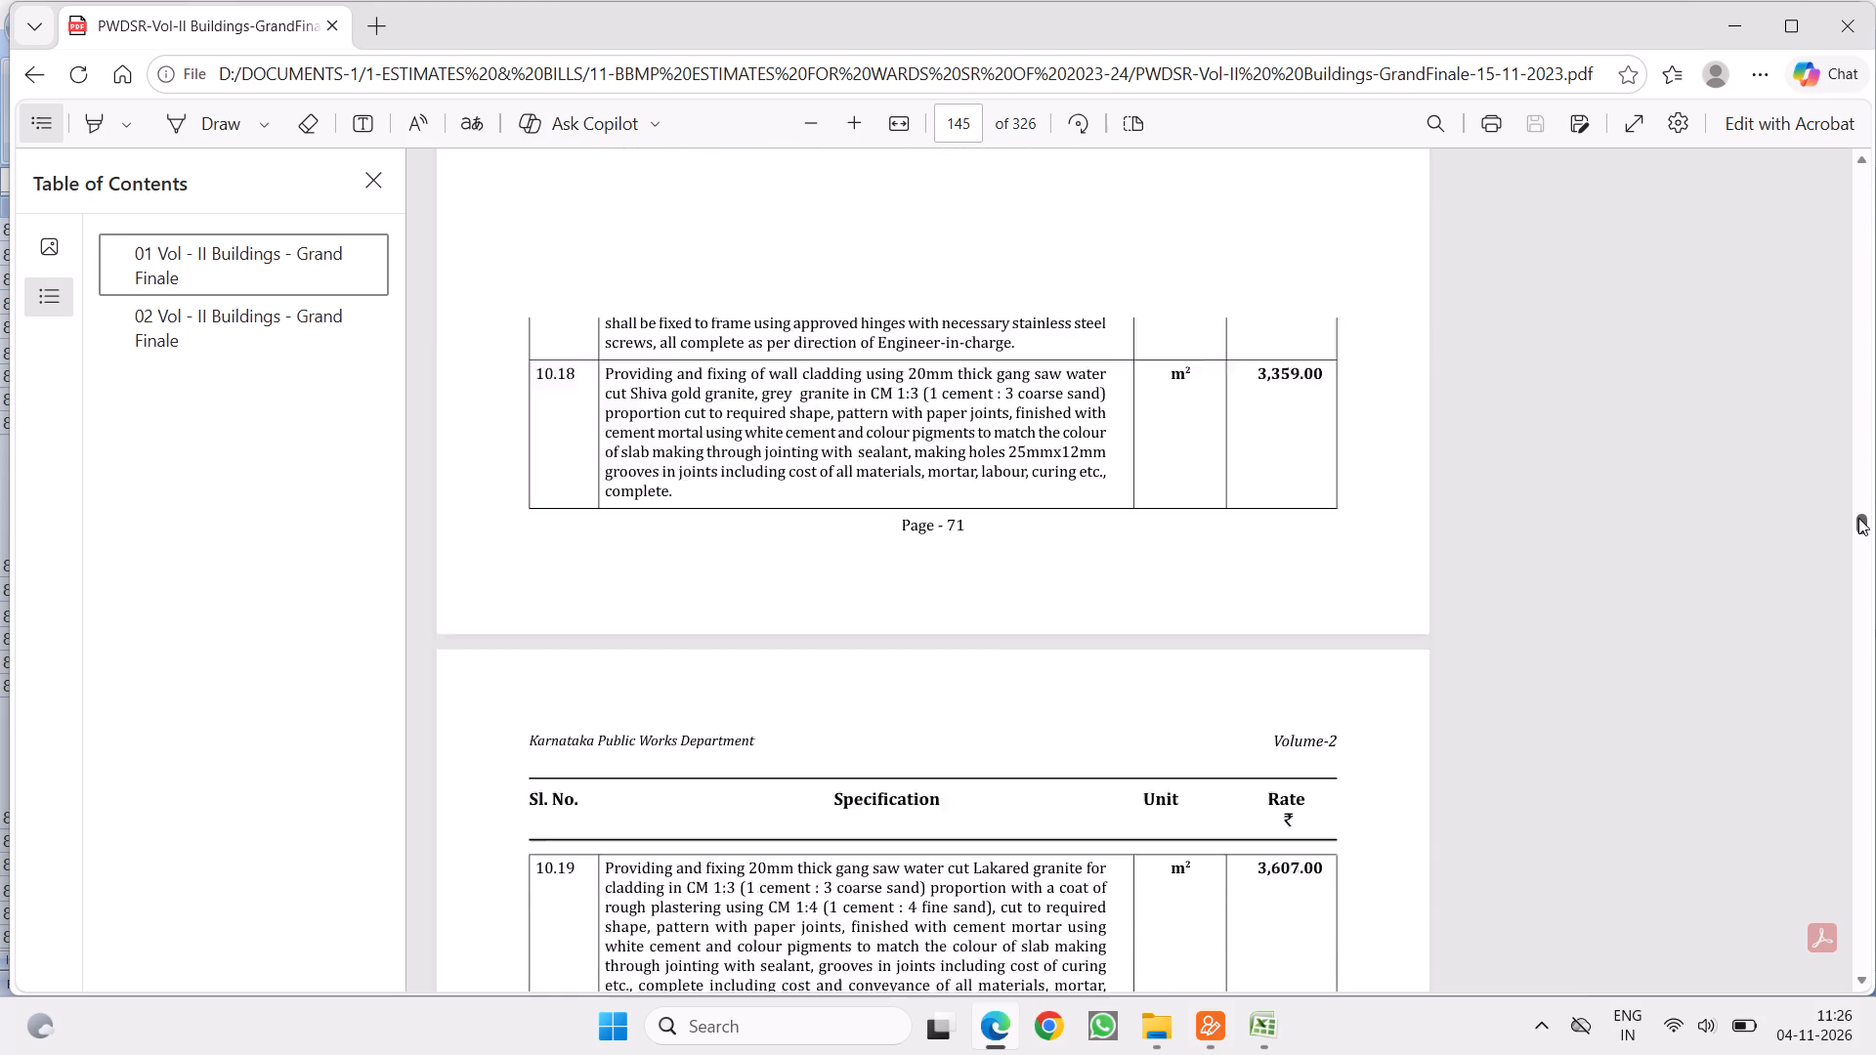
pyautogui.moveTo(1858, 518); pyautogui.dragTo(1858, 501)
pyautogui.scroll(-3, 1141, 622)
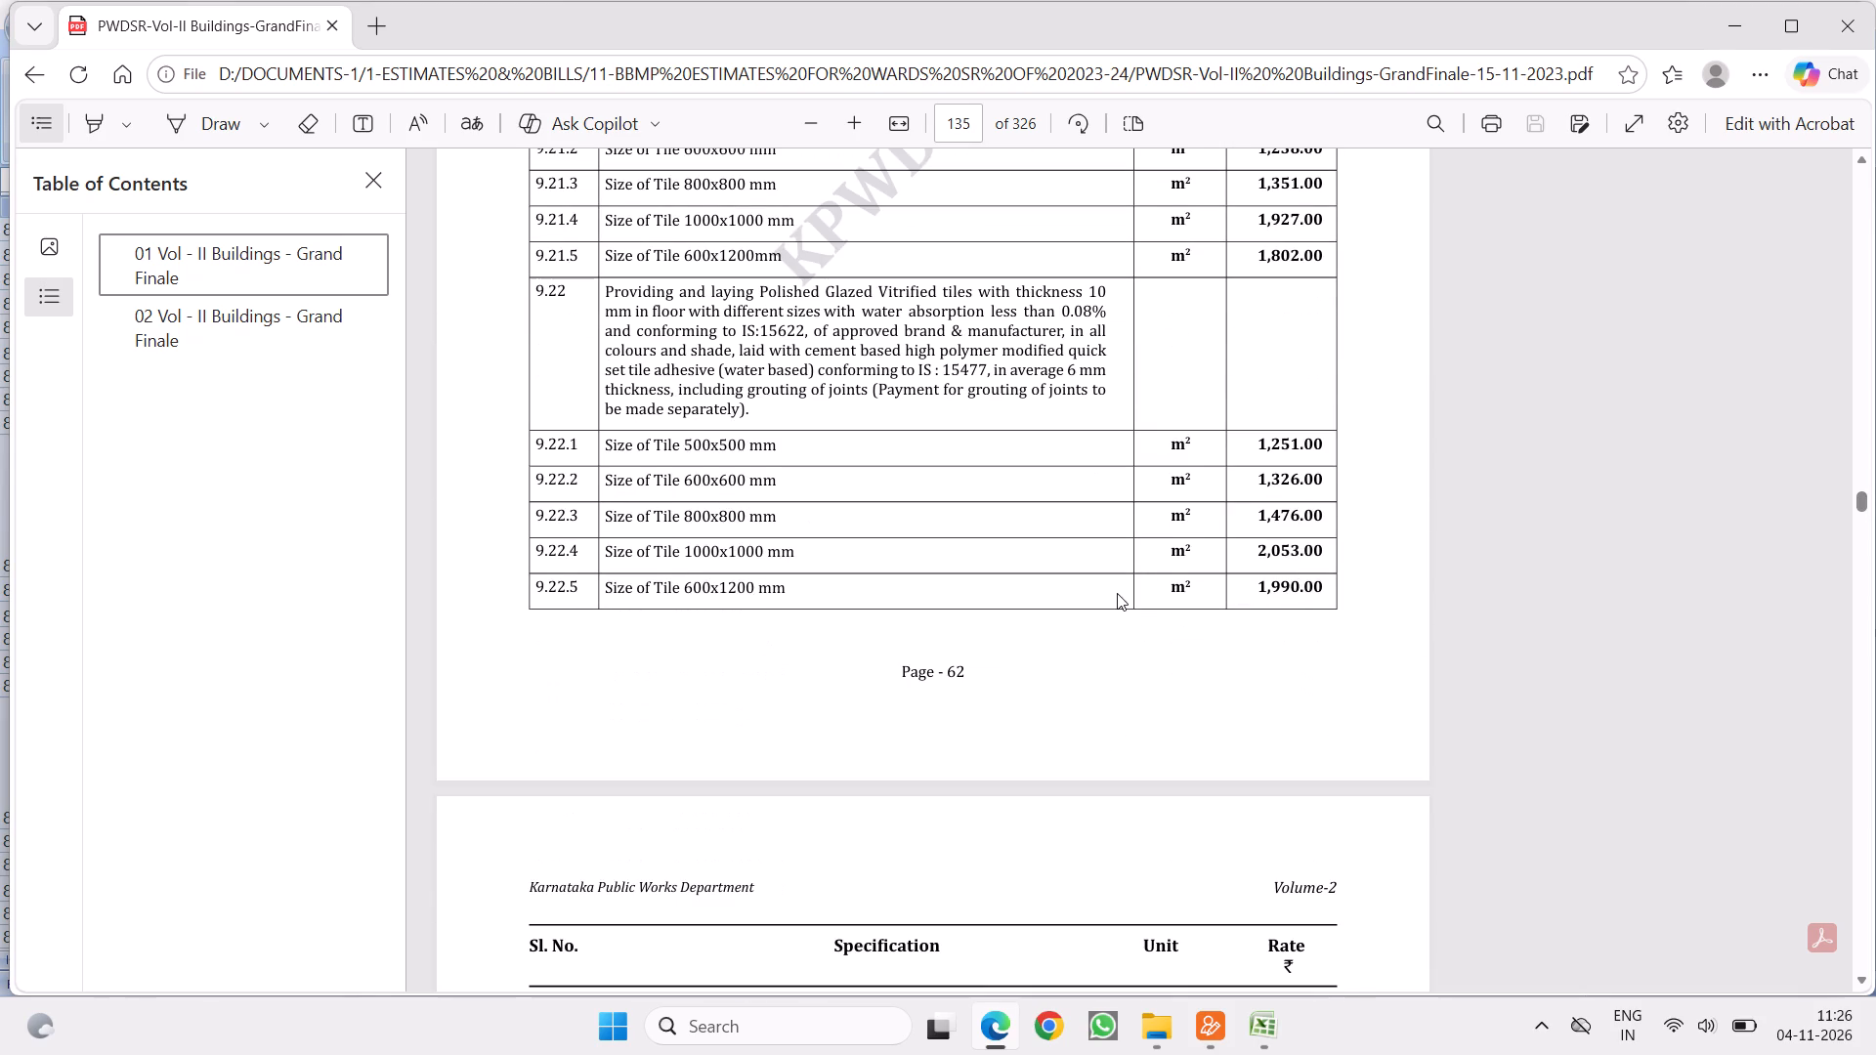
pyautogui.scroll(20, 1087, 516)
pyautogui.scroll(20, 1087, 516)
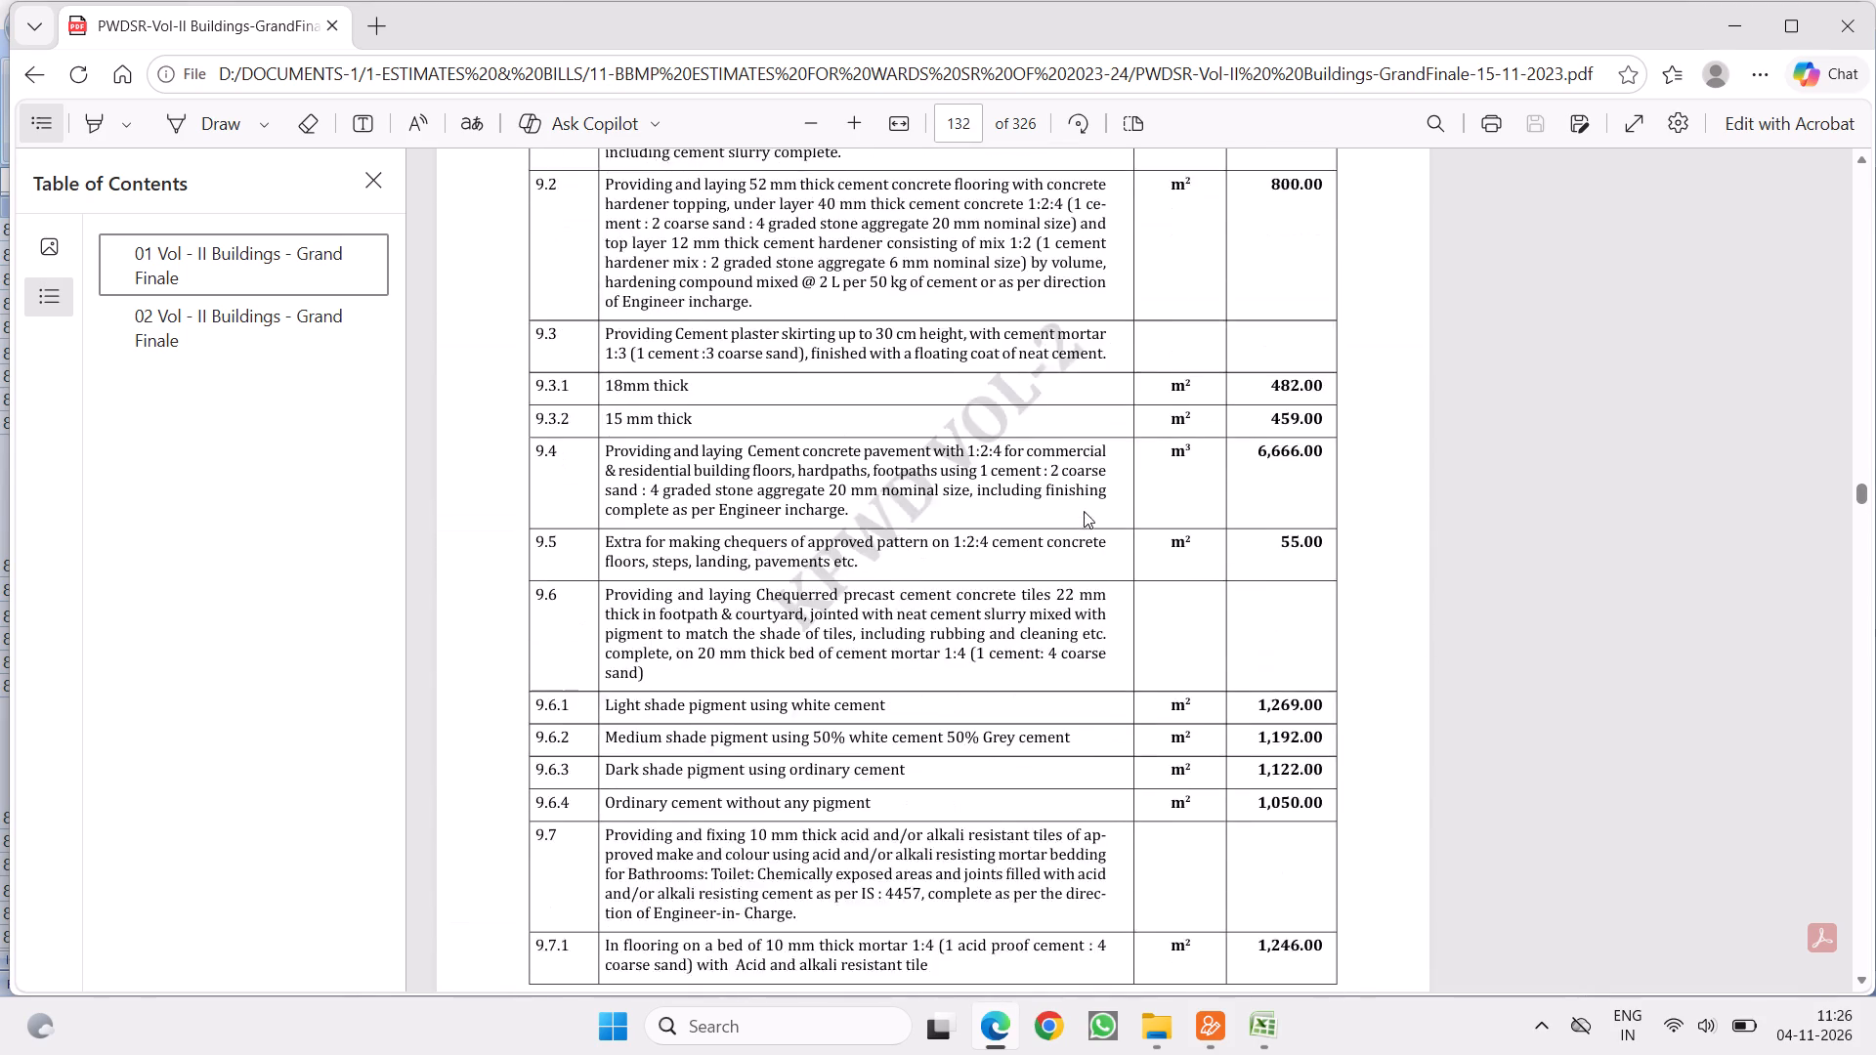
pyautogui.scroll(20, 1084, 511)
pyautogui.scroll(20, 1084, 511)
pyautogui.scroll(10, 1084, 511)
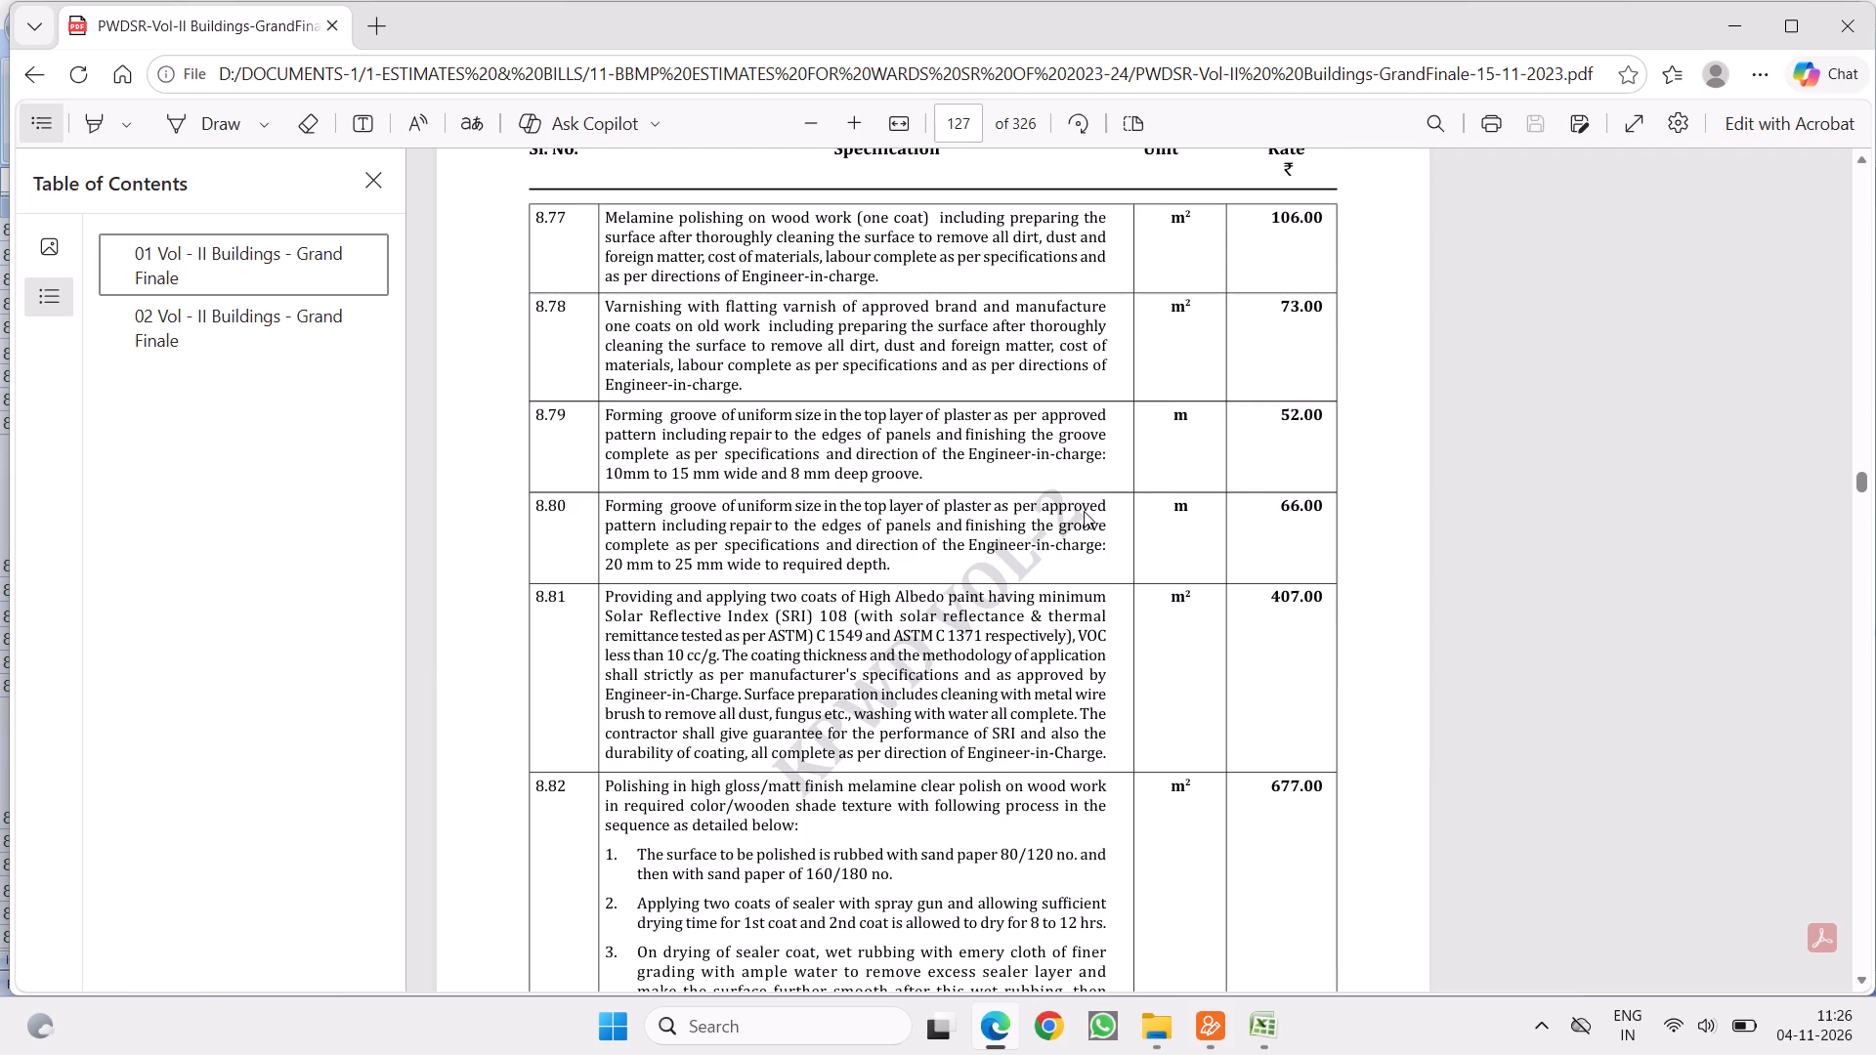
pyautogui.scroll(12, 1084, 511)
pyautogui.scroll(-2, 1155, 701)
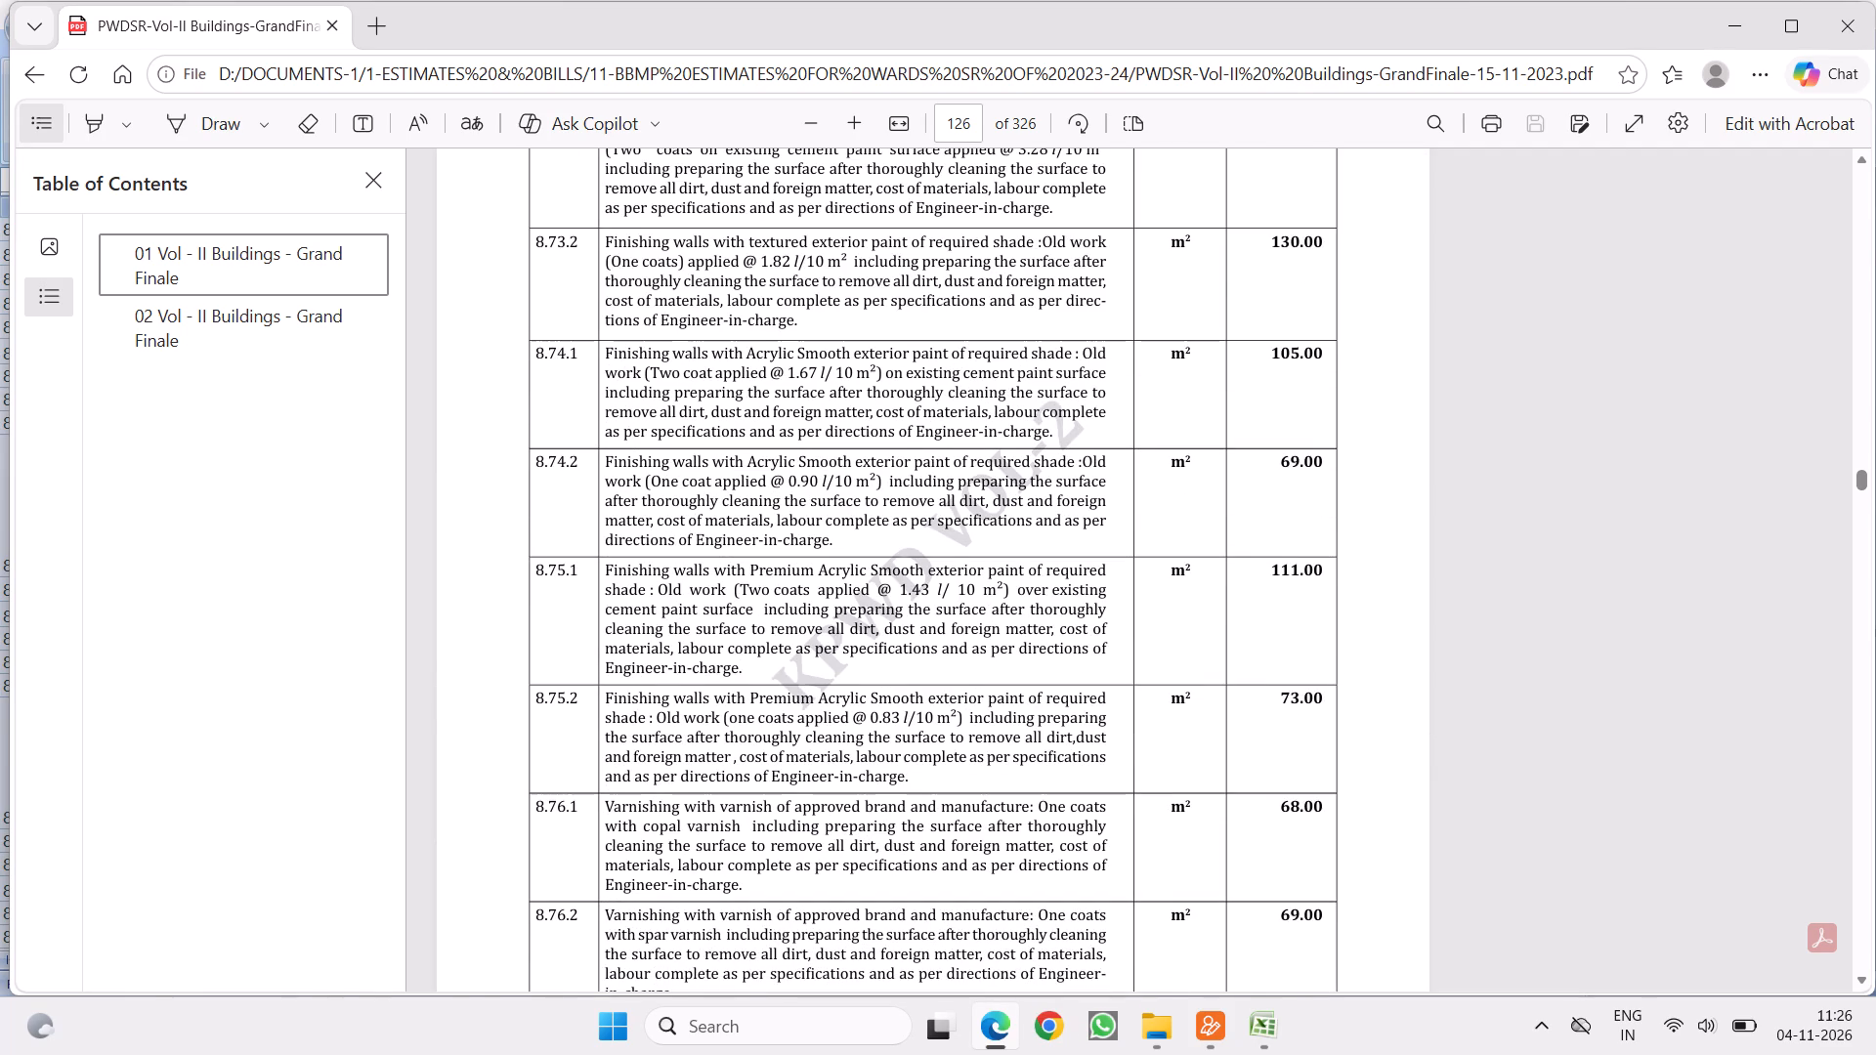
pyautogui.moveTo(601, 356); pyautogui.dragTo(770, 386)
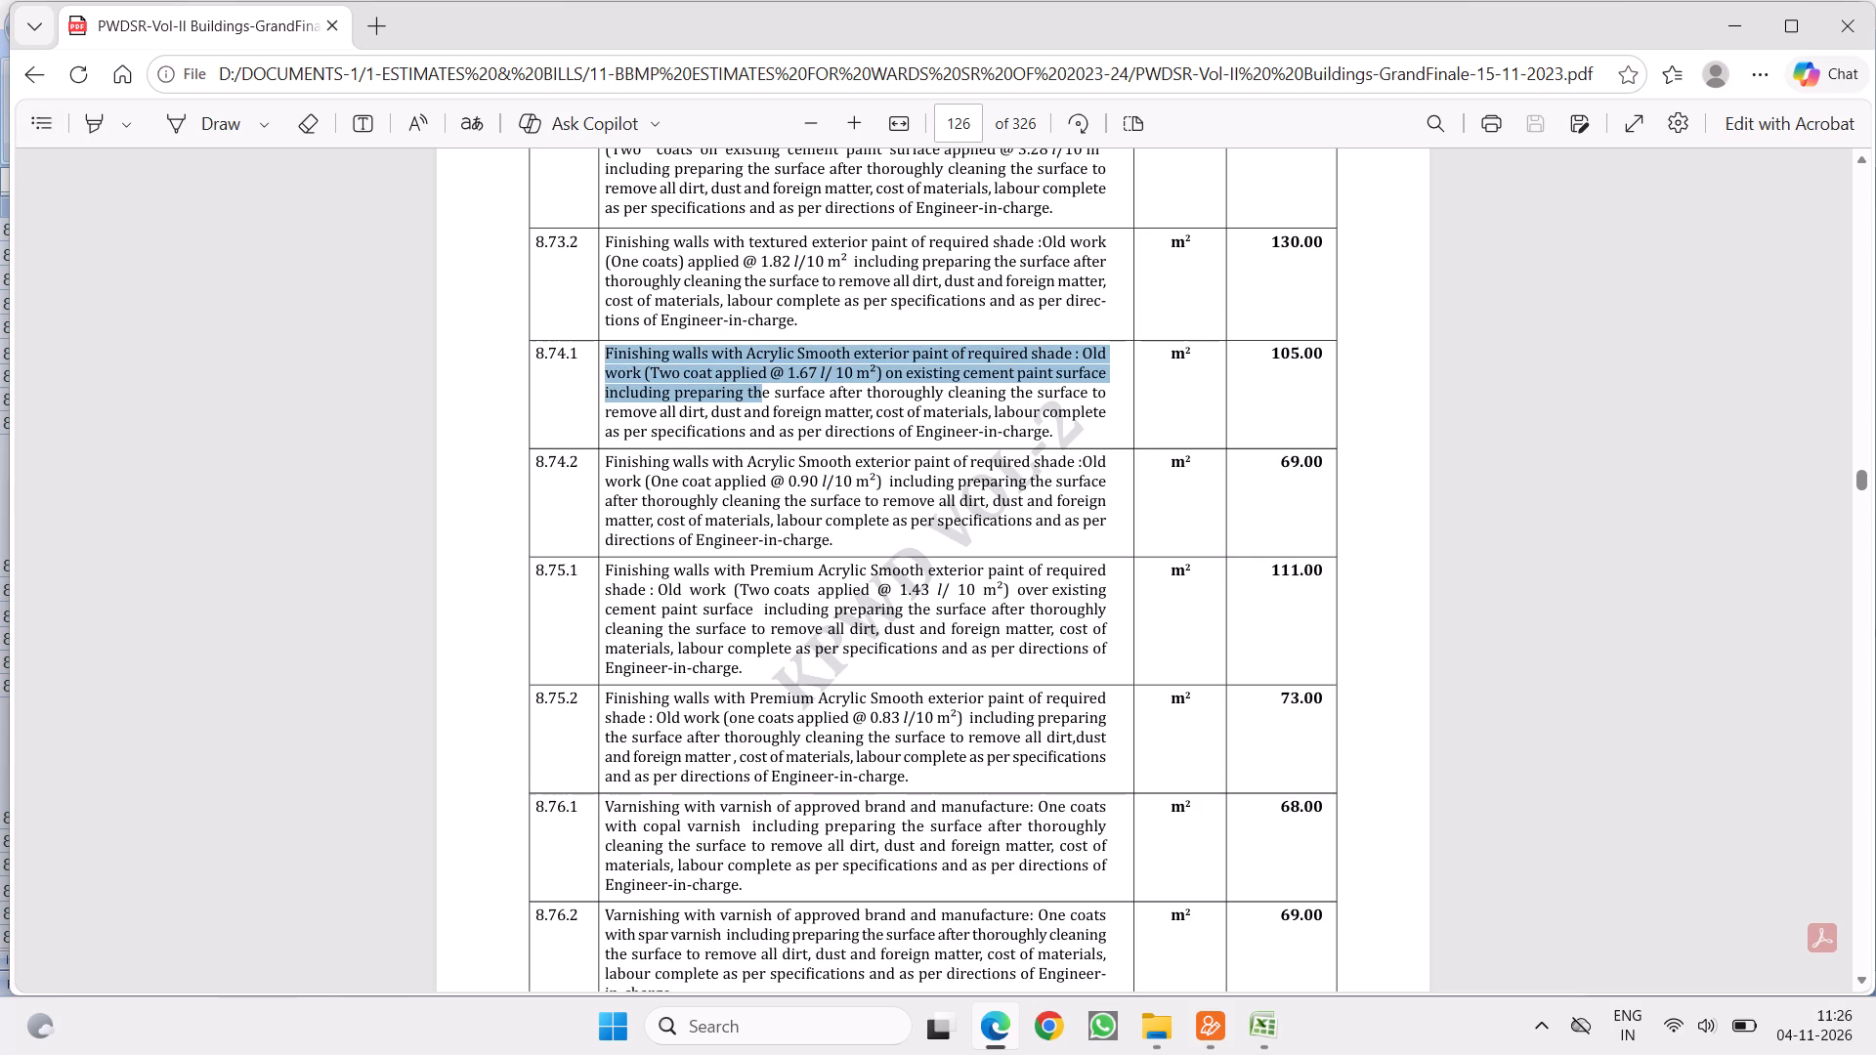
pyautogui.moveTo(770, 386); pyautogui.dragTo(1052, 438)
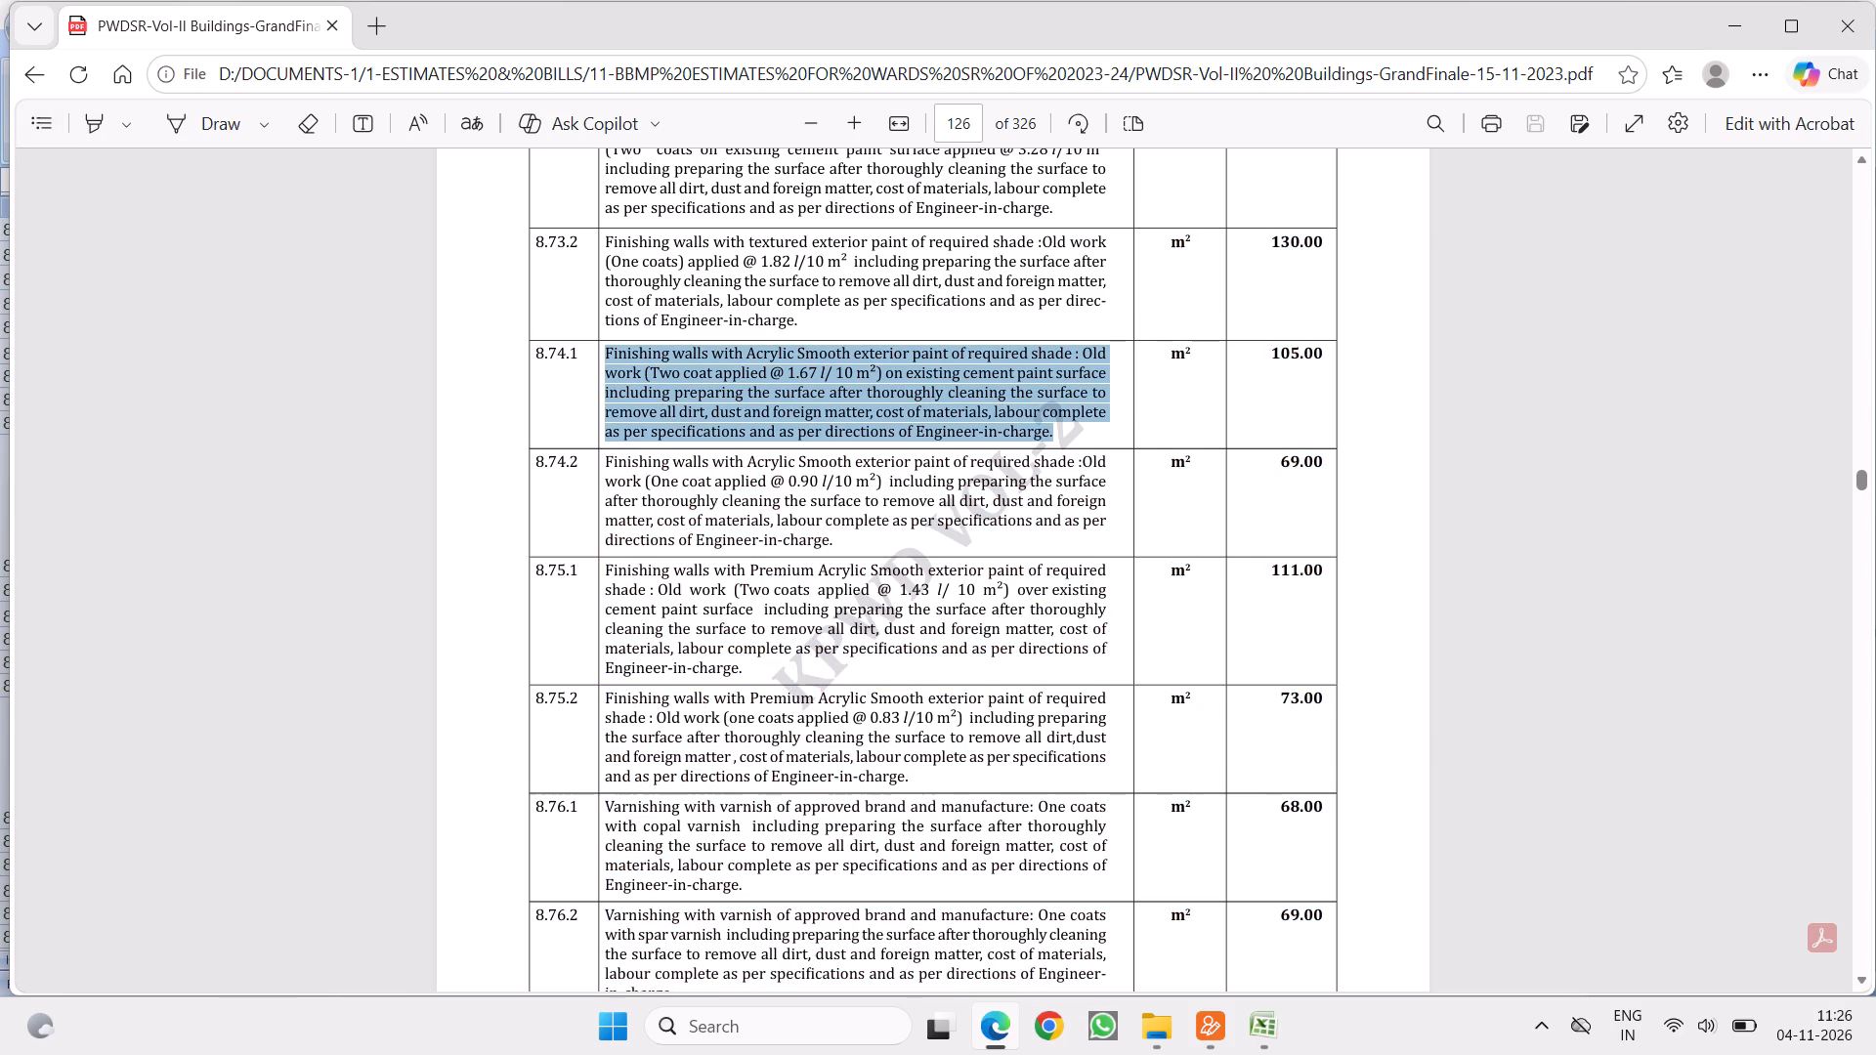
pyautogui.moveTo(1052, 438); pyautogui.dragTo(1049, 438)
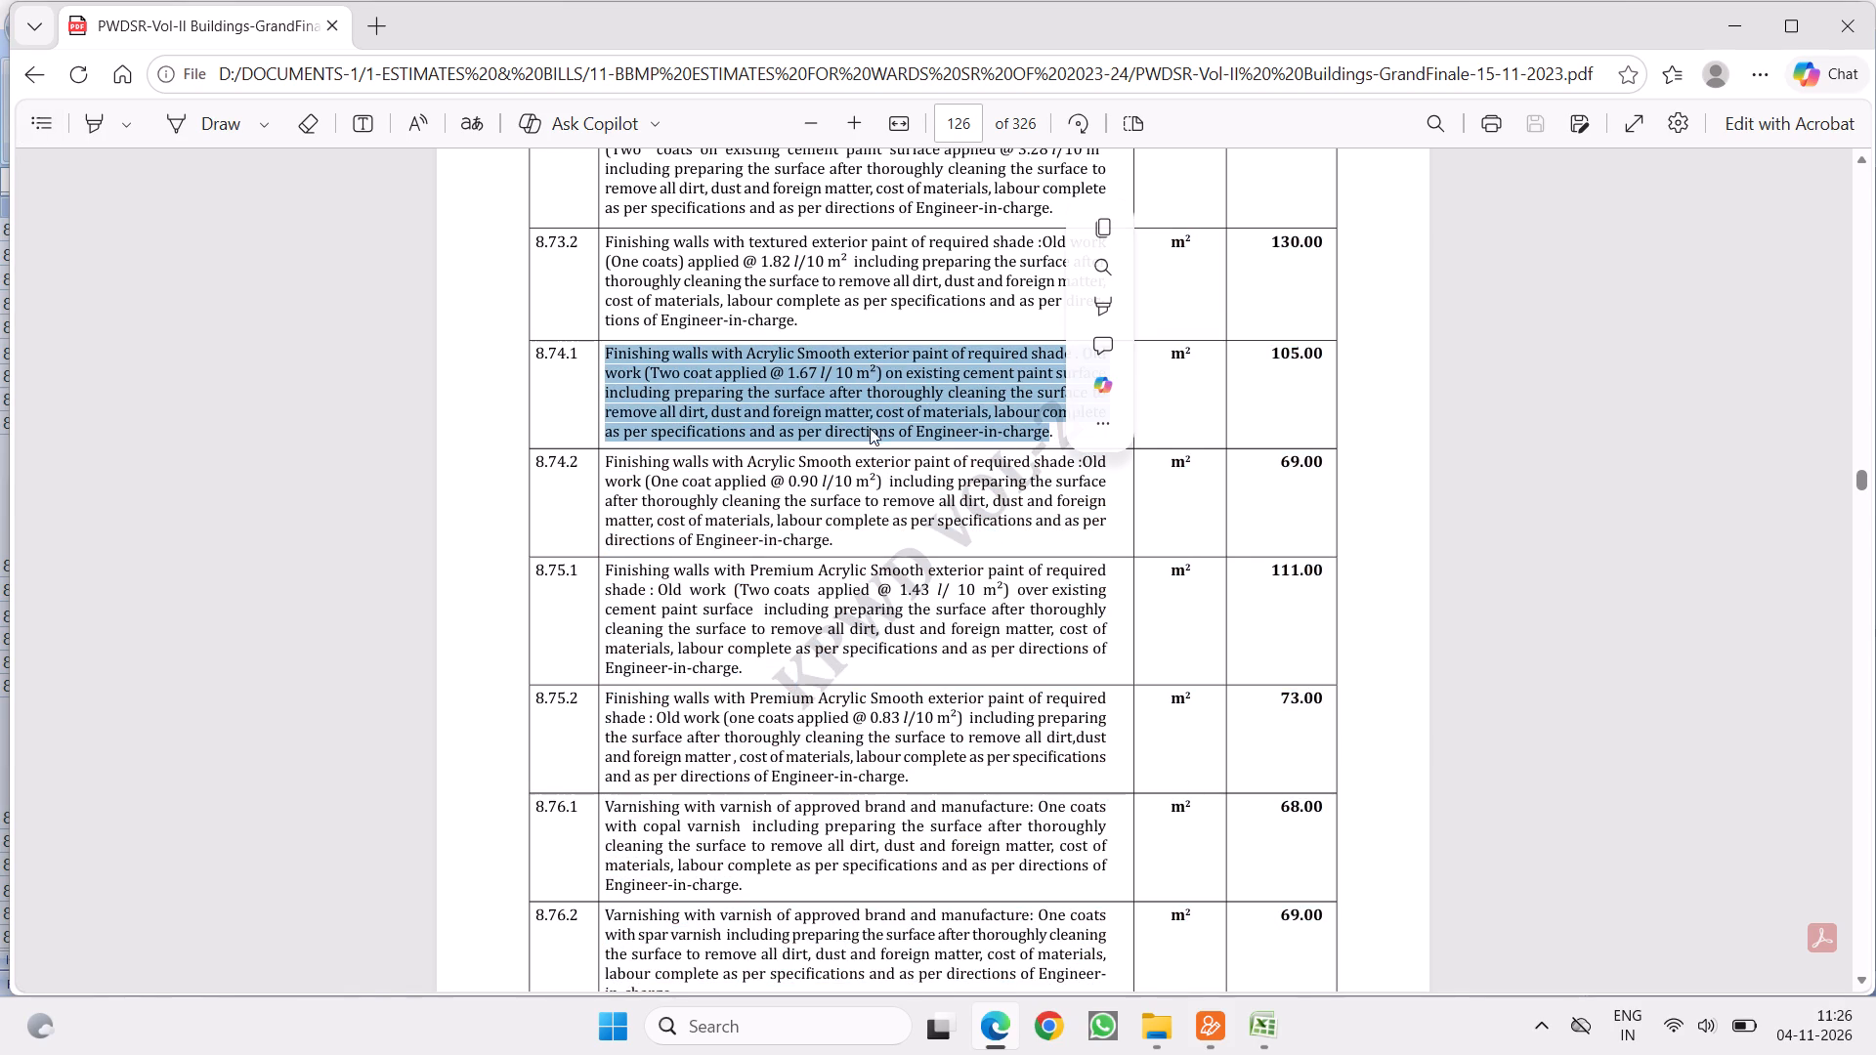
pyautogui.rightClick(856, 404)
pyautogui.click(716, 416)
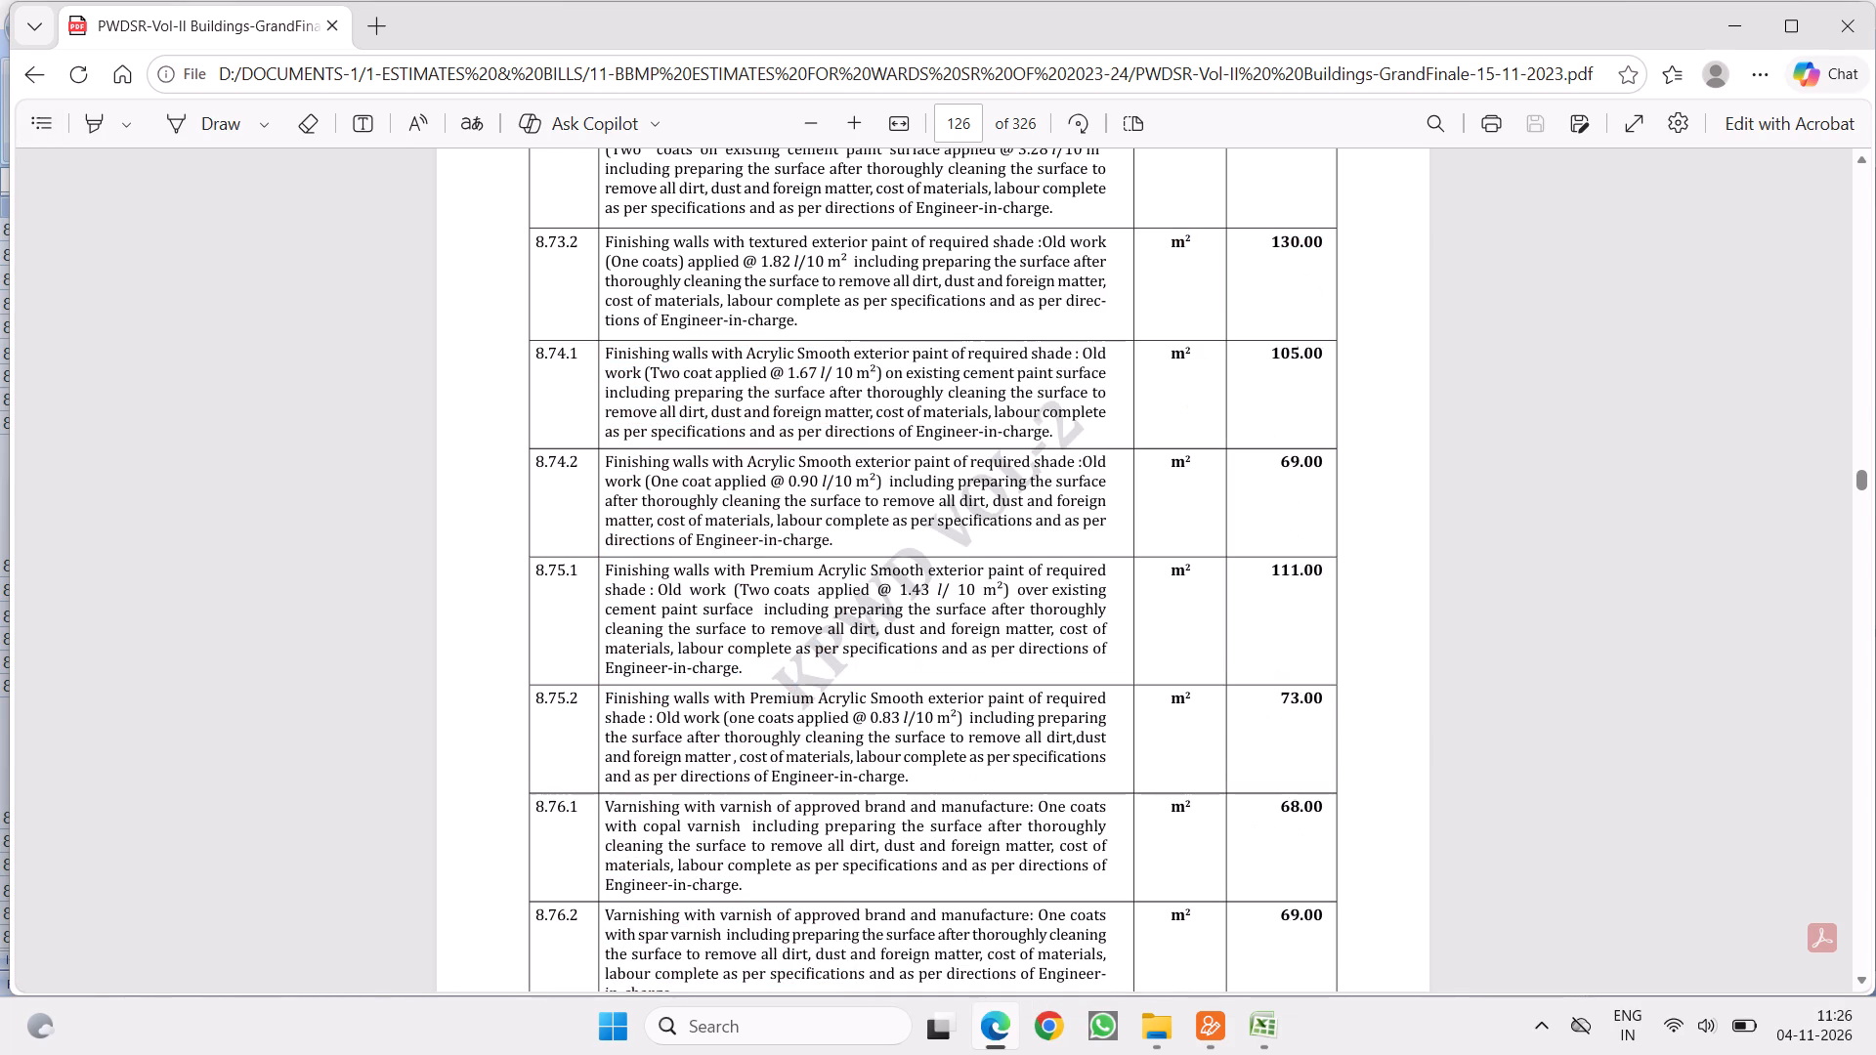
# Copy the item 8.74.1 description for two-coat Acrylic Smooth exterior paint and paste it into empty description cell B872 of the Excel estimate.
pyautogui.moveTo(602, 351); pyautogui.dragTo(1039, 439)
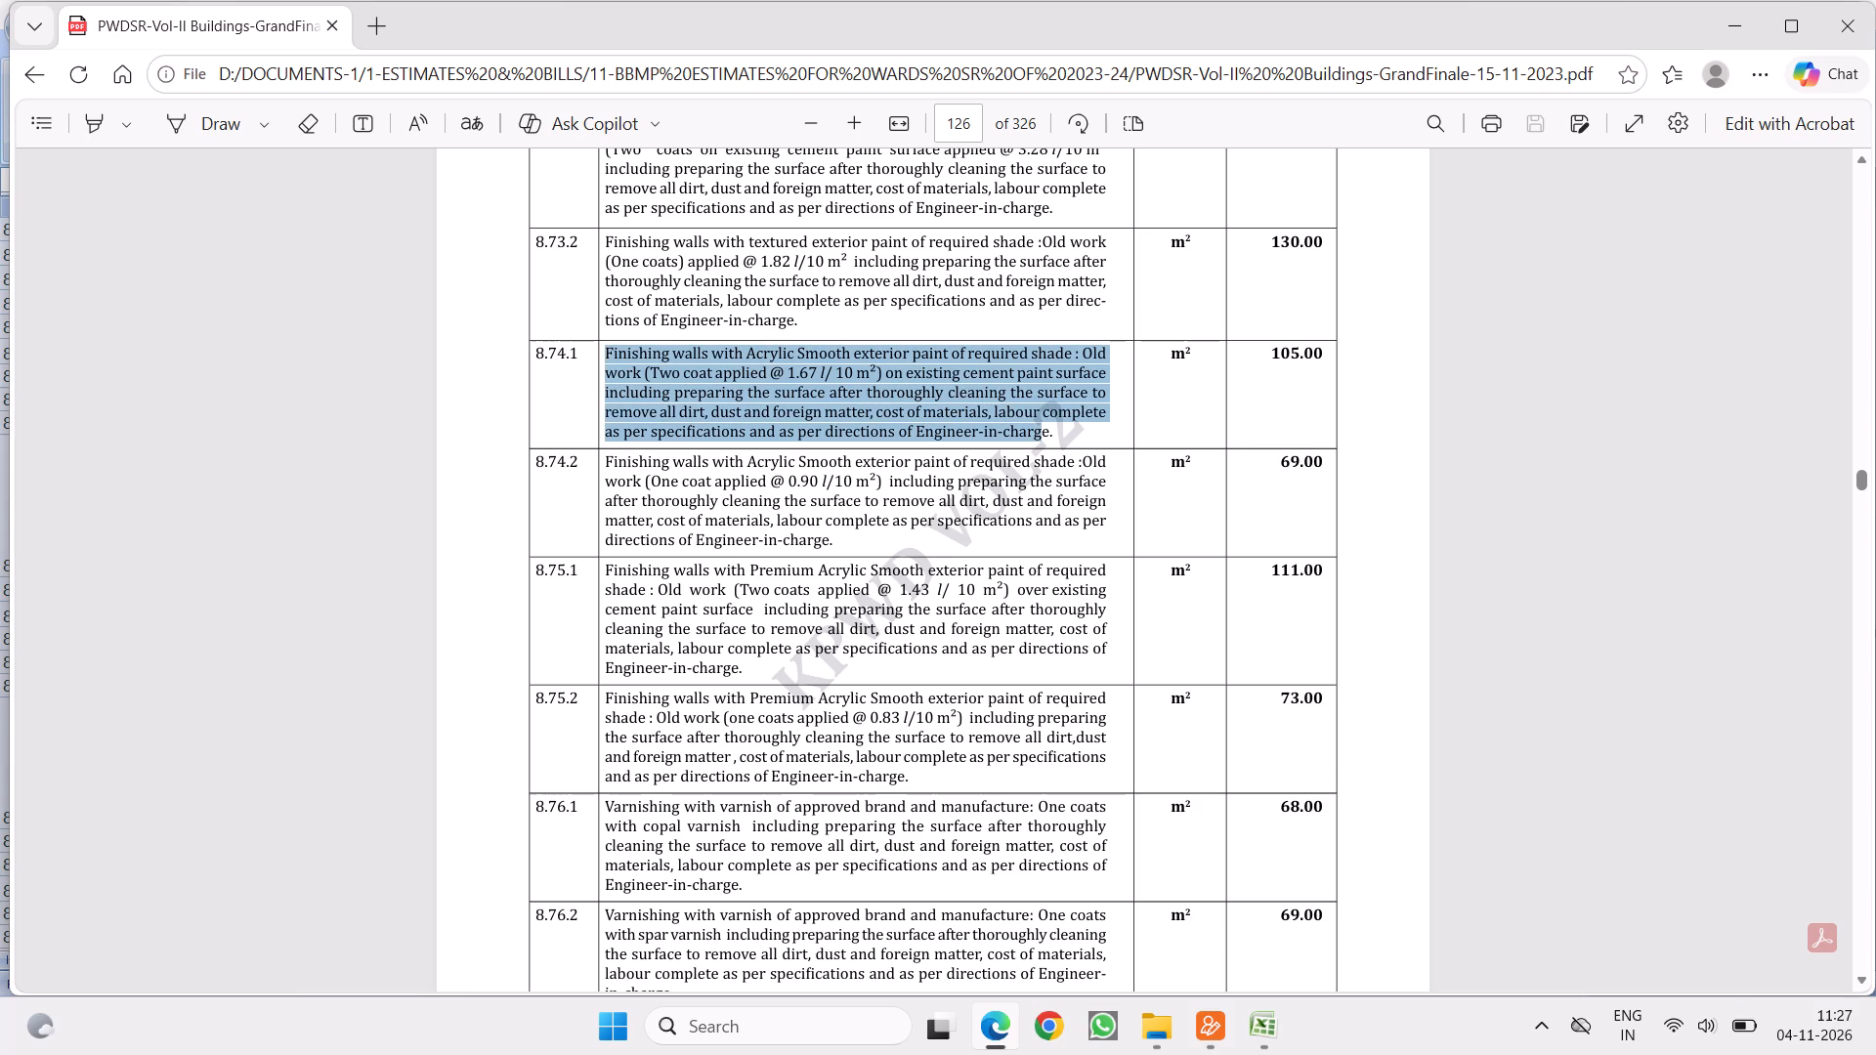
pyautogui.moveTo(1039, 439); pyautogui.dragTo(1044, 441)
pyautogui.rightClick(940, 412)
pyautogui.click(1019, 515)
pyautogui.click(1261, 1018)
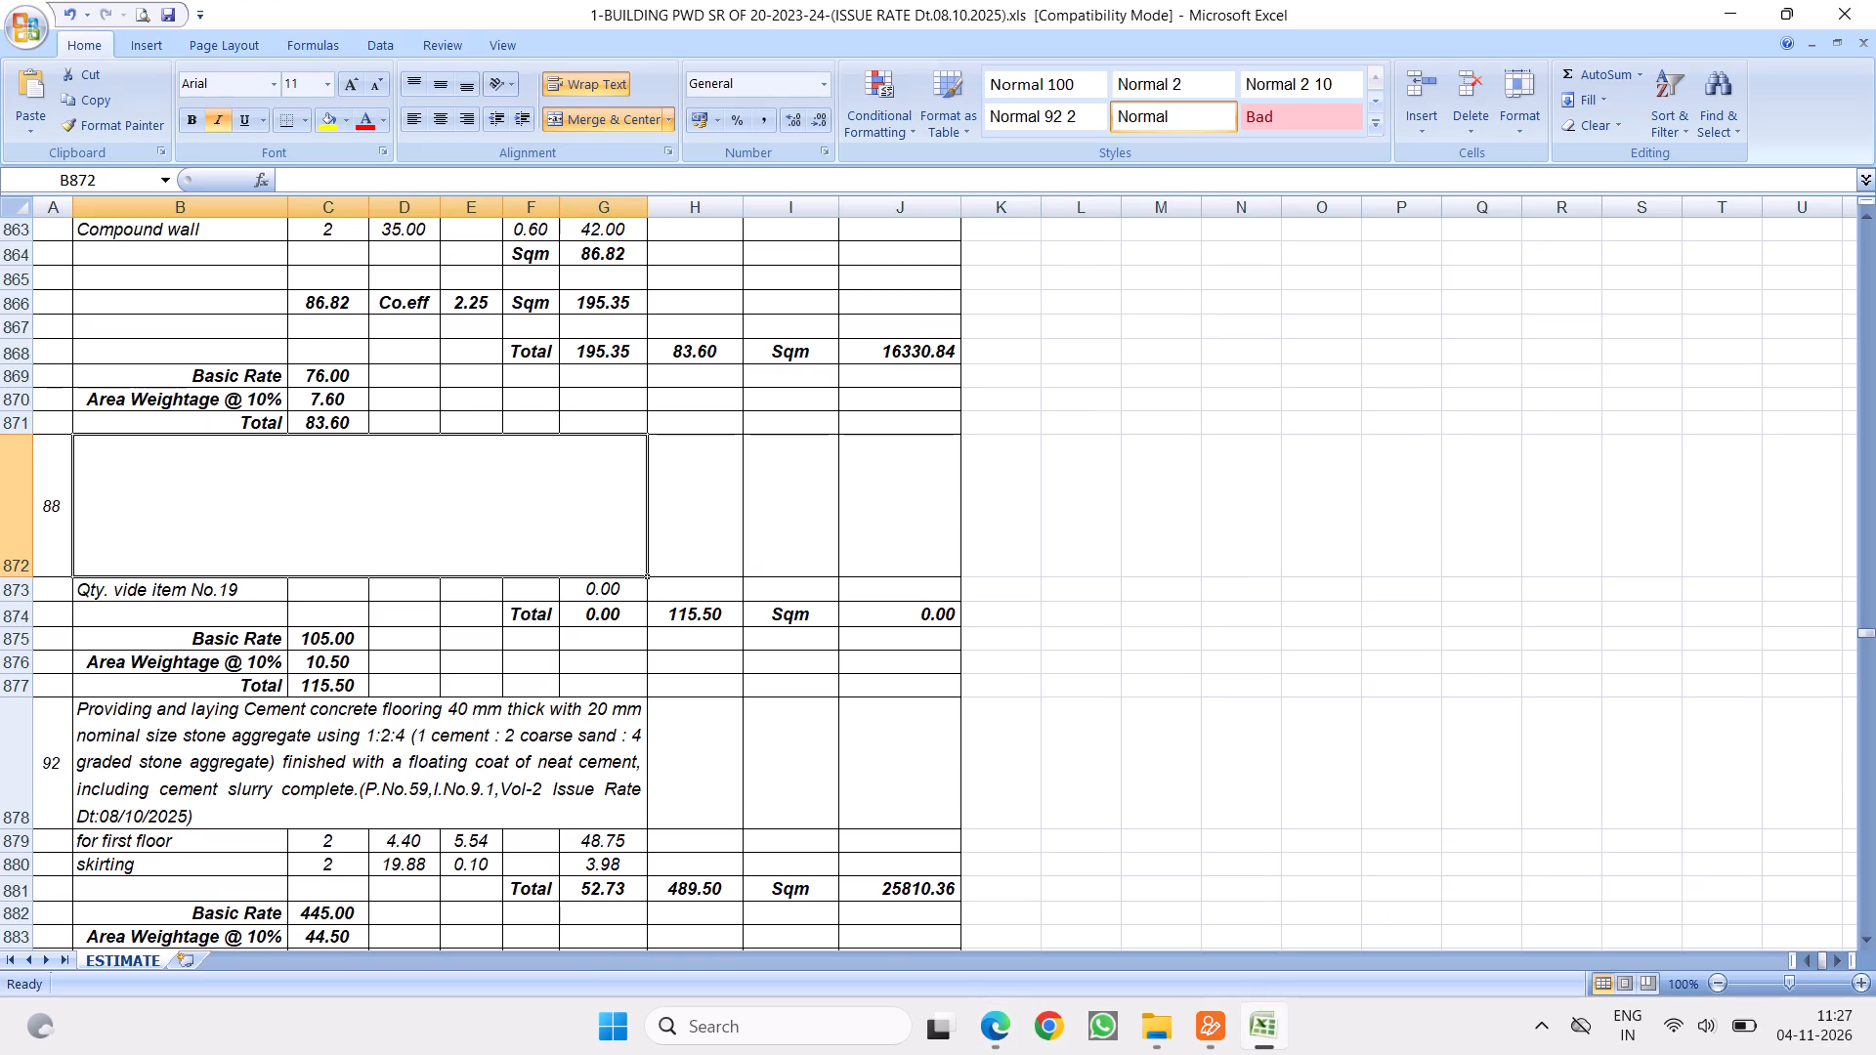
pyautogui.doubleClick(166, 504)
pyautogui.rightClick(166, 504)
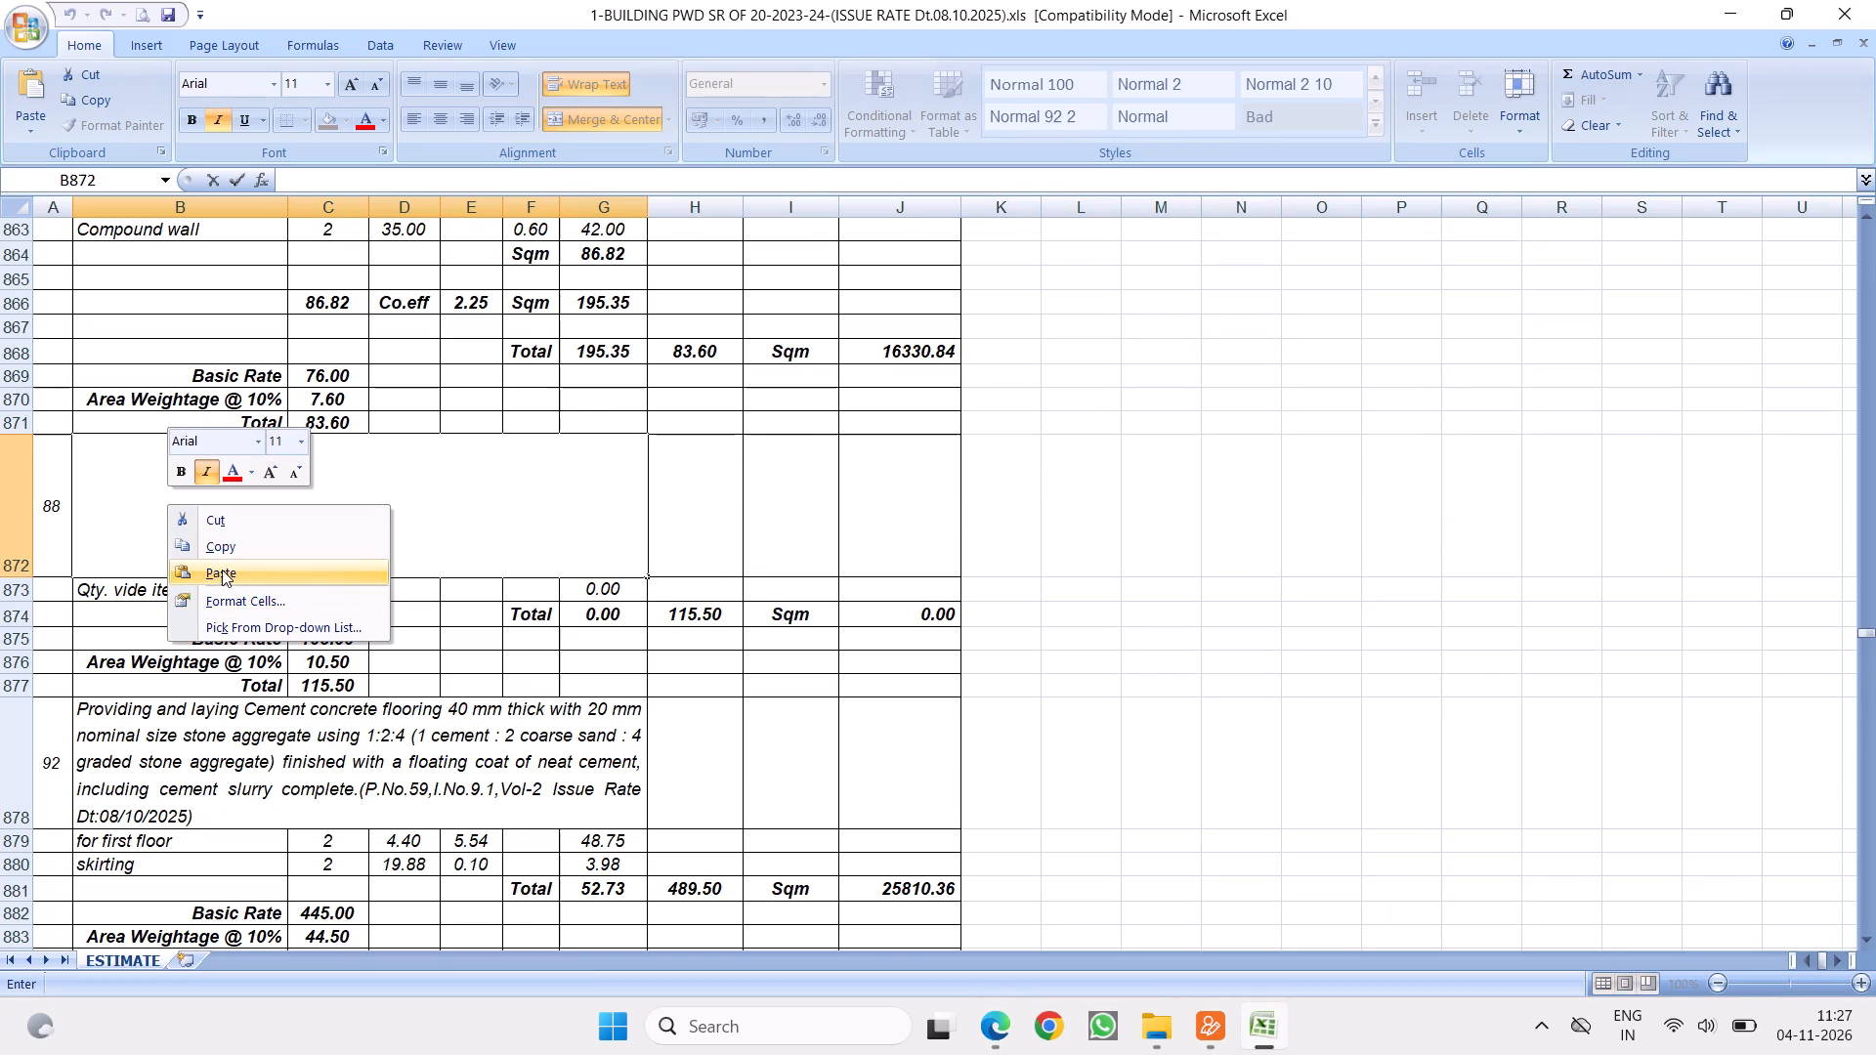
pyautogui.click(222, 570)
pyautogui.click(809, 613)
# Remove the line breaks from the pasted description in B872 so the text runs as one continuous paragraph.
pyautogui.doubleClick(175, 492)
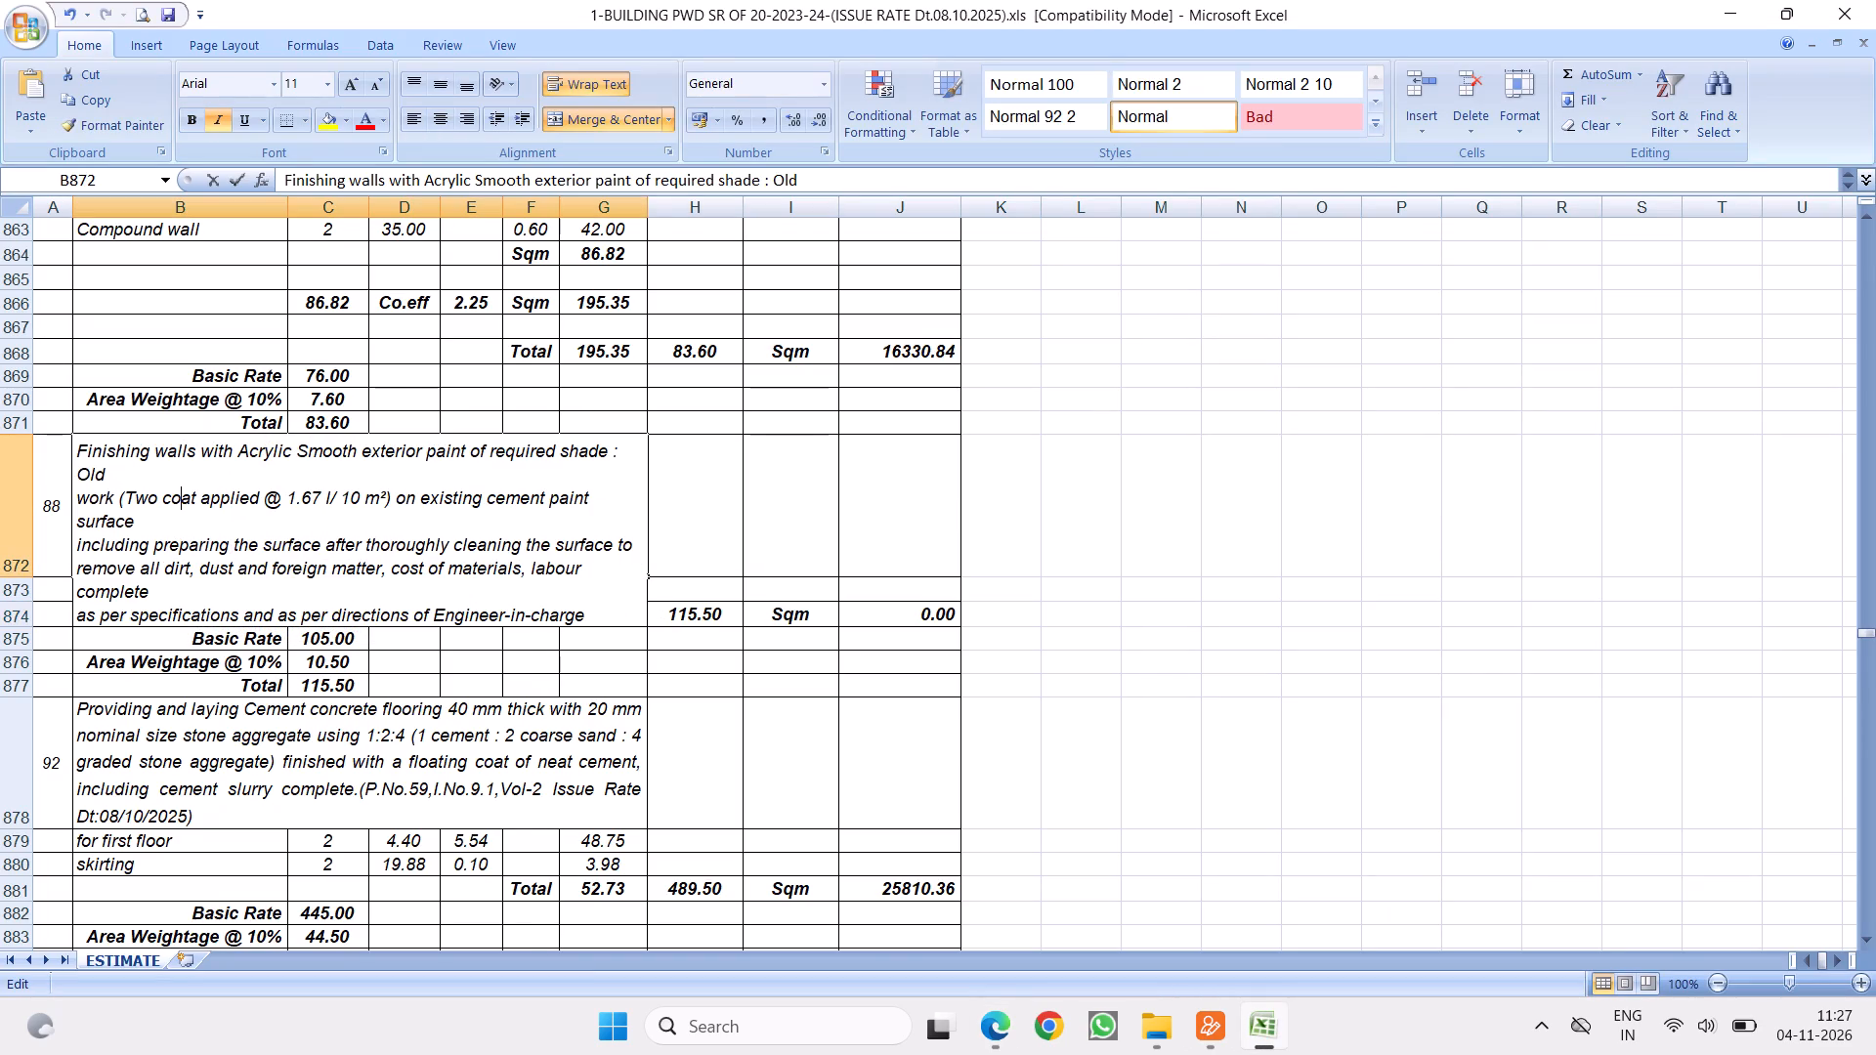
pyautogui.click(75, 500)
pyautogui.press('BackSpace')
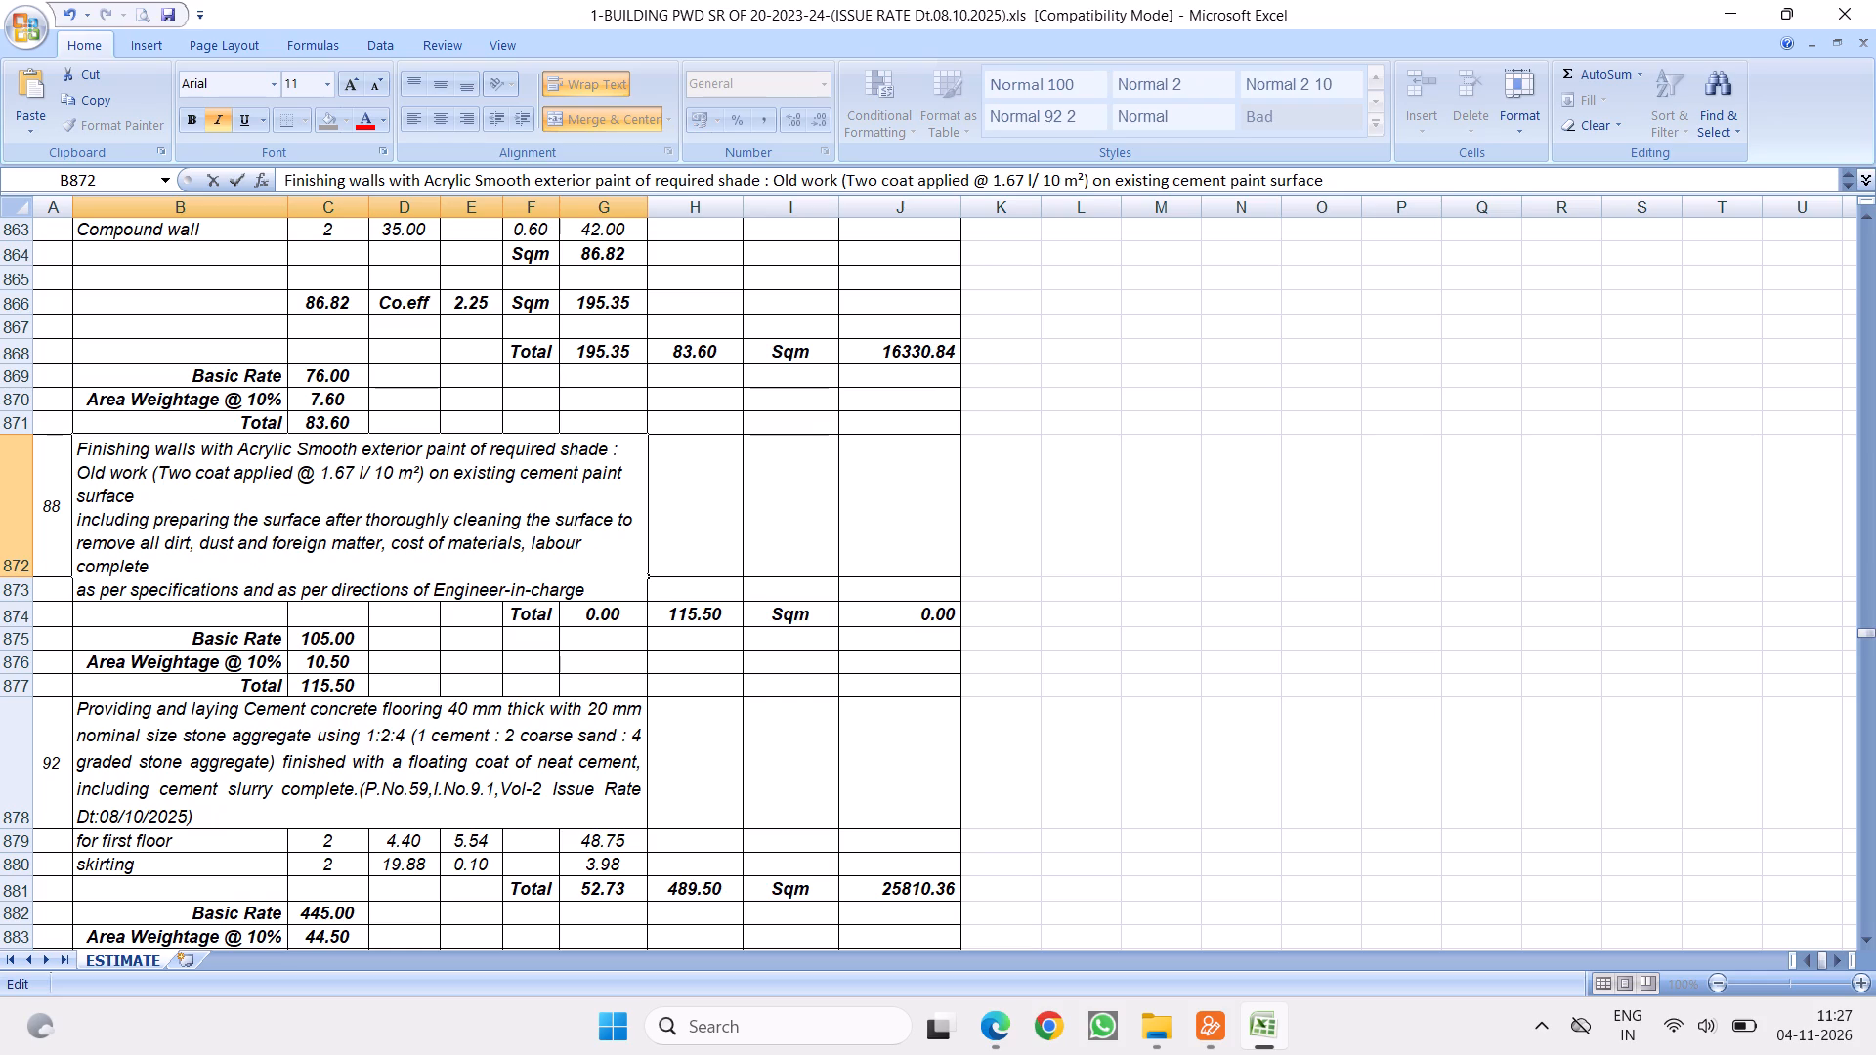
pyautogui.click(71, 522)
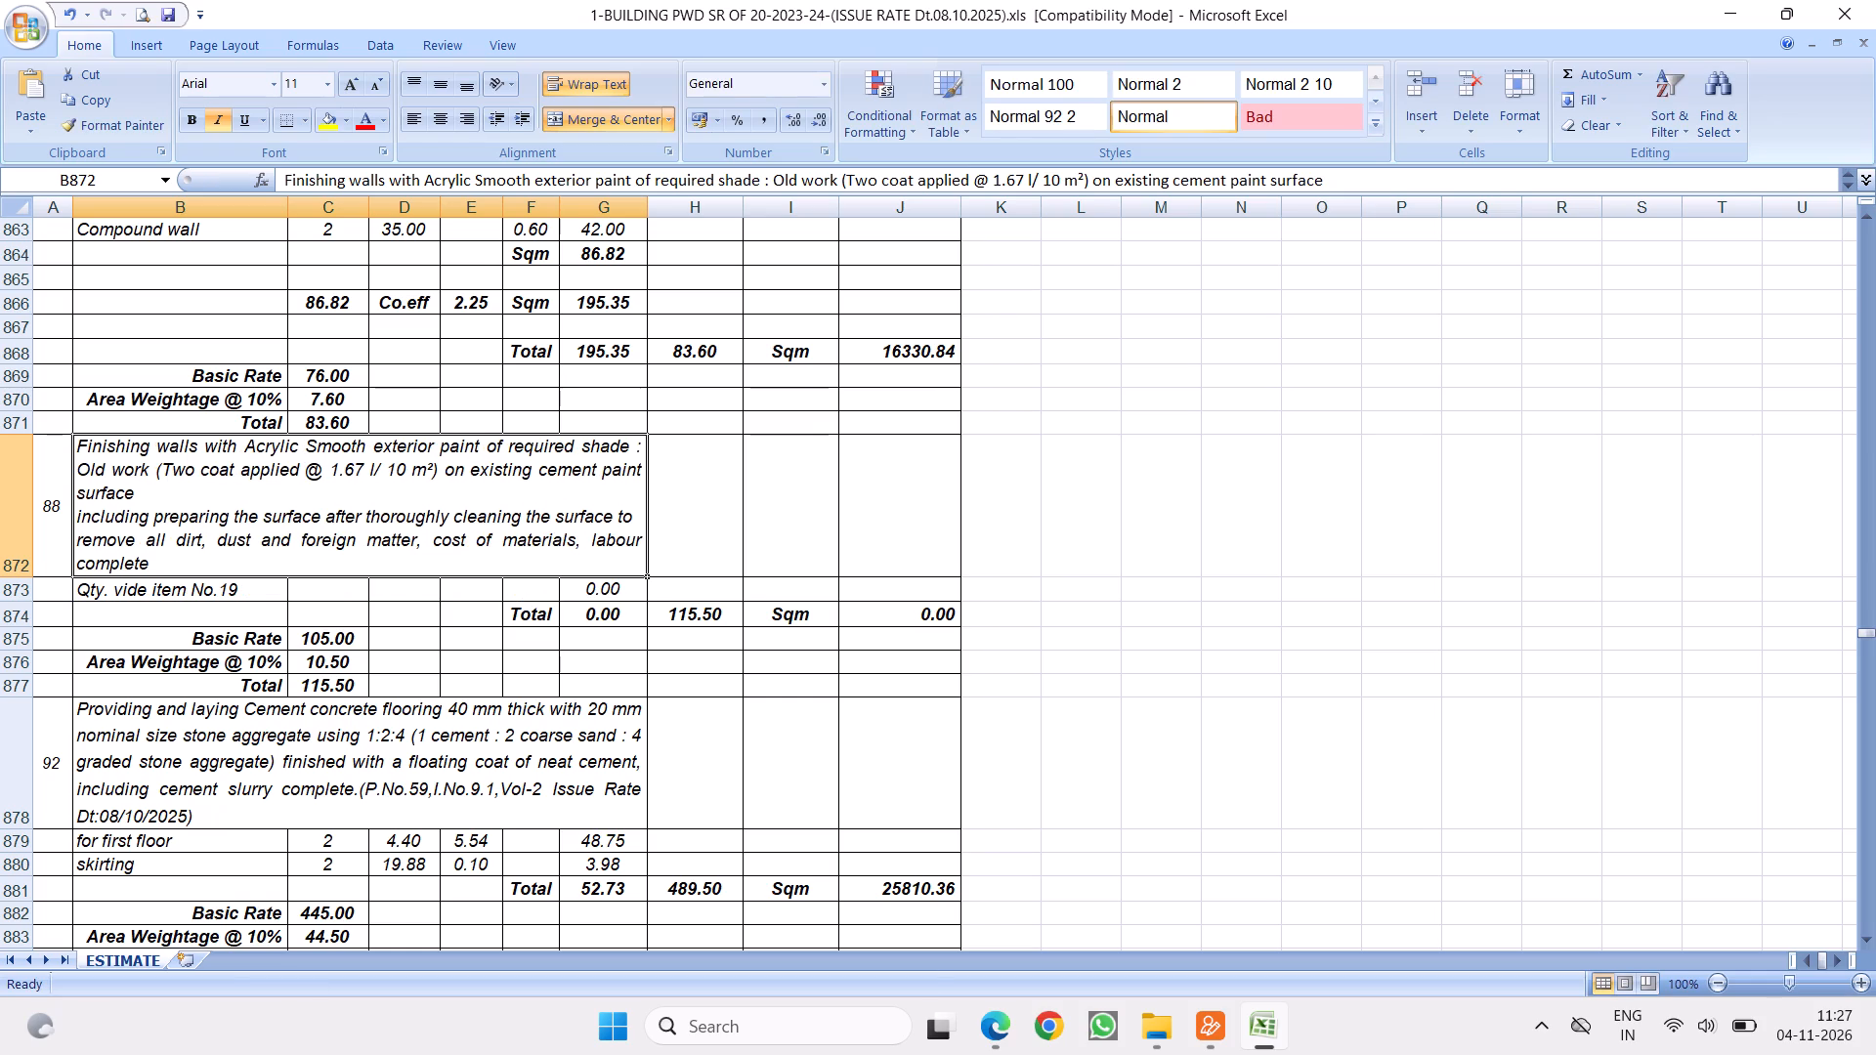
pyautogui.doubleClick(81, 517)
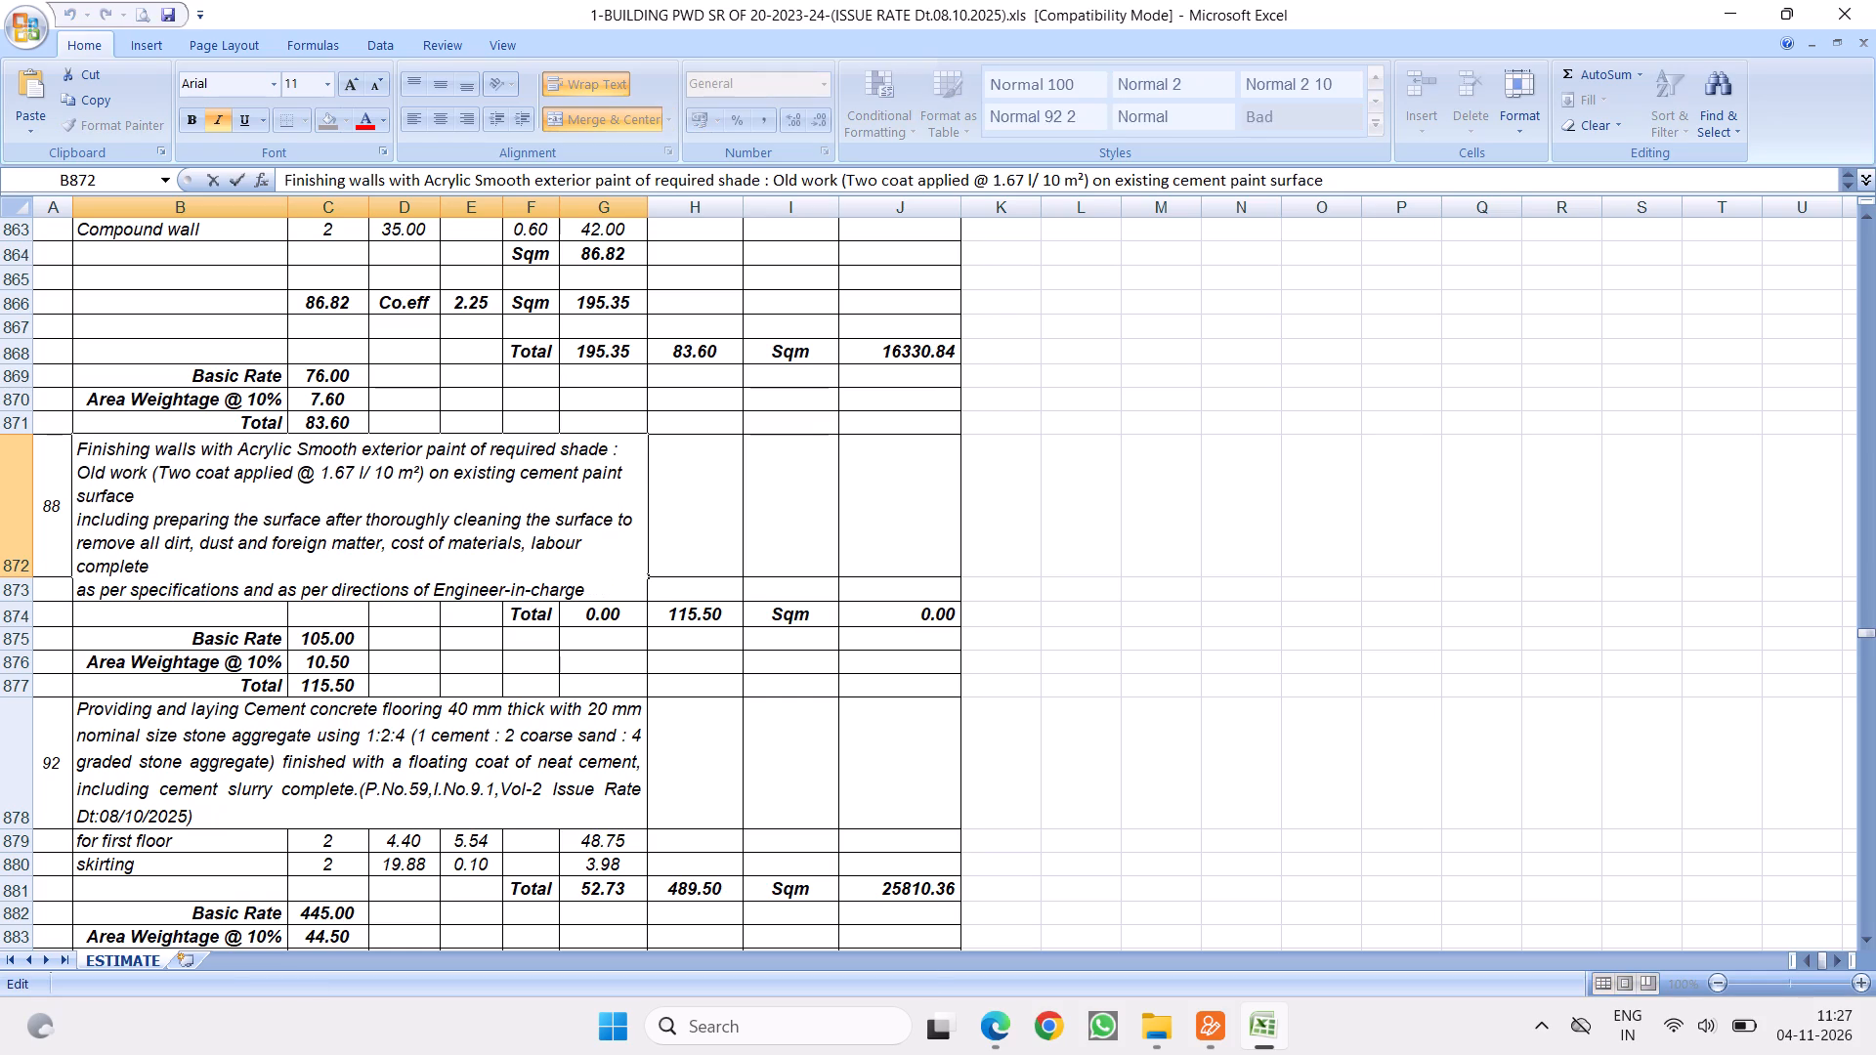
pyautogui.click(72, 518)
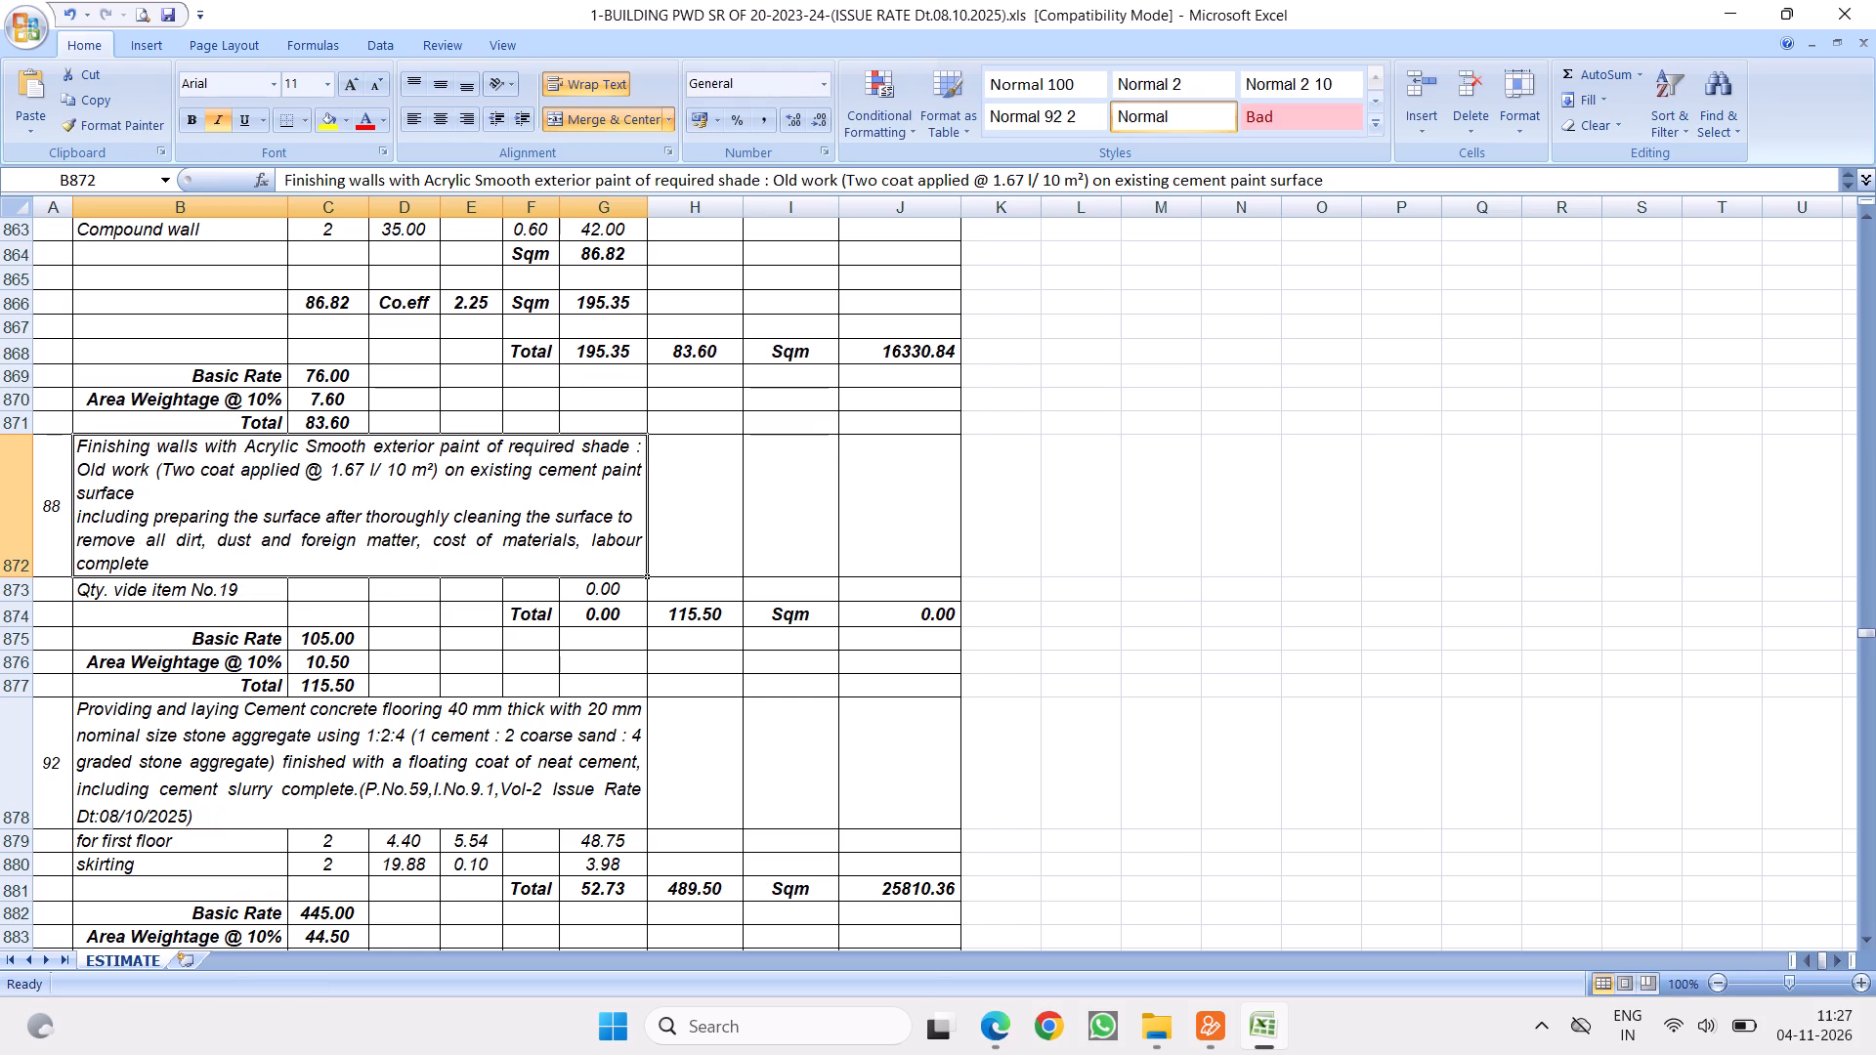
pyautogui.doubleClick(82, 515)
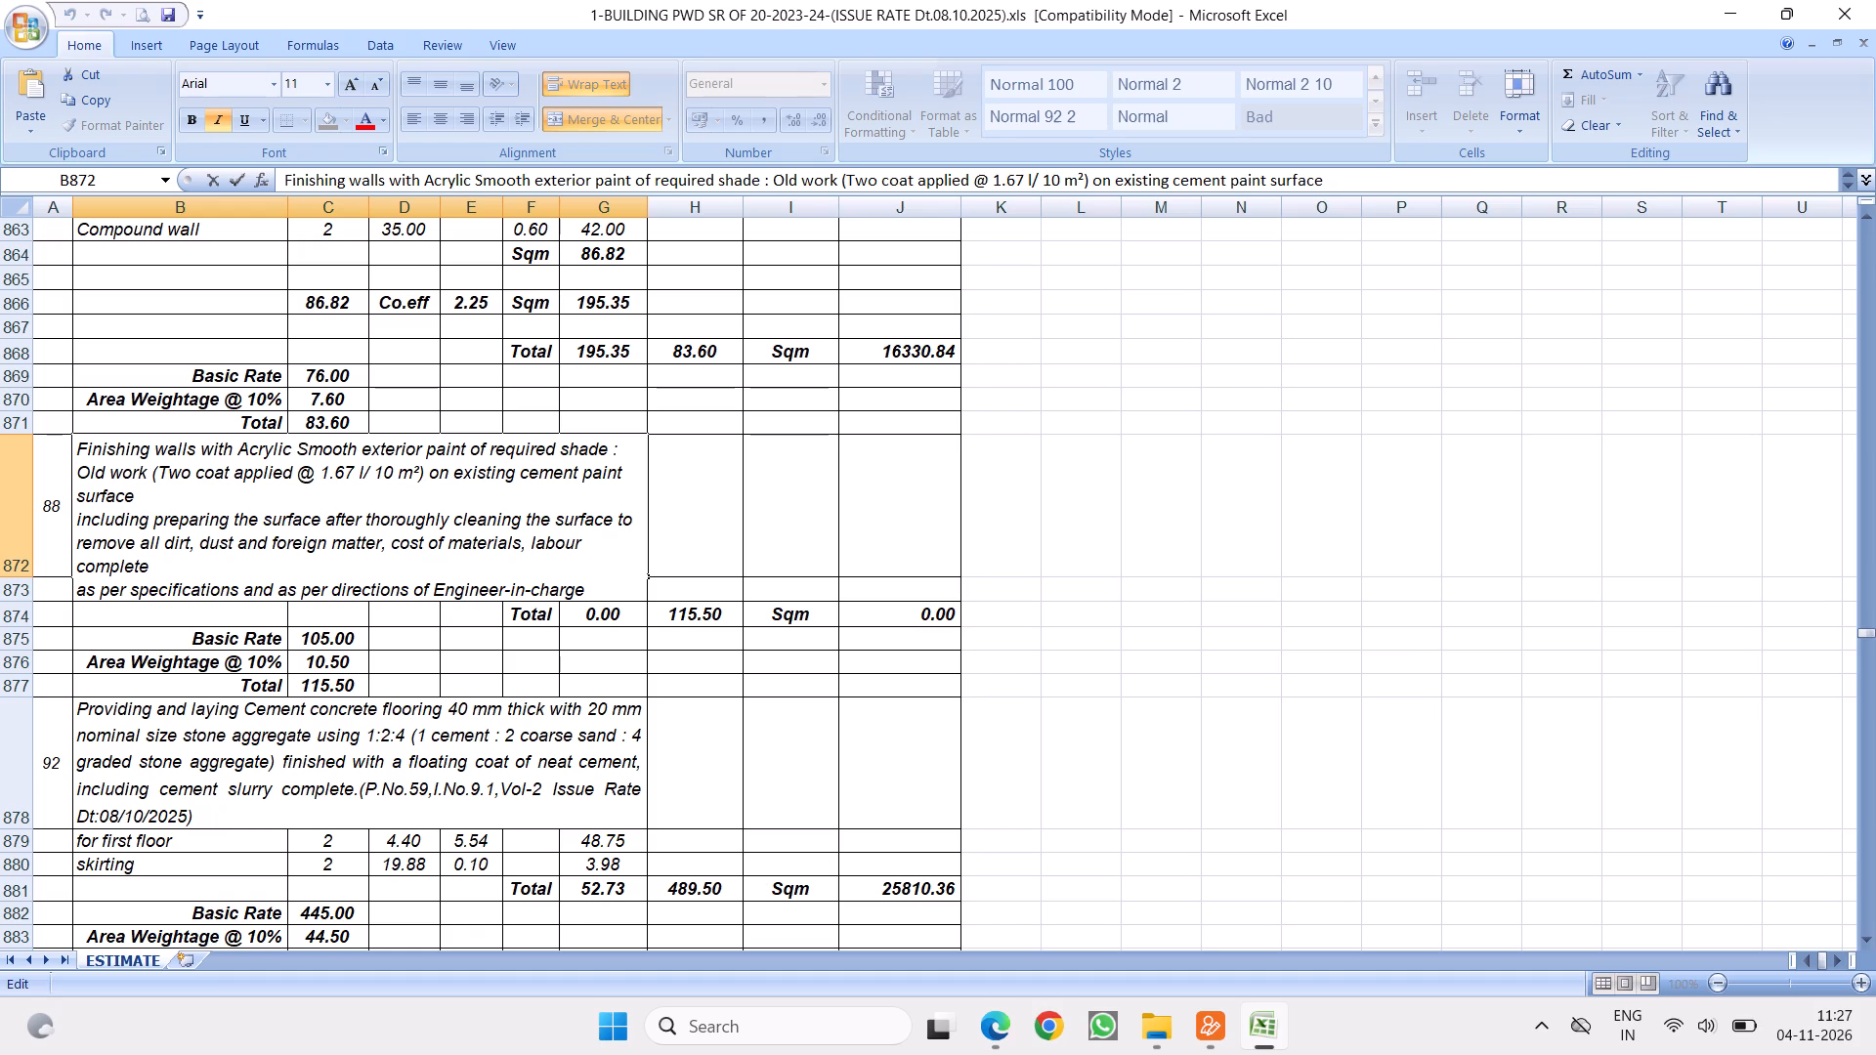
pyautogui.press('Left')
pyautogui.press('BackSpace')
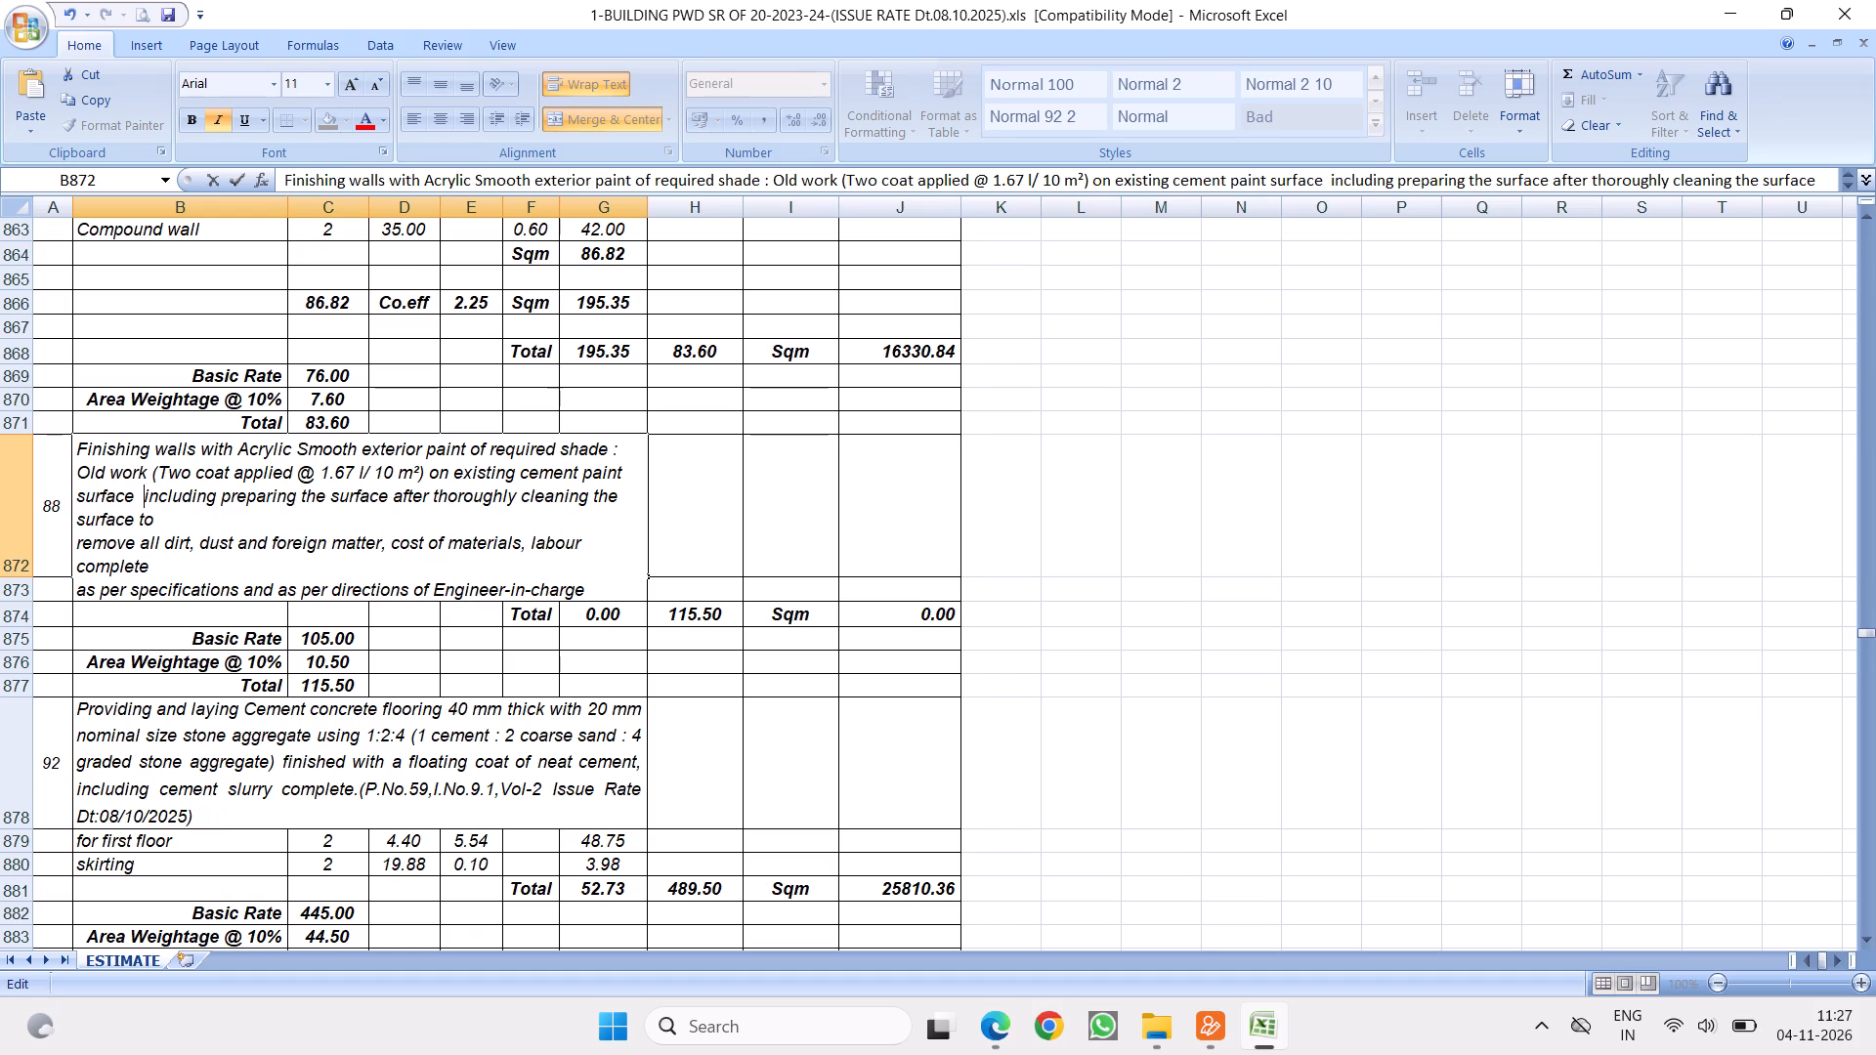
pyautogui.click(74, 545)
pyautogui.press('BackSpace')
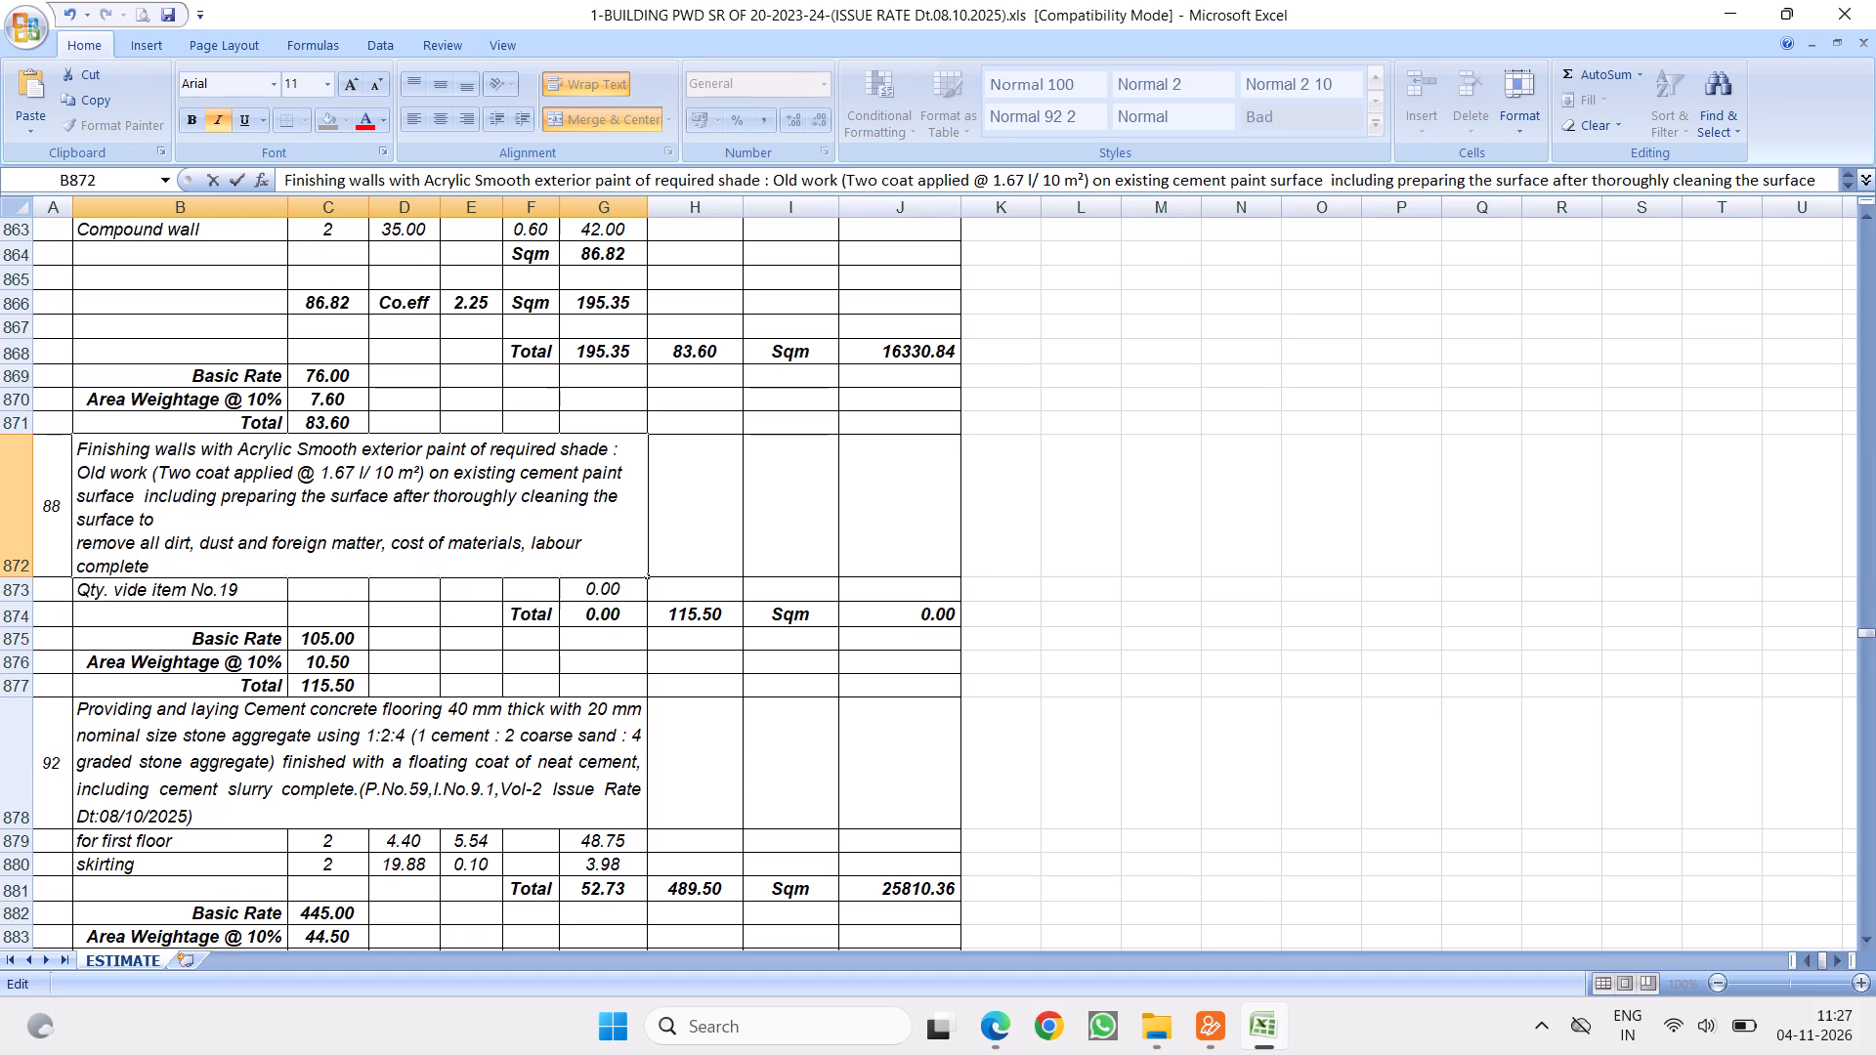
pyautogui.click(73, 568)
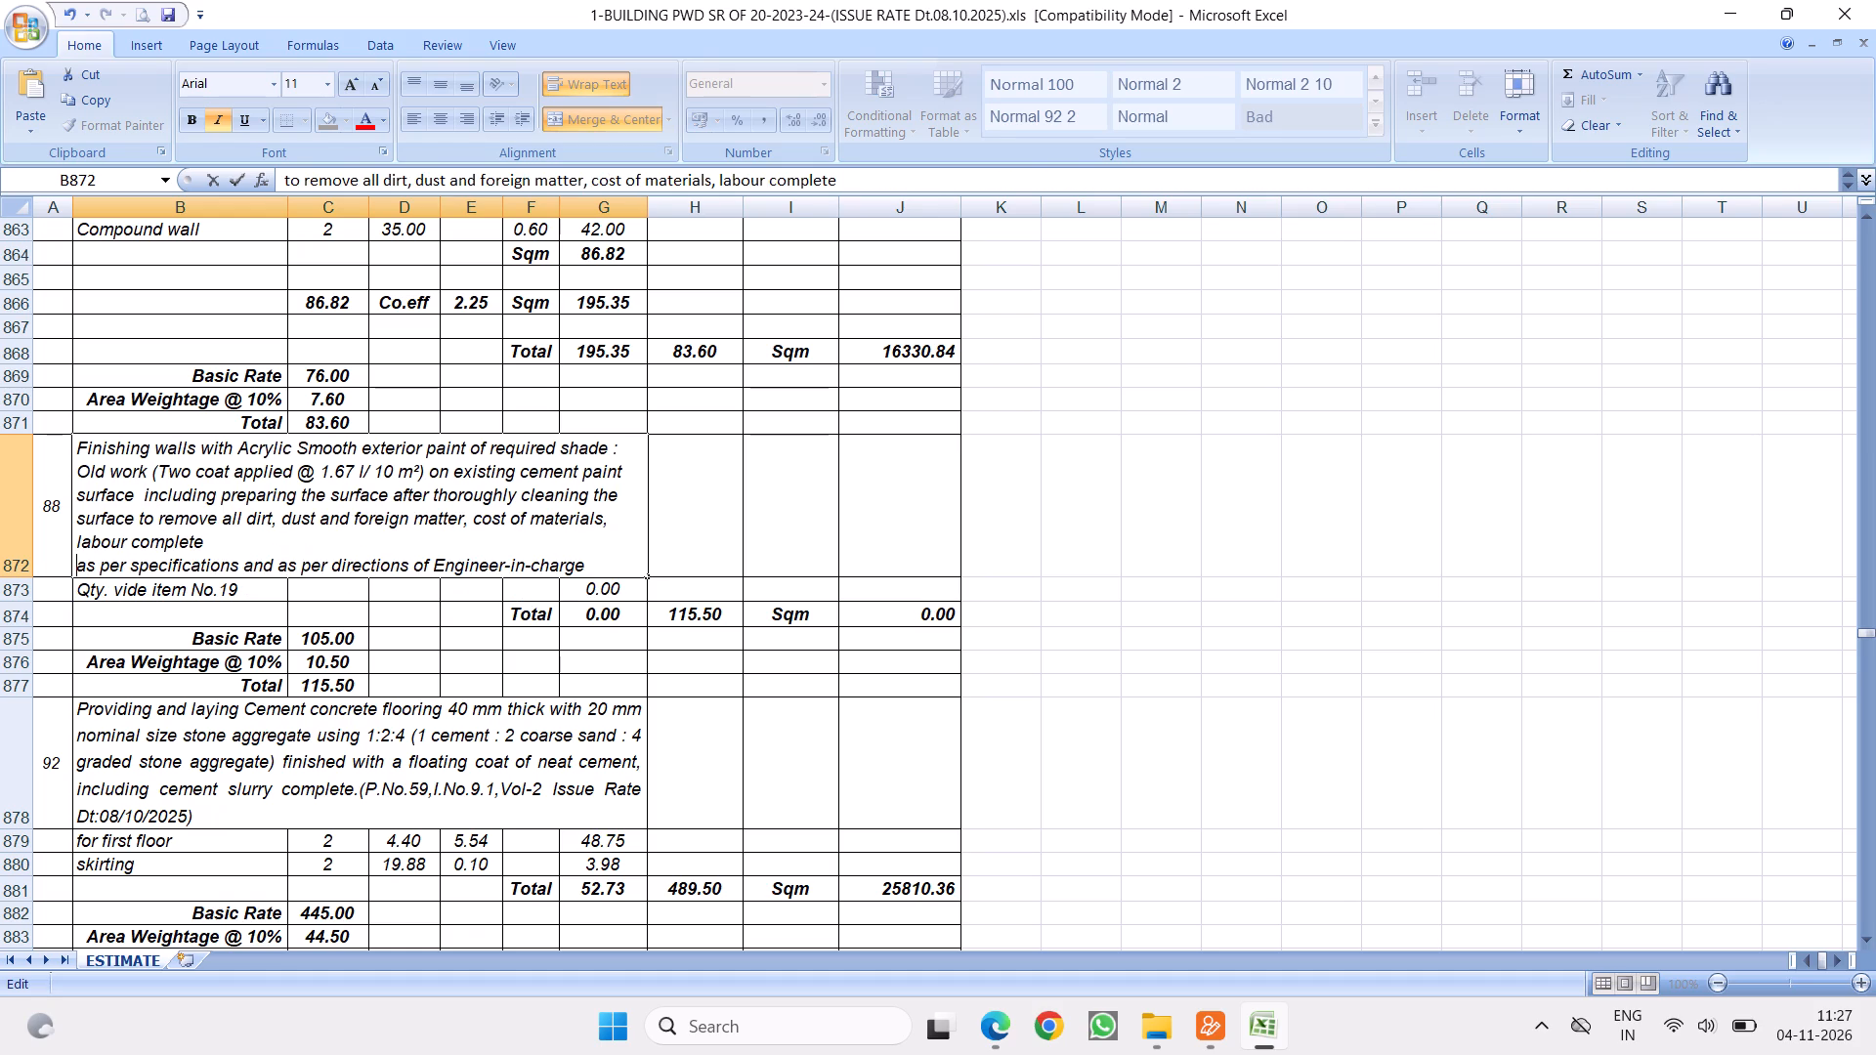
pyautogui.press('BackSpace')
pyautogui.click(410, 685)
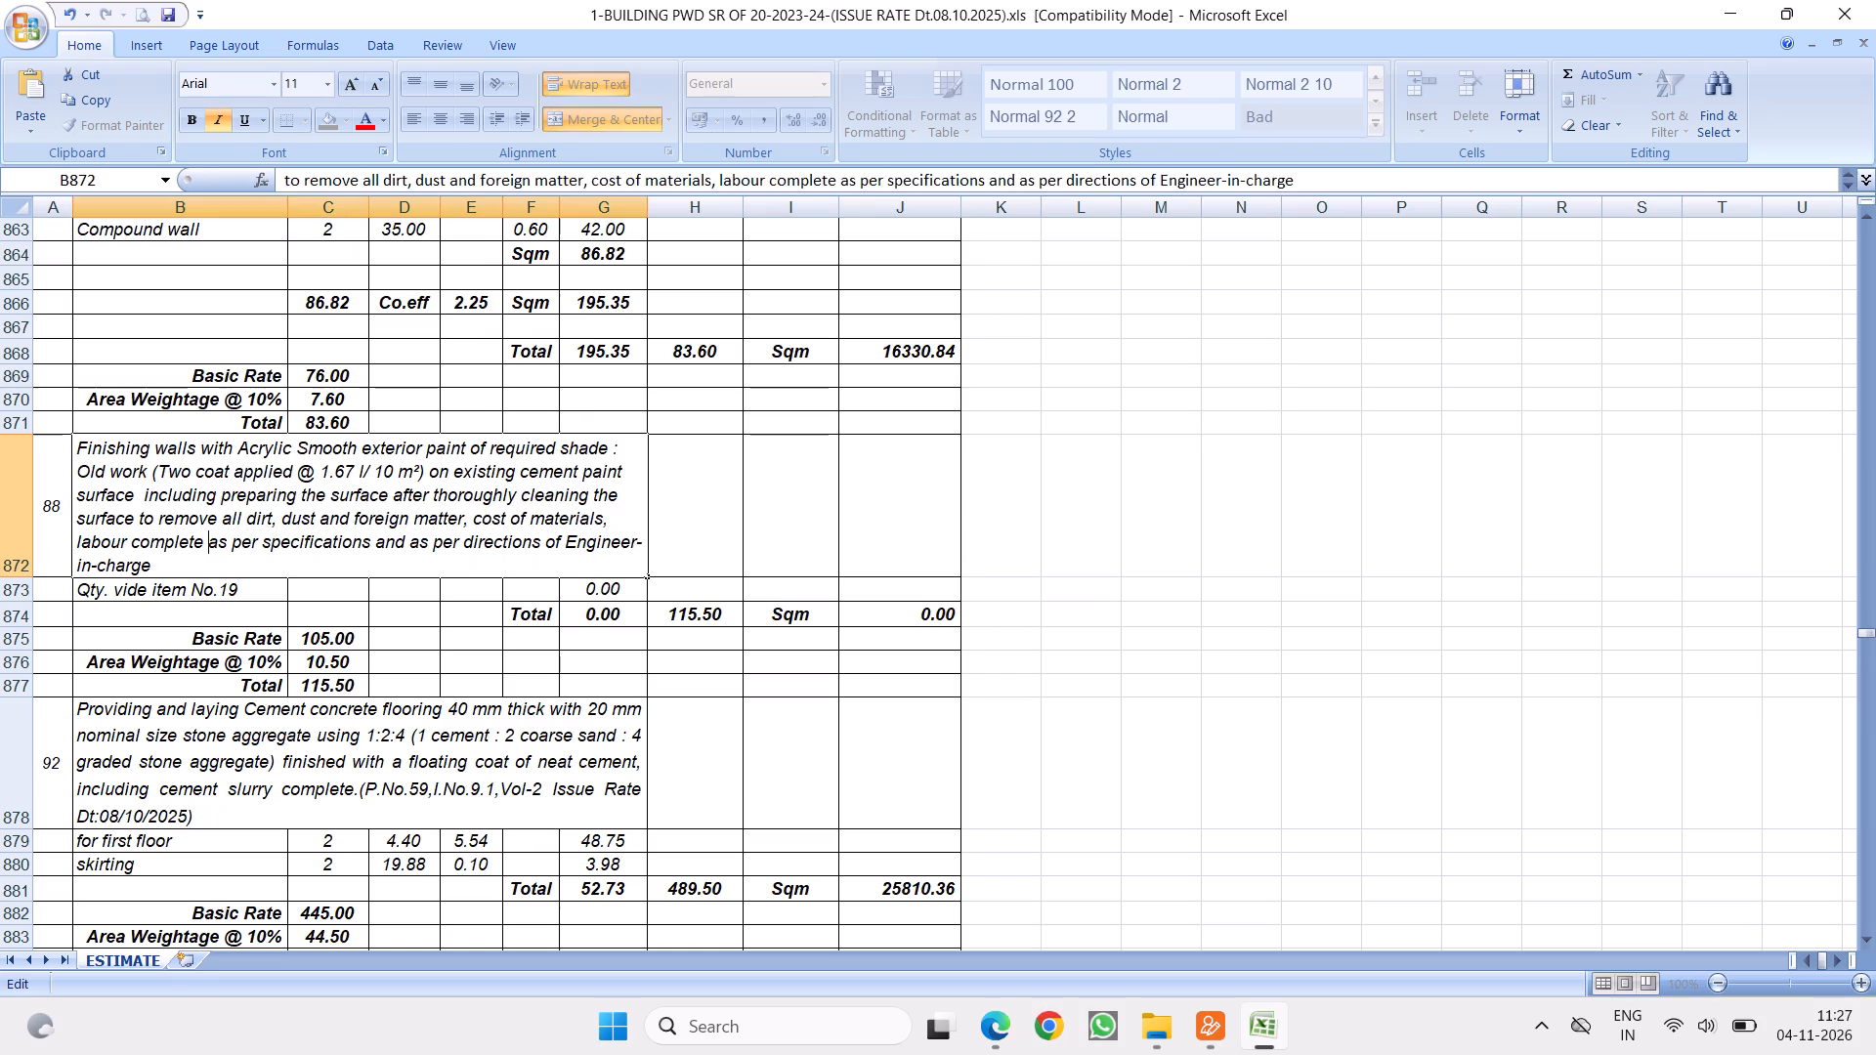
# Append the reference "(P.No.53, Sl.No.8.74.1, Vol-2, 2023-24)" after a full stop at the end of the B872 description.
pyautogui.doubleClick(147, 558)
pyautogui.press('.')
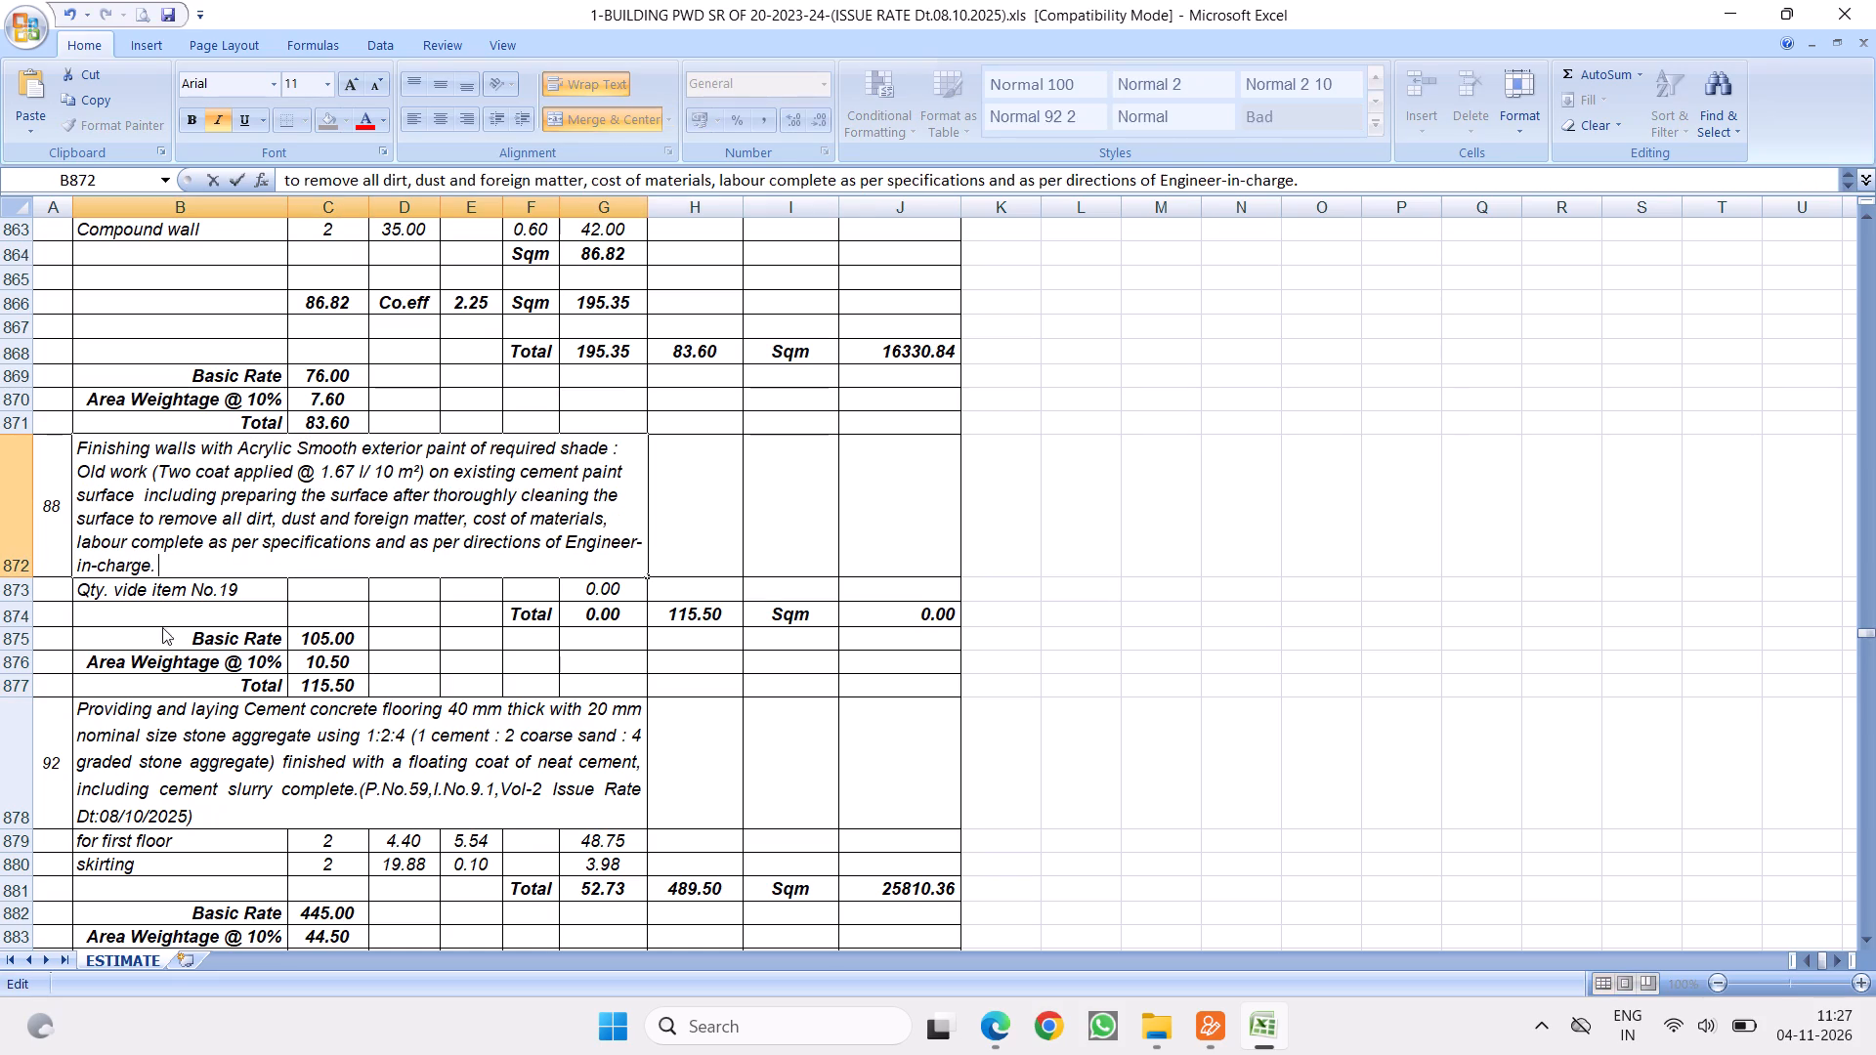
pyautogui.write('(P.No.')
pyautogui.write('53, Sl.No.')
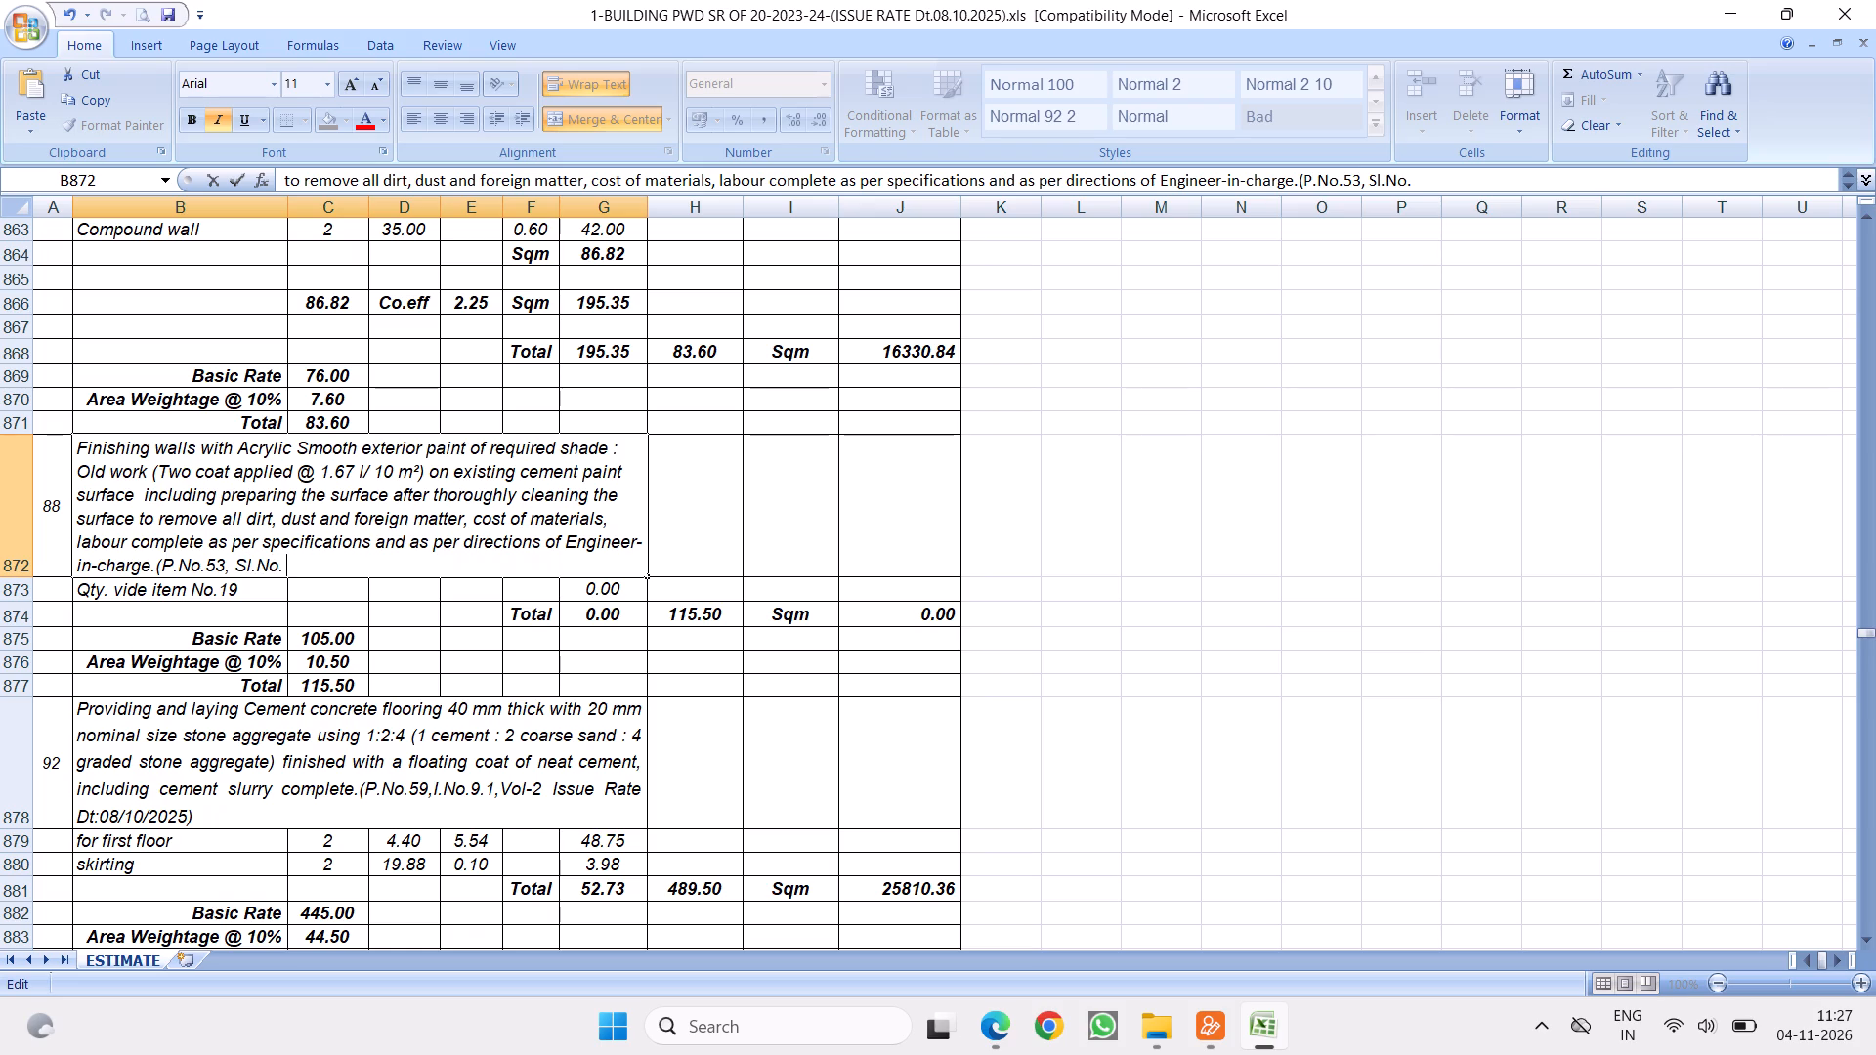
pyautogui.write('8.')
pyautogui.write('74.1')
pyautogui.write(', Vol-')
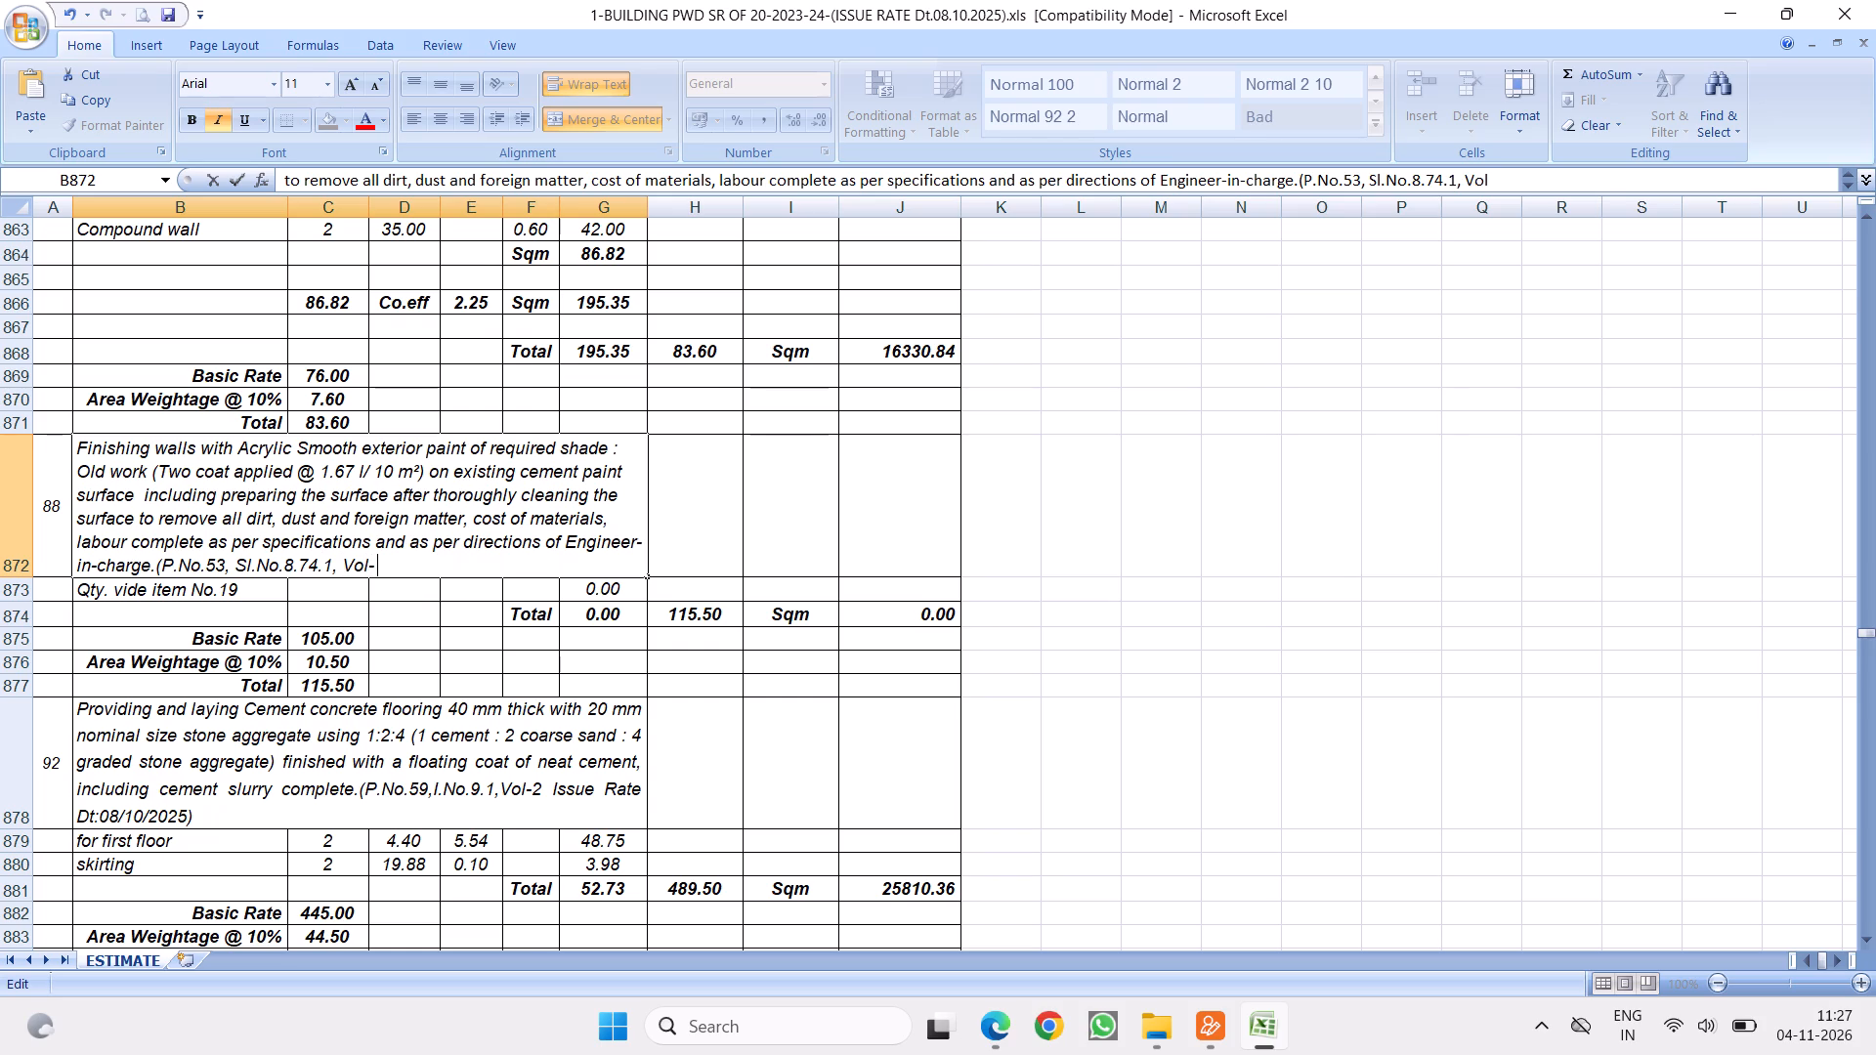
pyautogui.press('2')
pyautogui.write(', 2023-24')
pyautogui.hotkey('shift', ')')
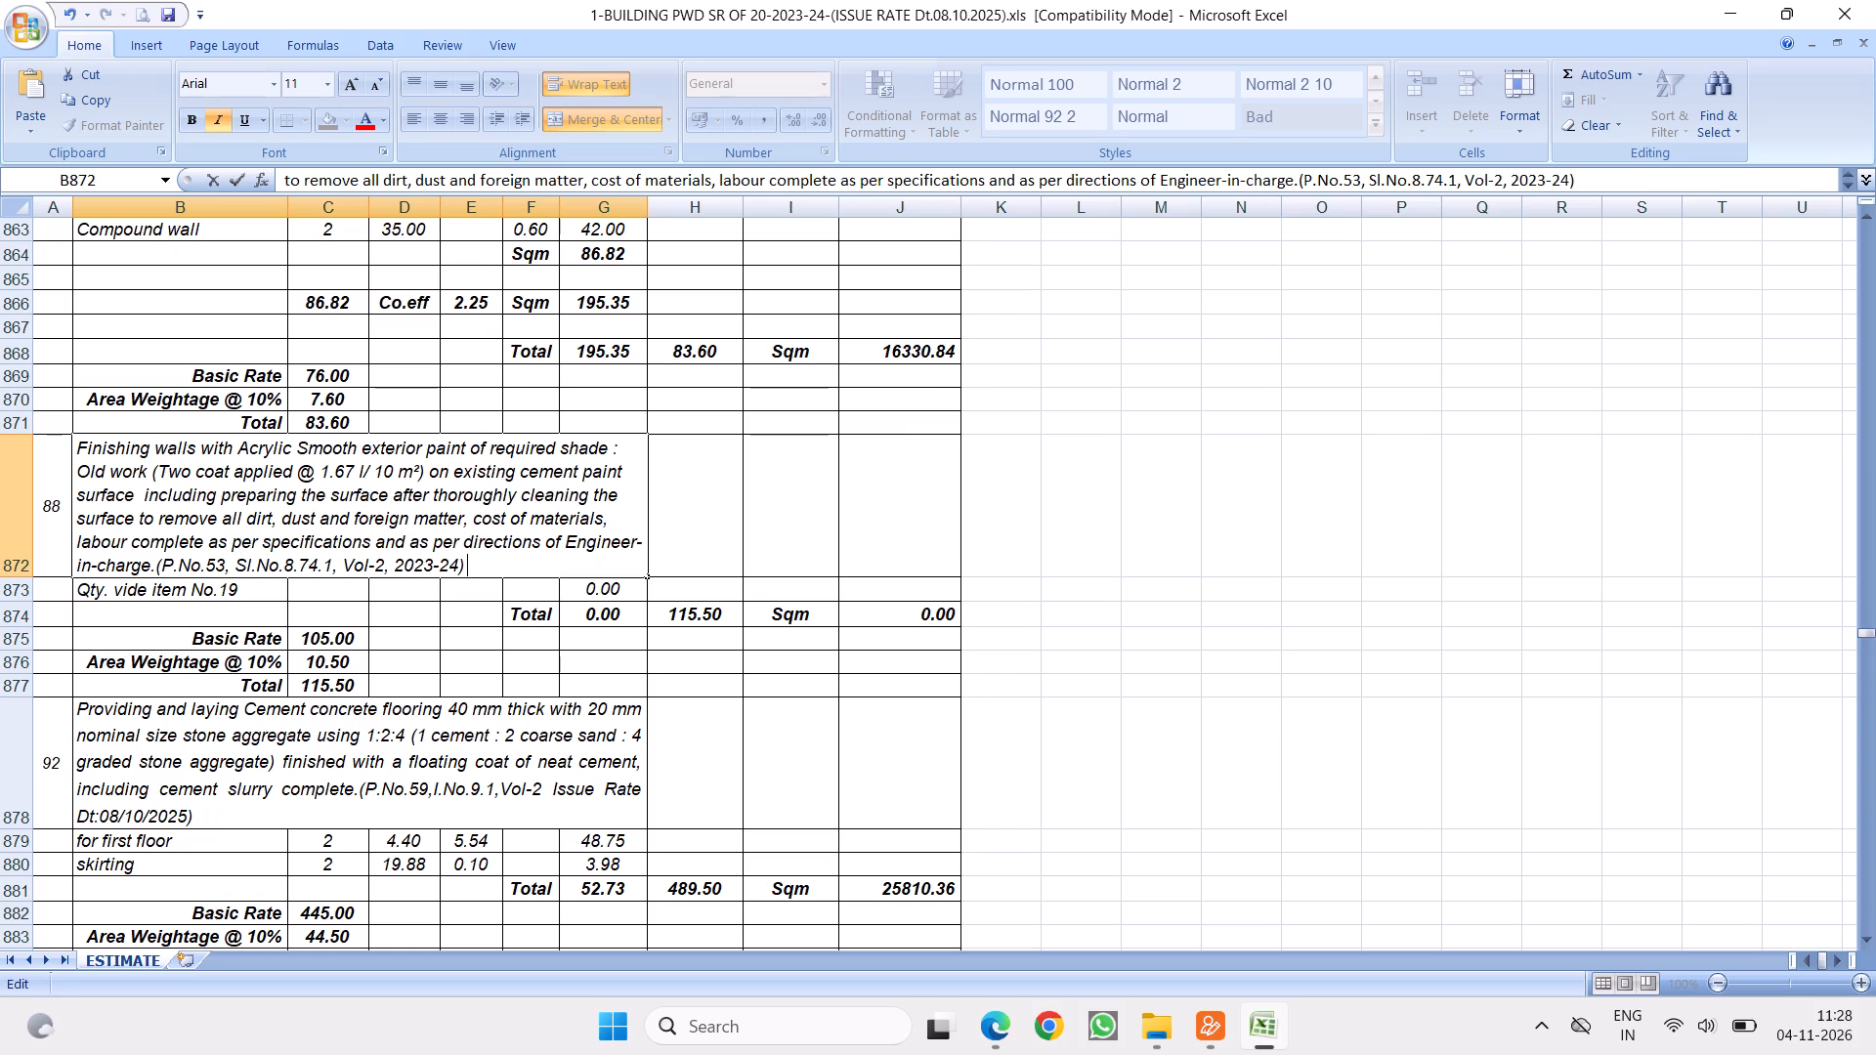
pyautogui.click(516, 613)
pyautogui.click(361, 508)
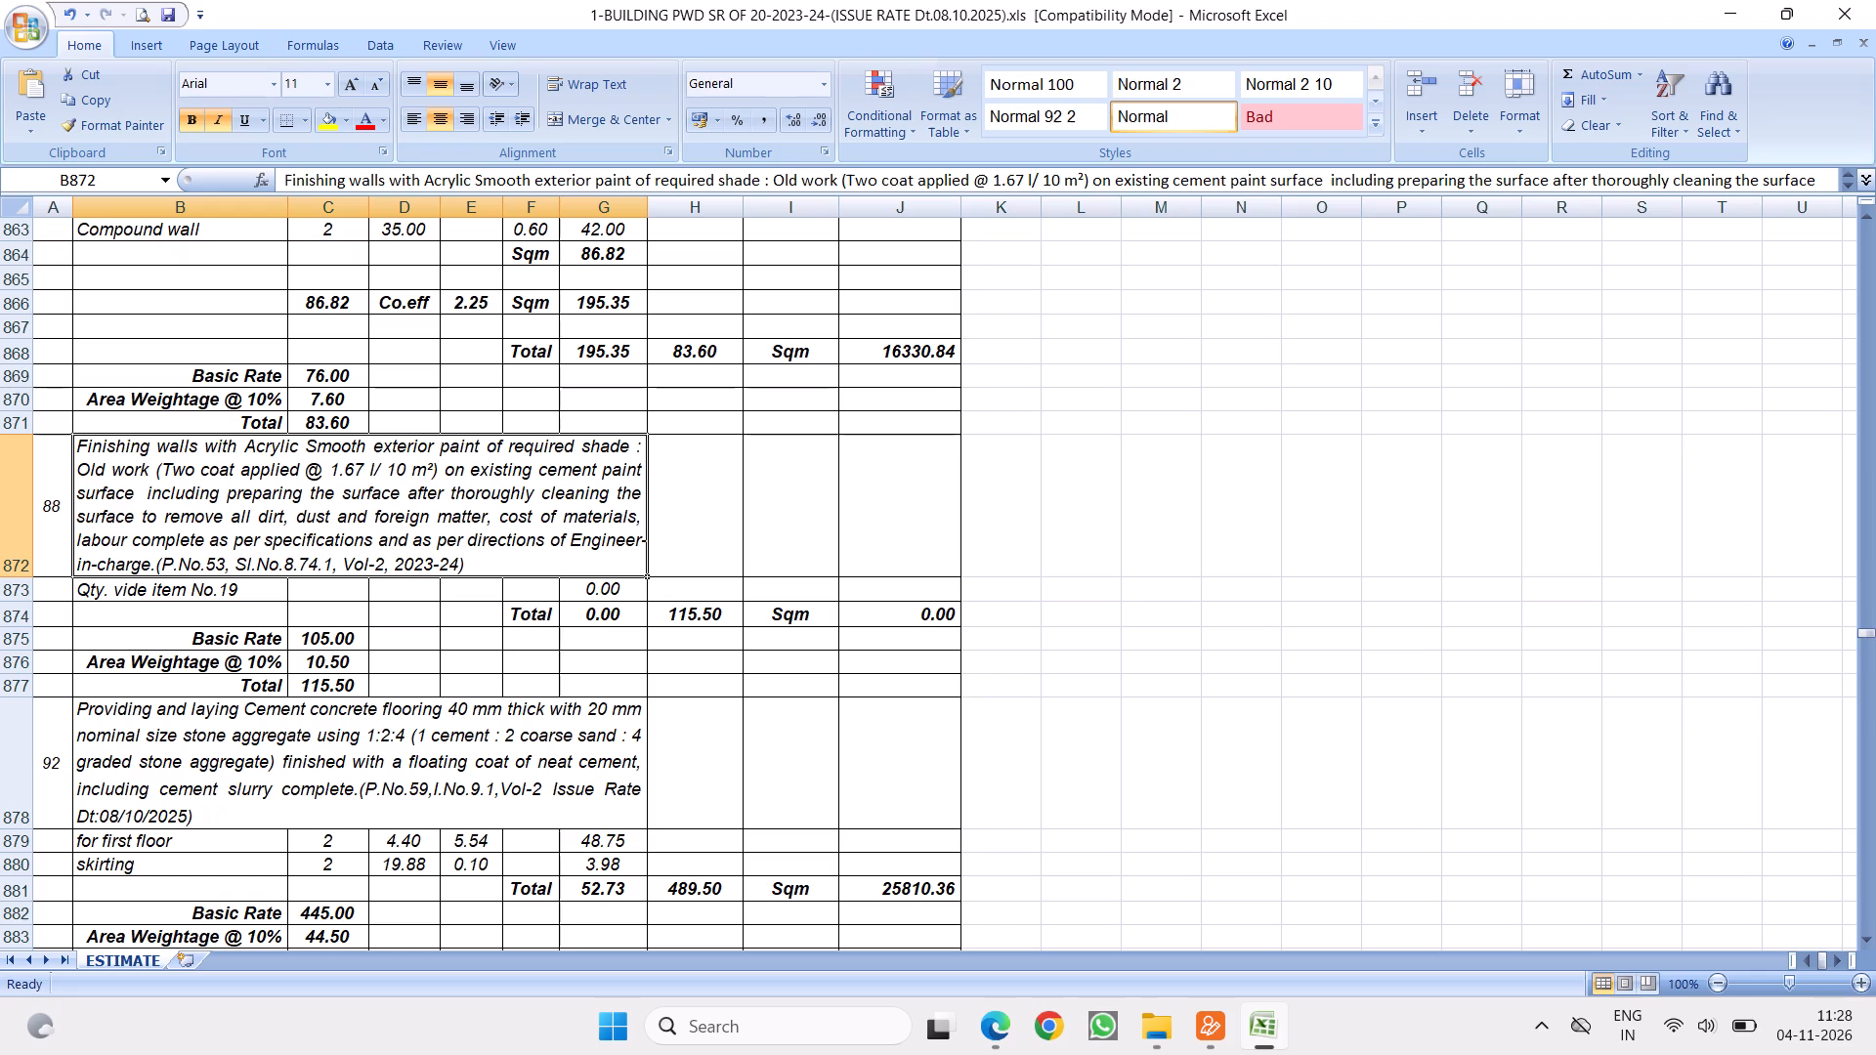
pyautogui.click(529, 705)
pyautogui.click(423, 522)
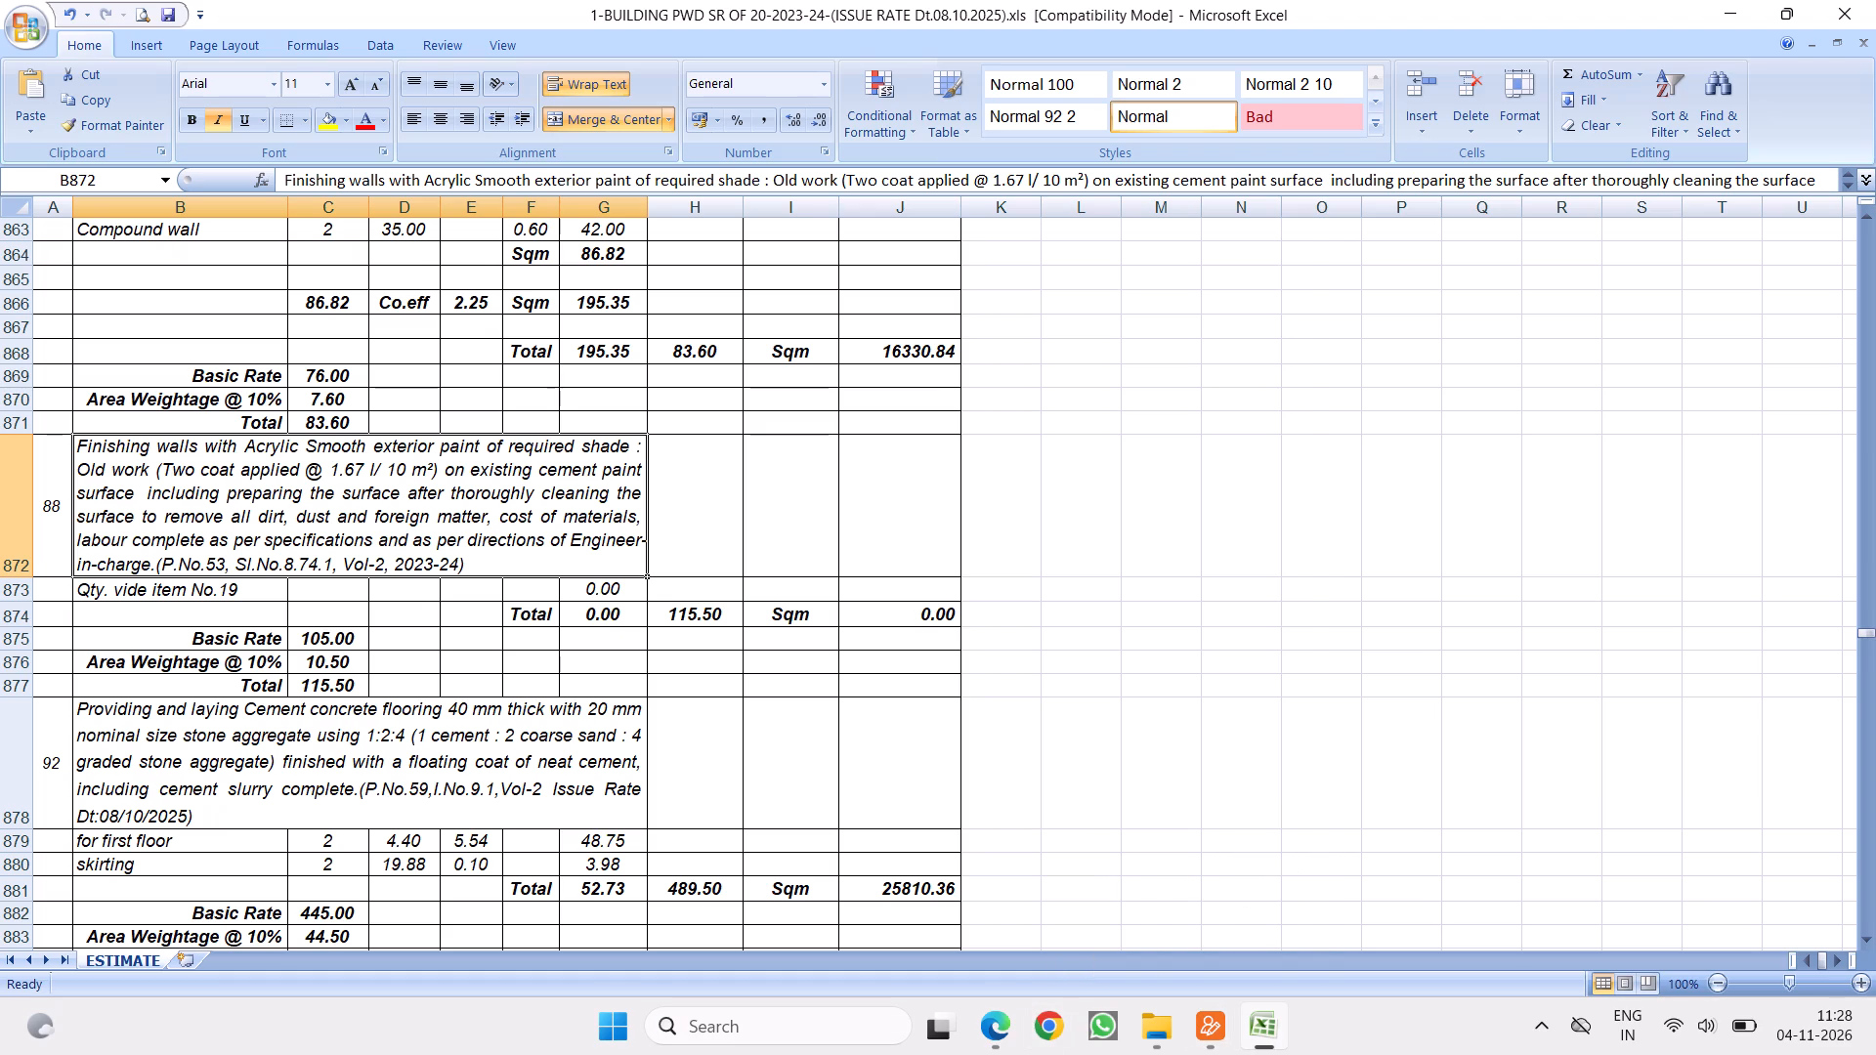
# Insert a copy of item rows 872 to 877 above the cement concrete flooring item and clear the copy's description in B878.
pyautogui.moveTo(0, 517); pyautogui.dragTo(1, 678)
pyautogui.rightClick(234, 493)
pyautogui.click(284, 531)
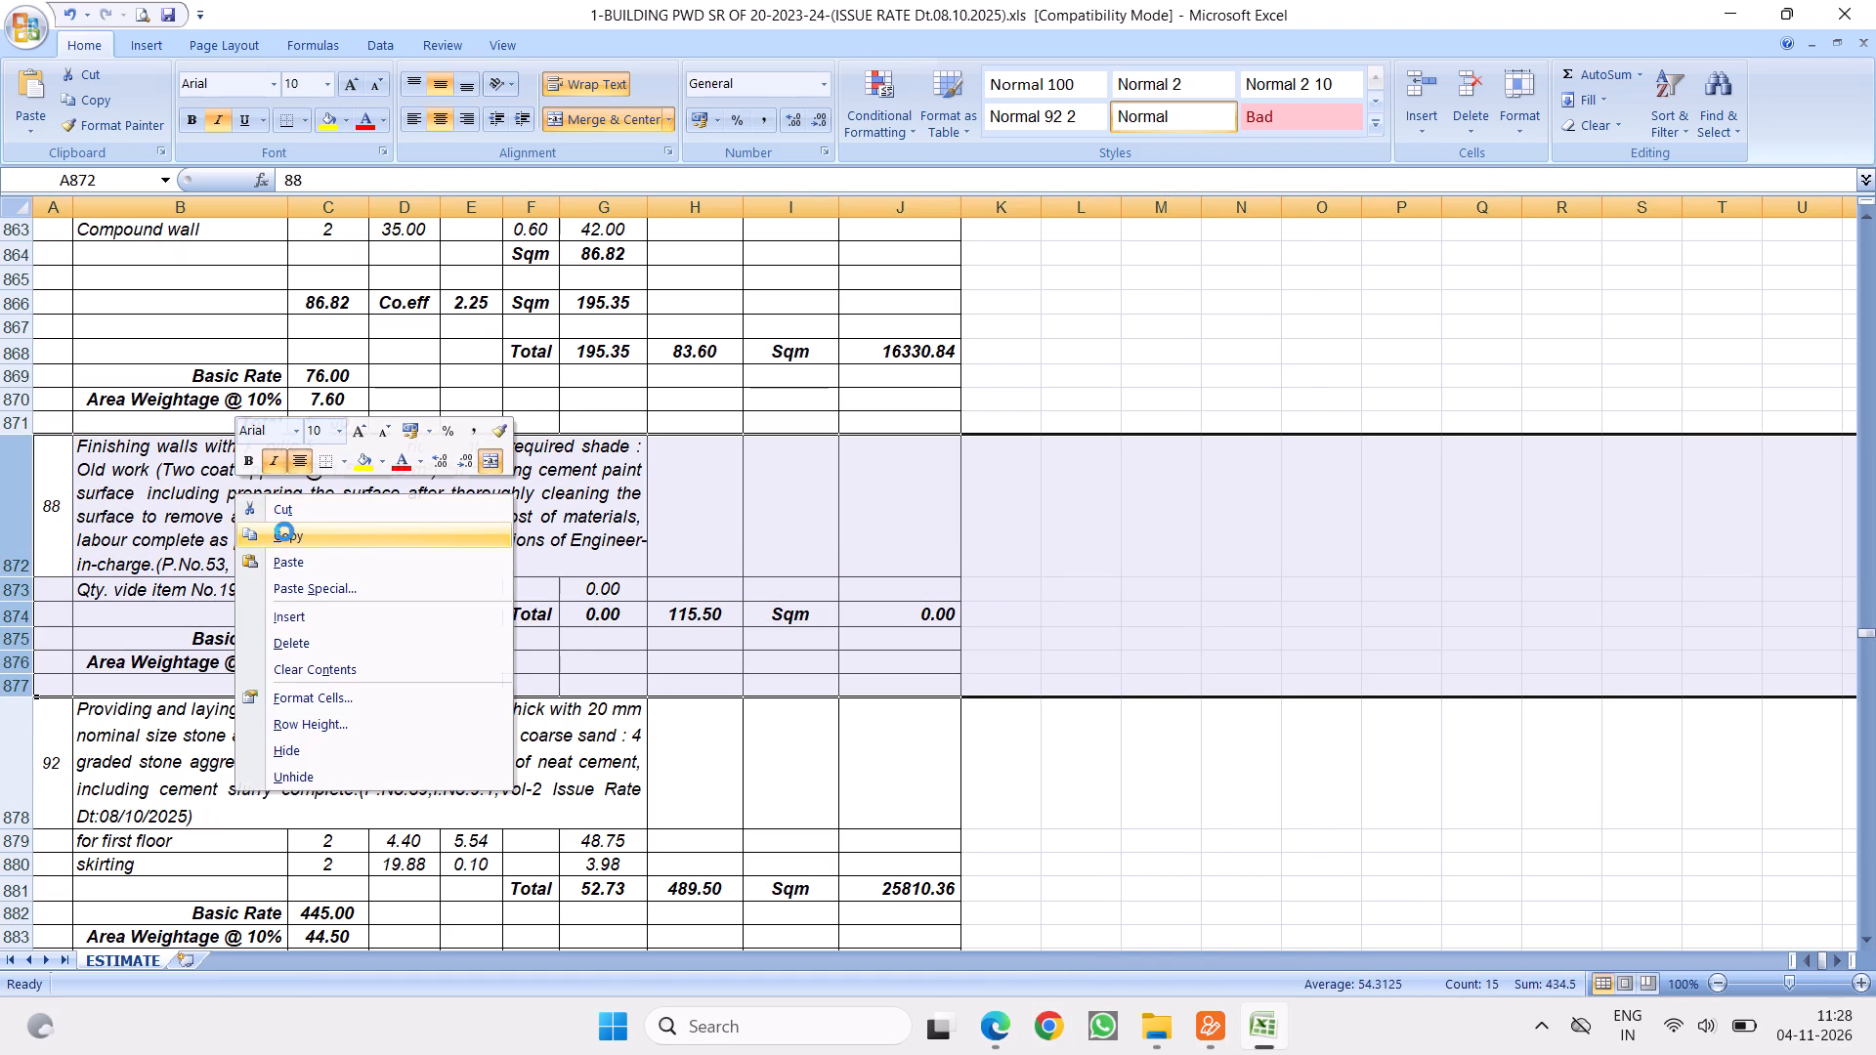
pyautogui.scroll(-2, 245, 521)
pyautogui.click(17, 573)
pyautogui.rightClick(17, 573)
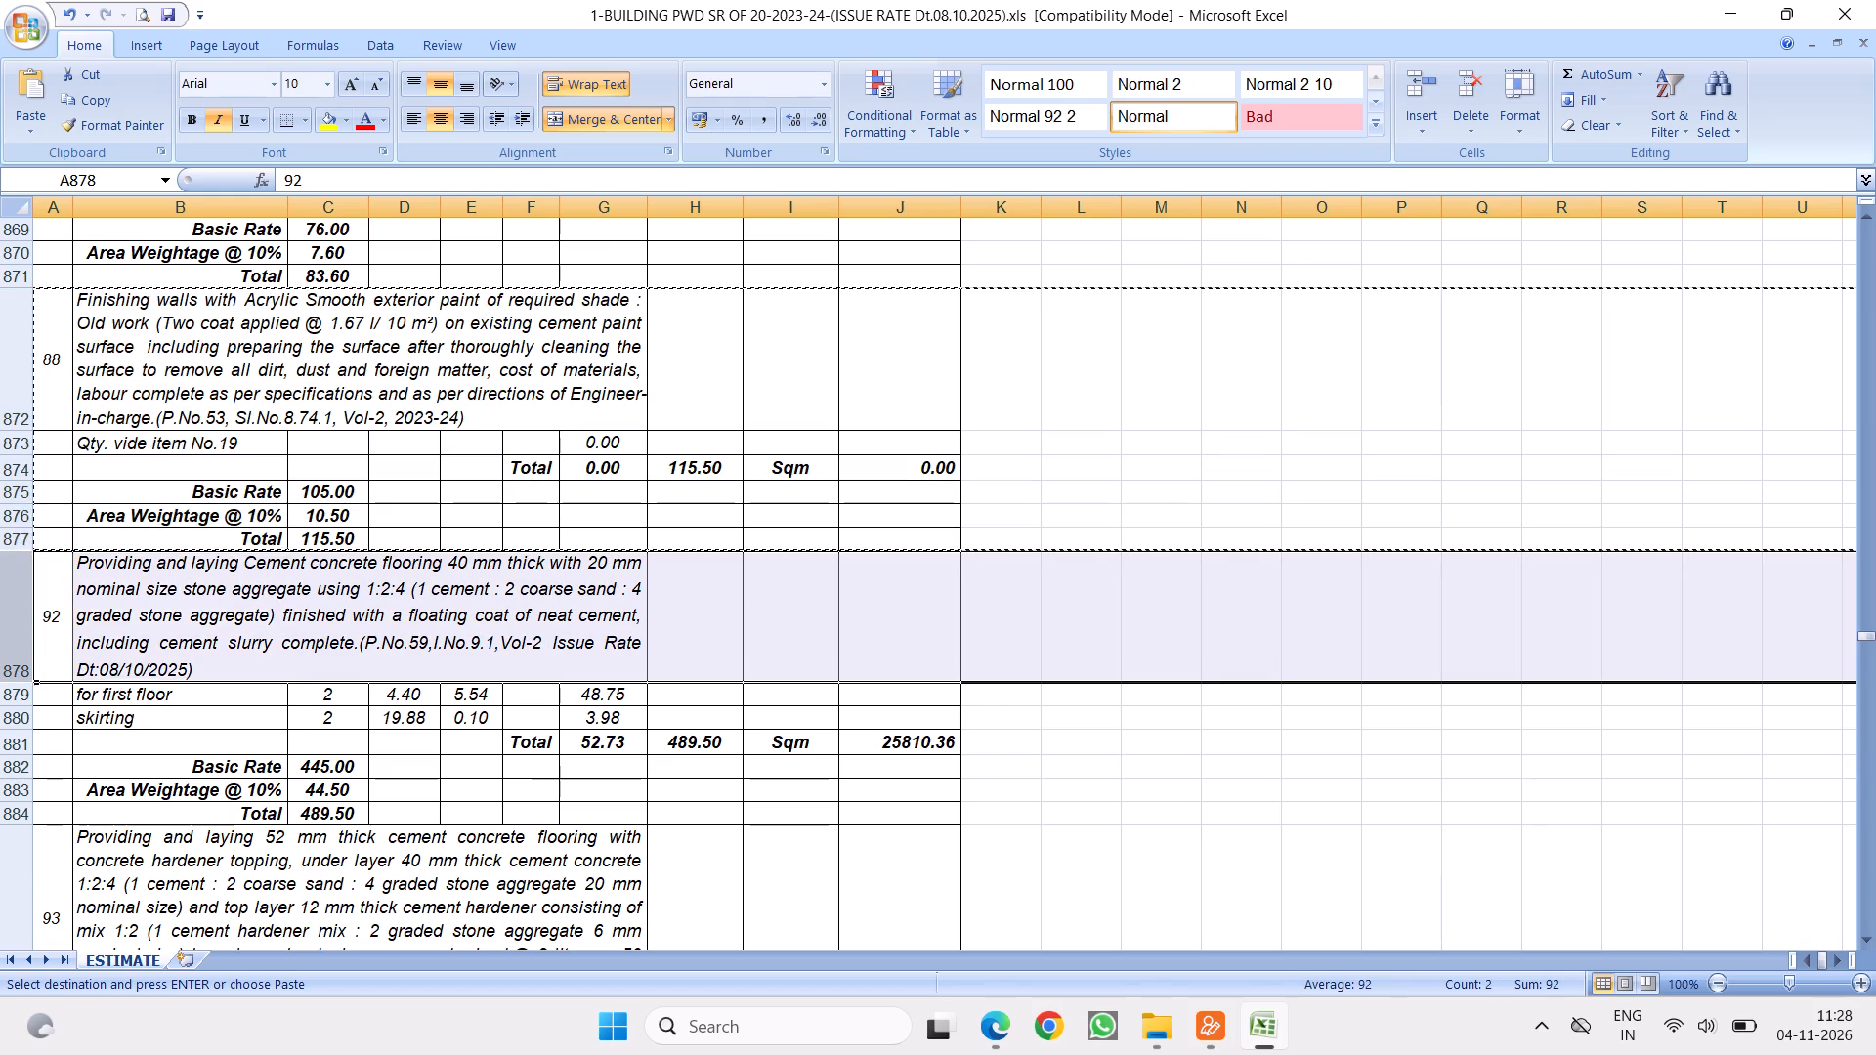
pyautogui.click(147, 696)
pyautogui.click(330, 601)
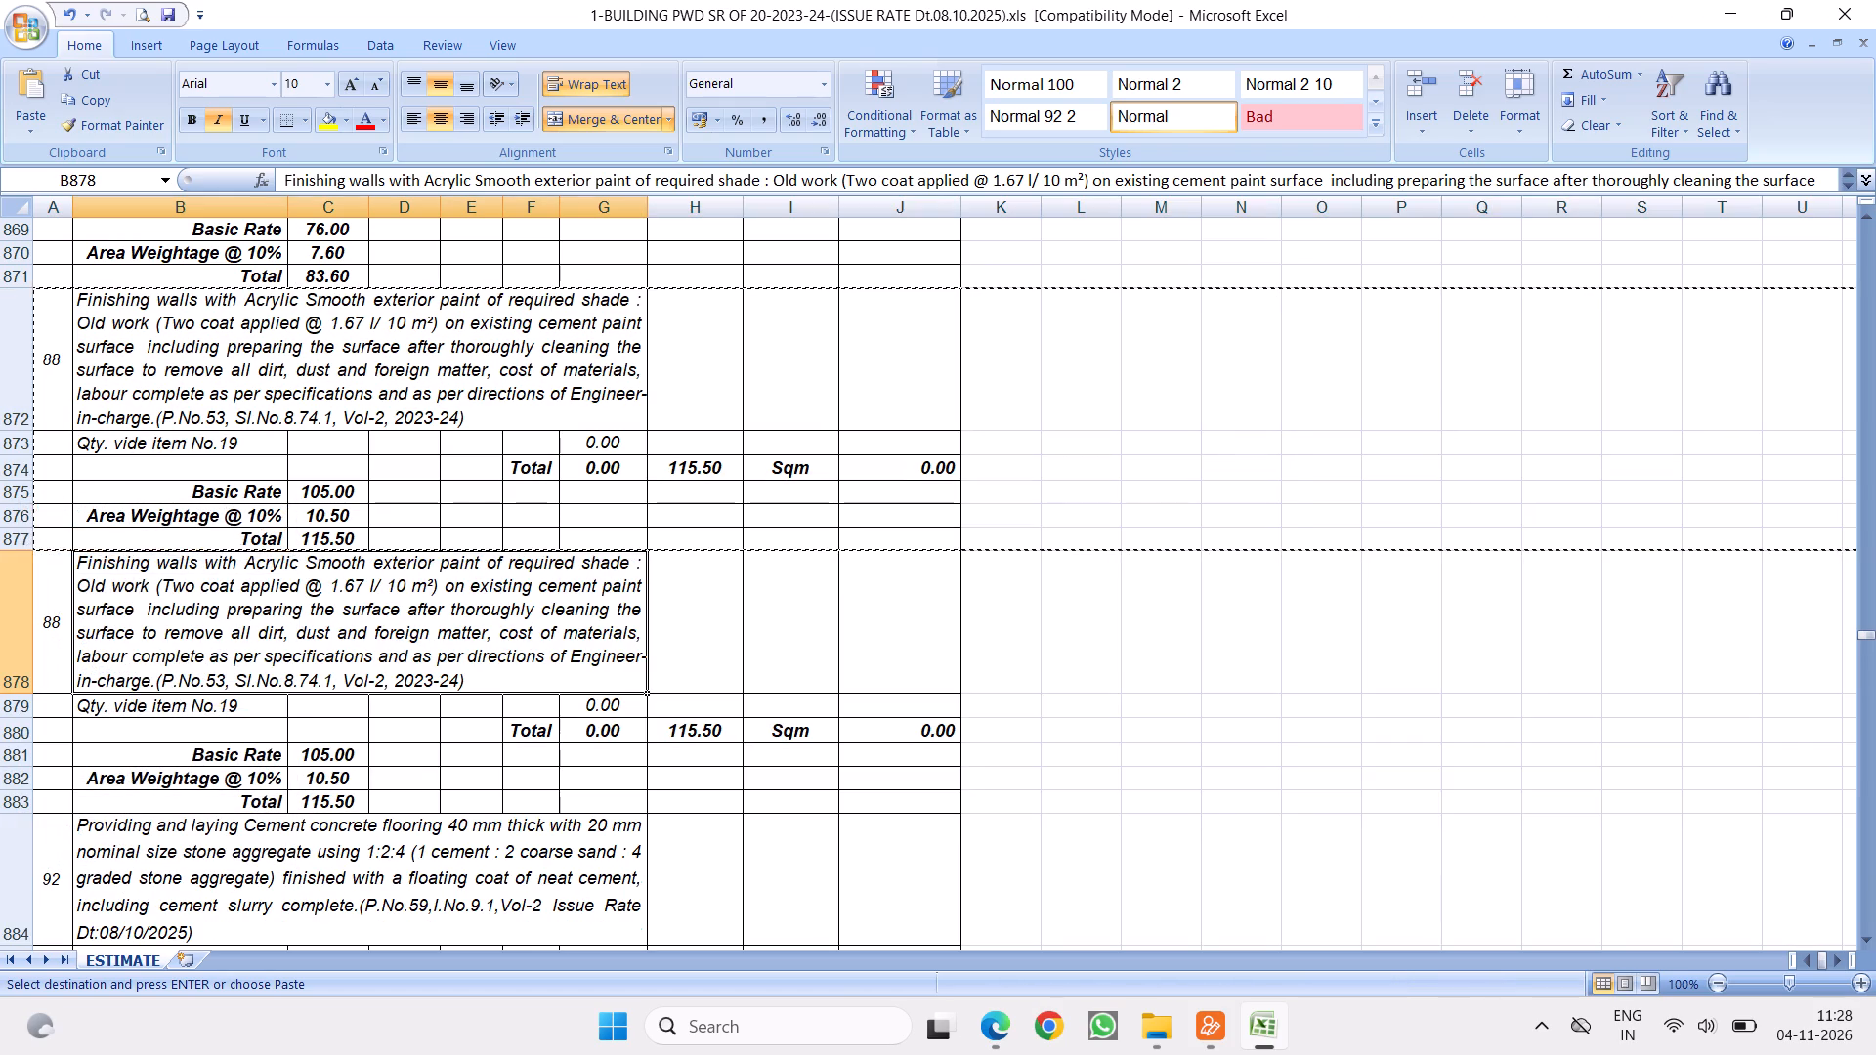
pyautogui.press('Delete')
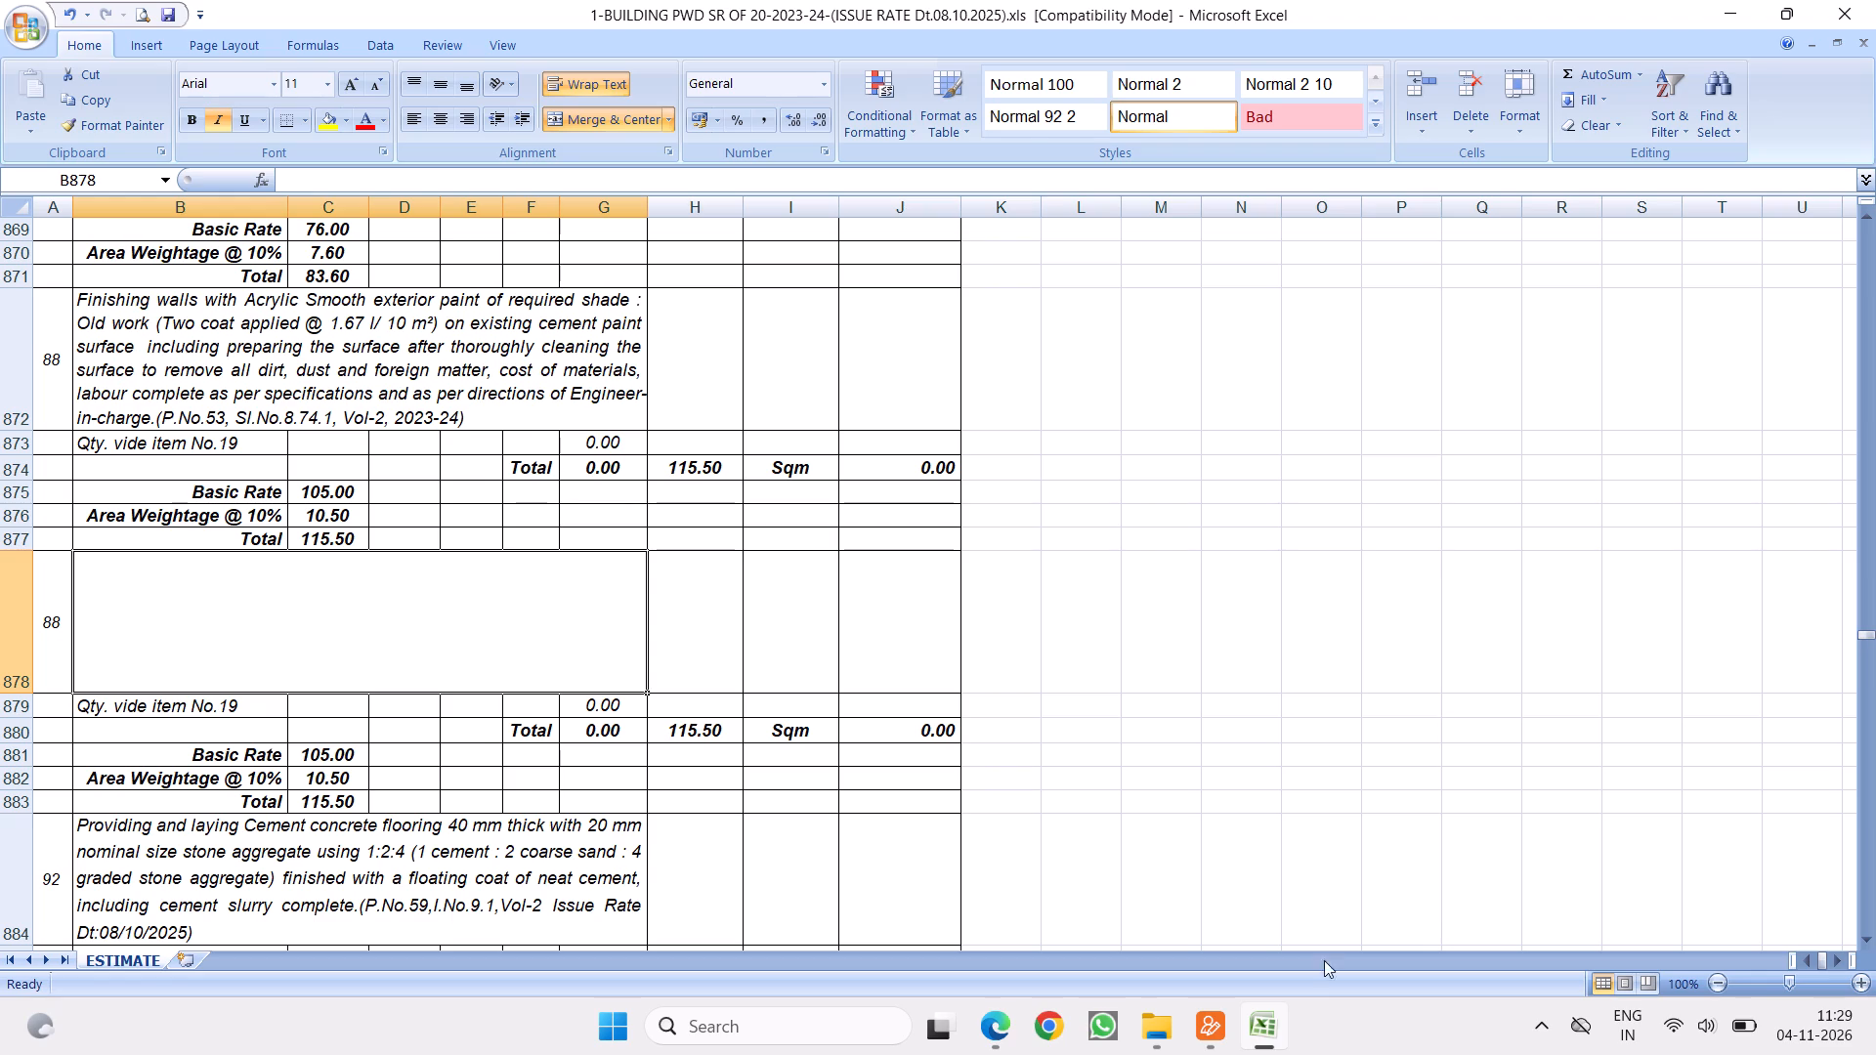
# Copy the item 8.64 synthetic enamel paint description from the PWDSR Volume II PDF in Edge and paste it into B878 of the Excel estimate.
pyautogui.click(1005, 1034)
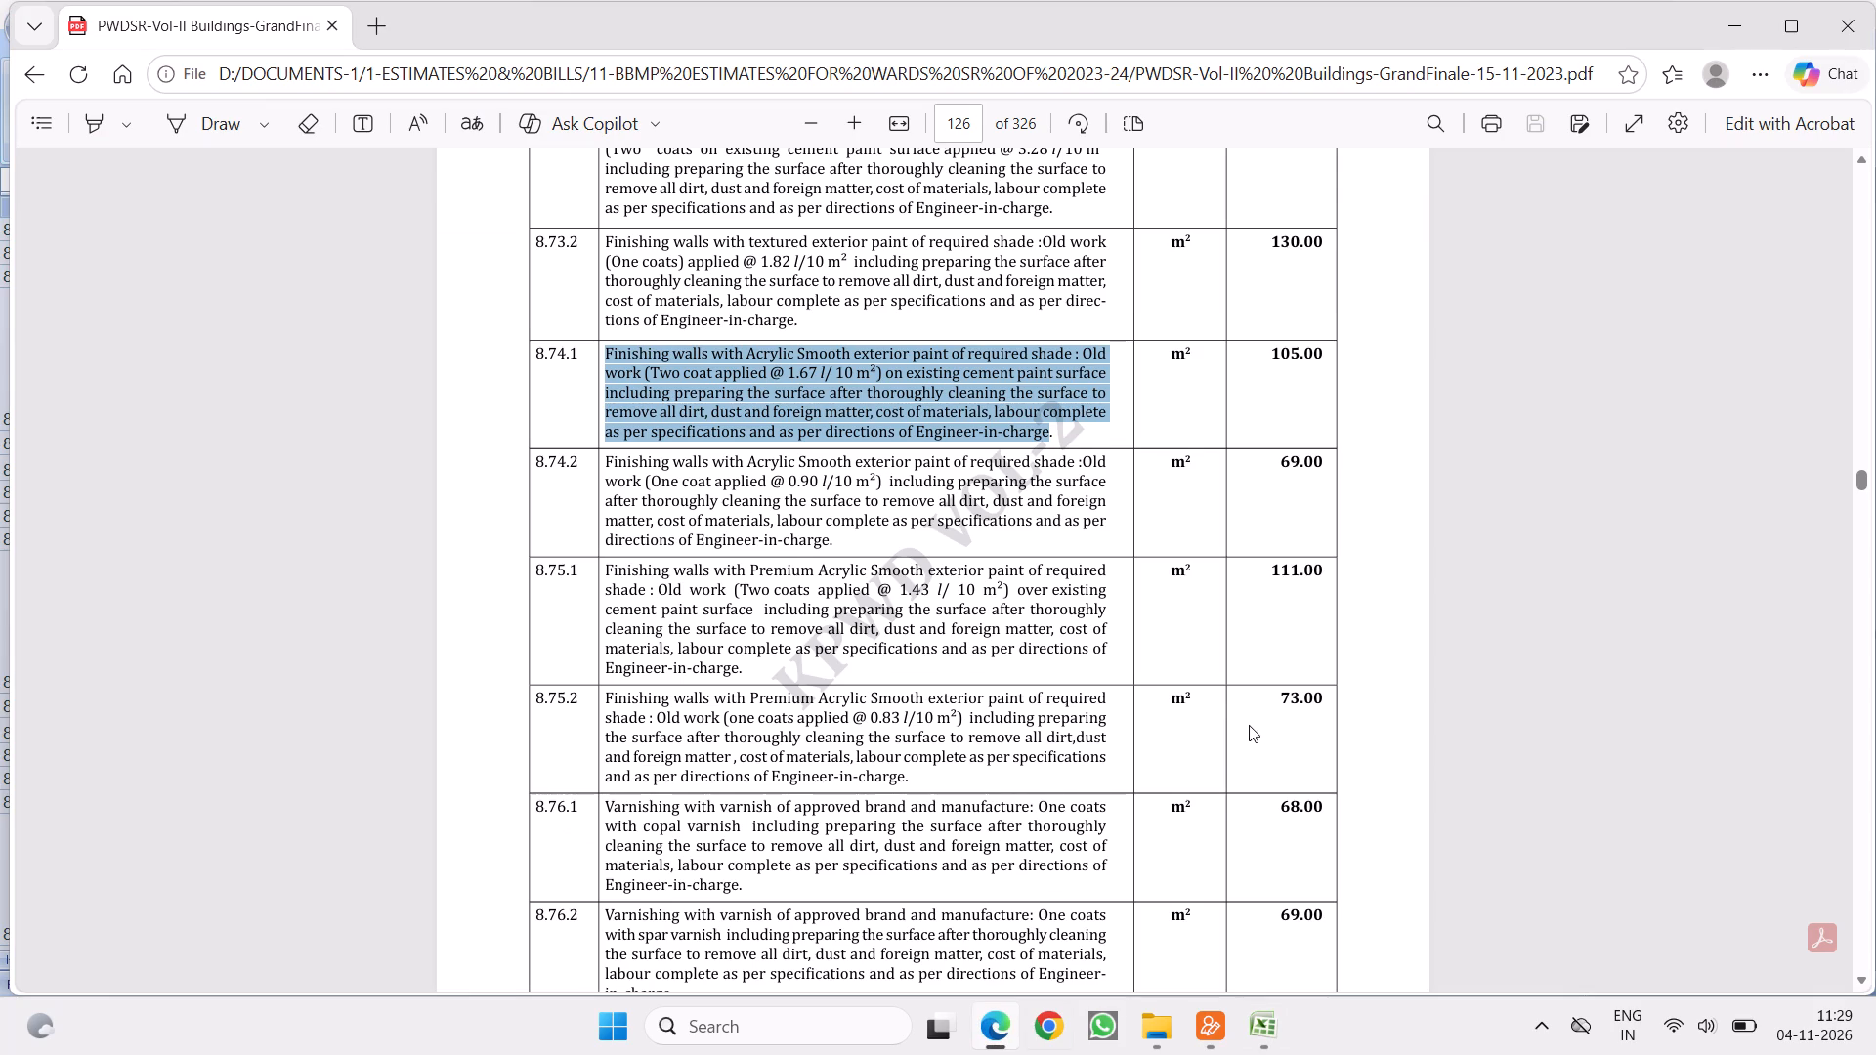
pyautogui.scroll(10, 1242, 691)
pyautogui.scroll(-2, 1121, 835)
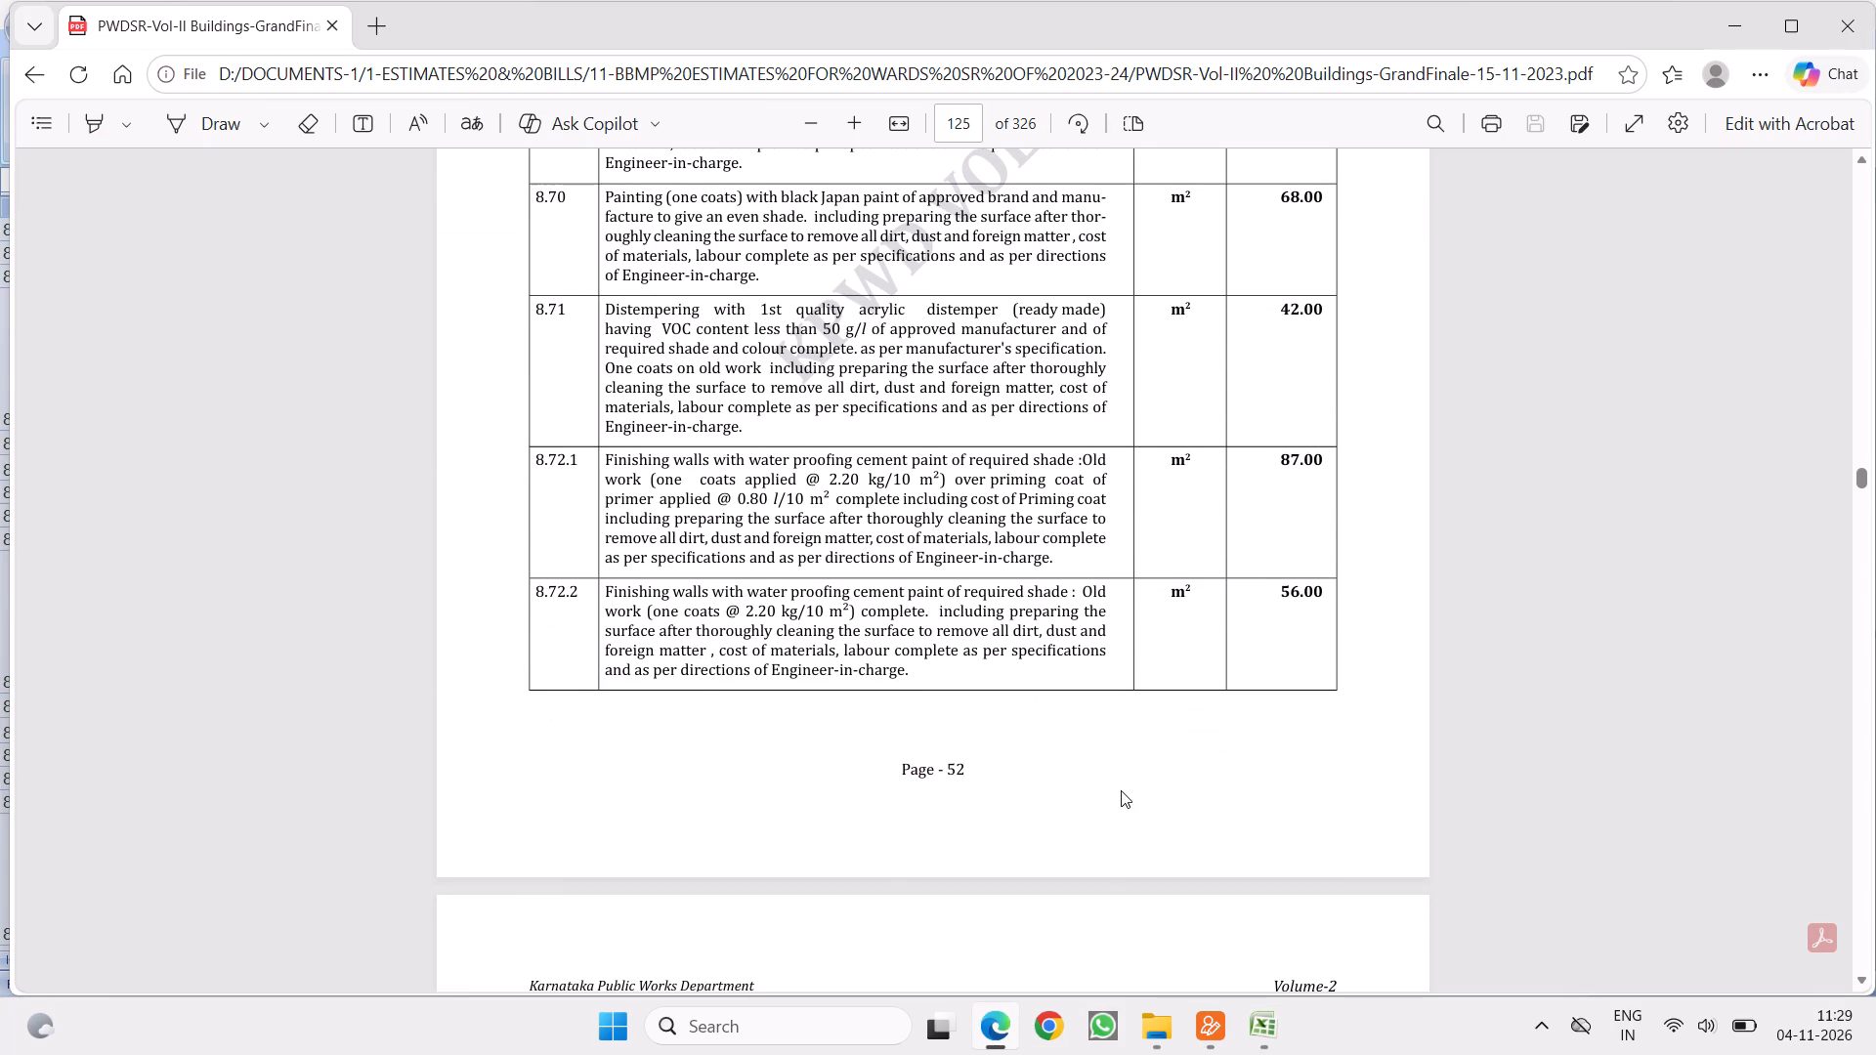
pyautogui.scroll(12, 1088, 794)
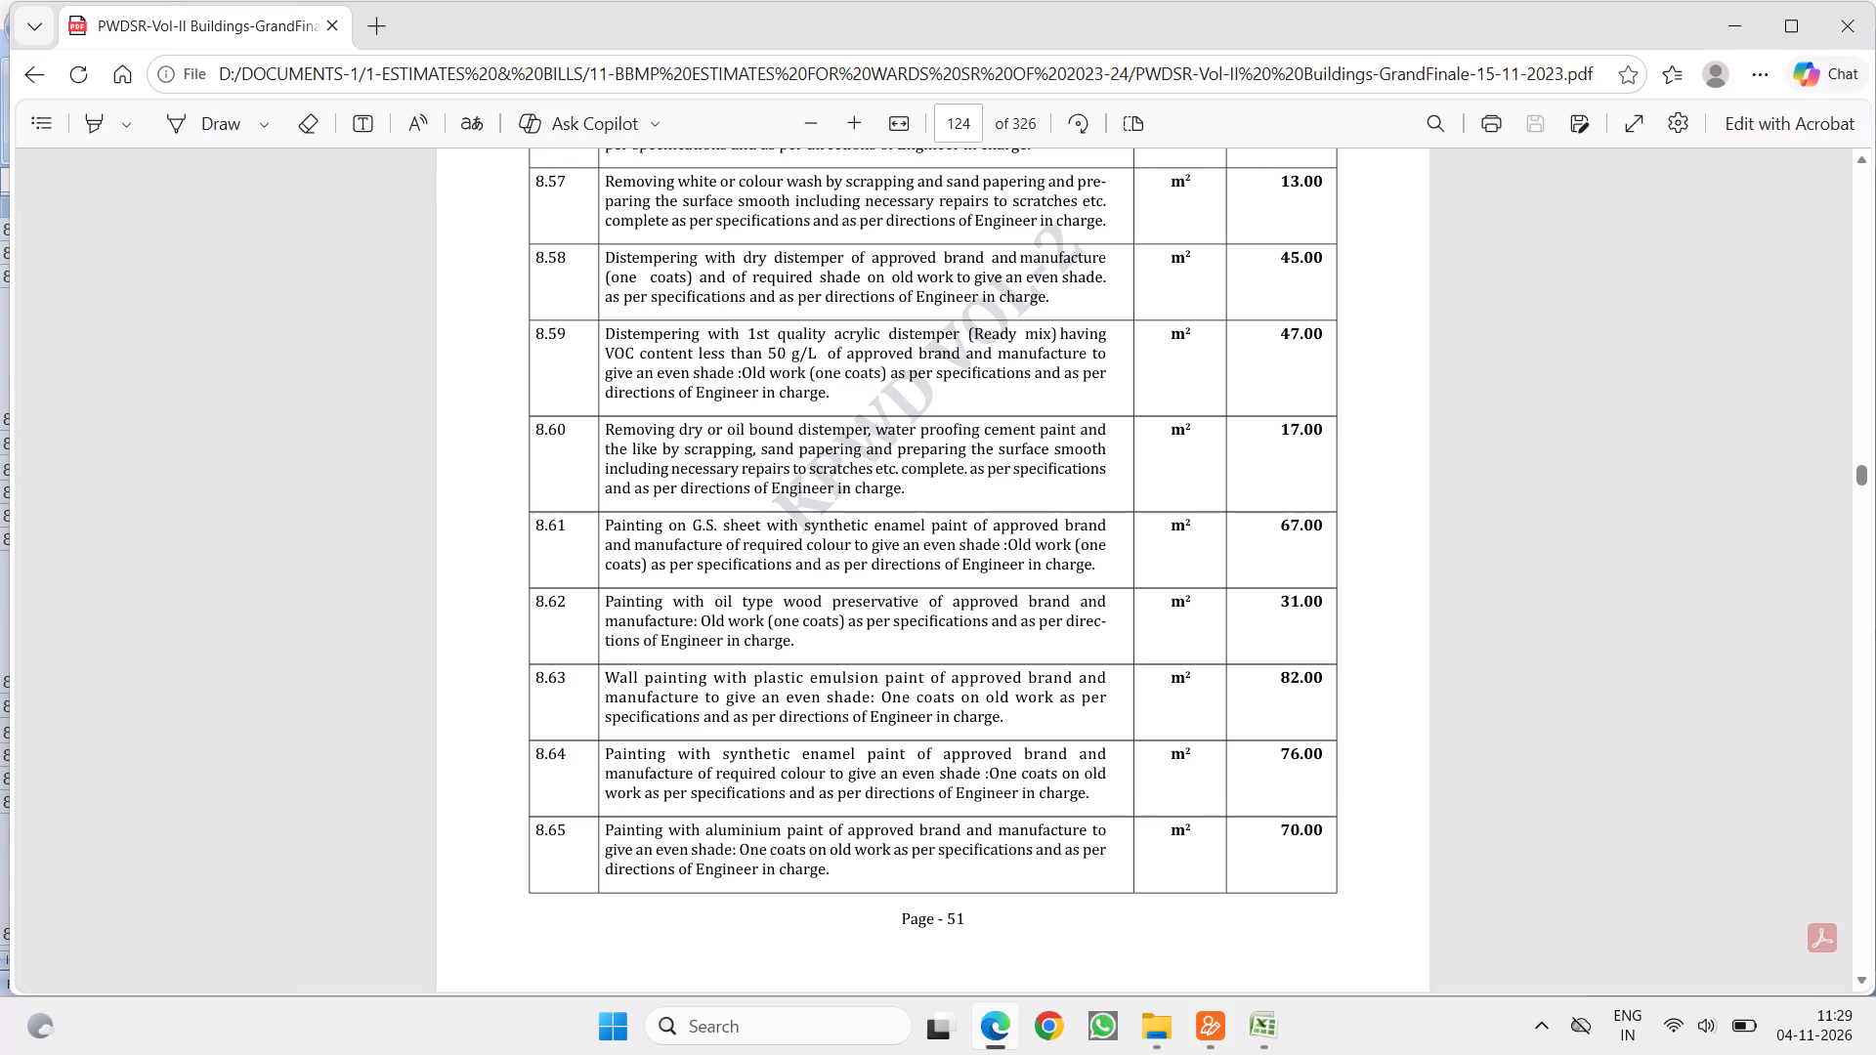
pyautogui.moveTo(604, 757); pyautogui.dragTo(673, 764)
pyautogui.moveTo(673, 764); pyautogui.dragTo(1090, 804)
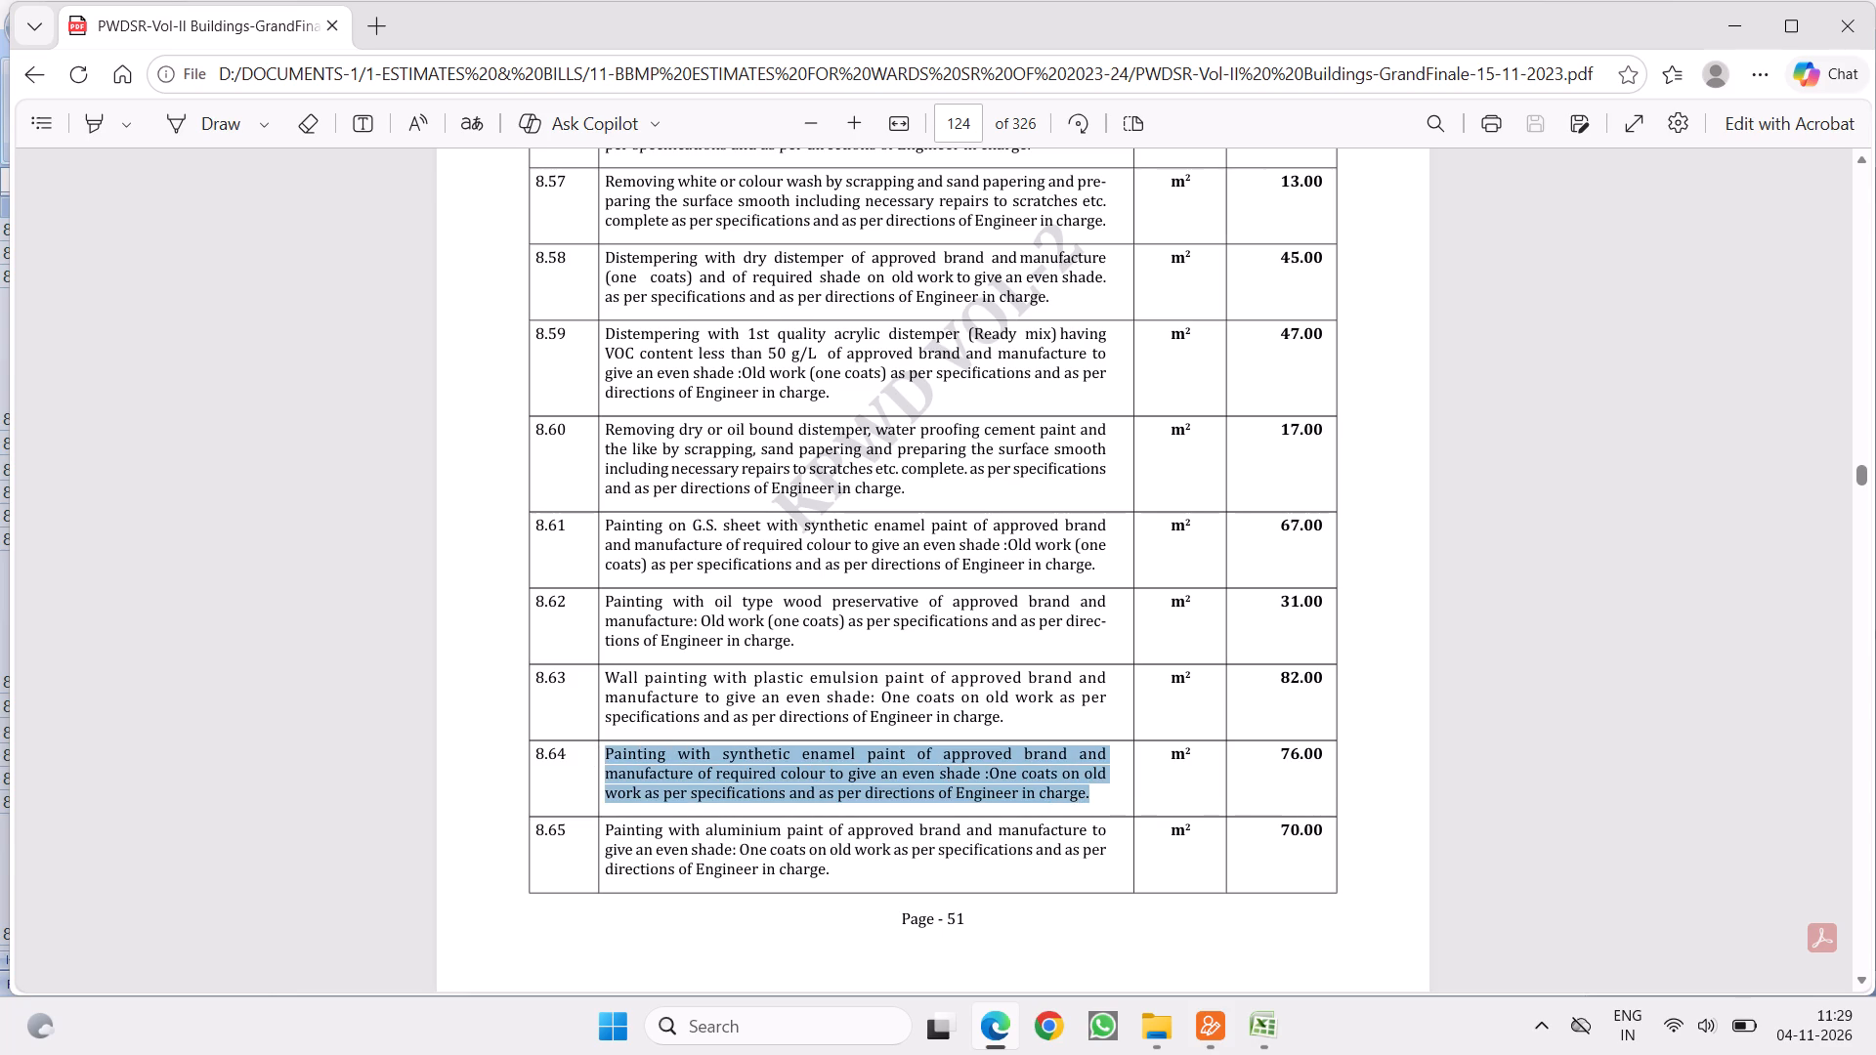
pyautogui.moveTo(1090, 804); pyautogui.dragTo(1088, 803)
pyautogui.rightClick(925, 782)
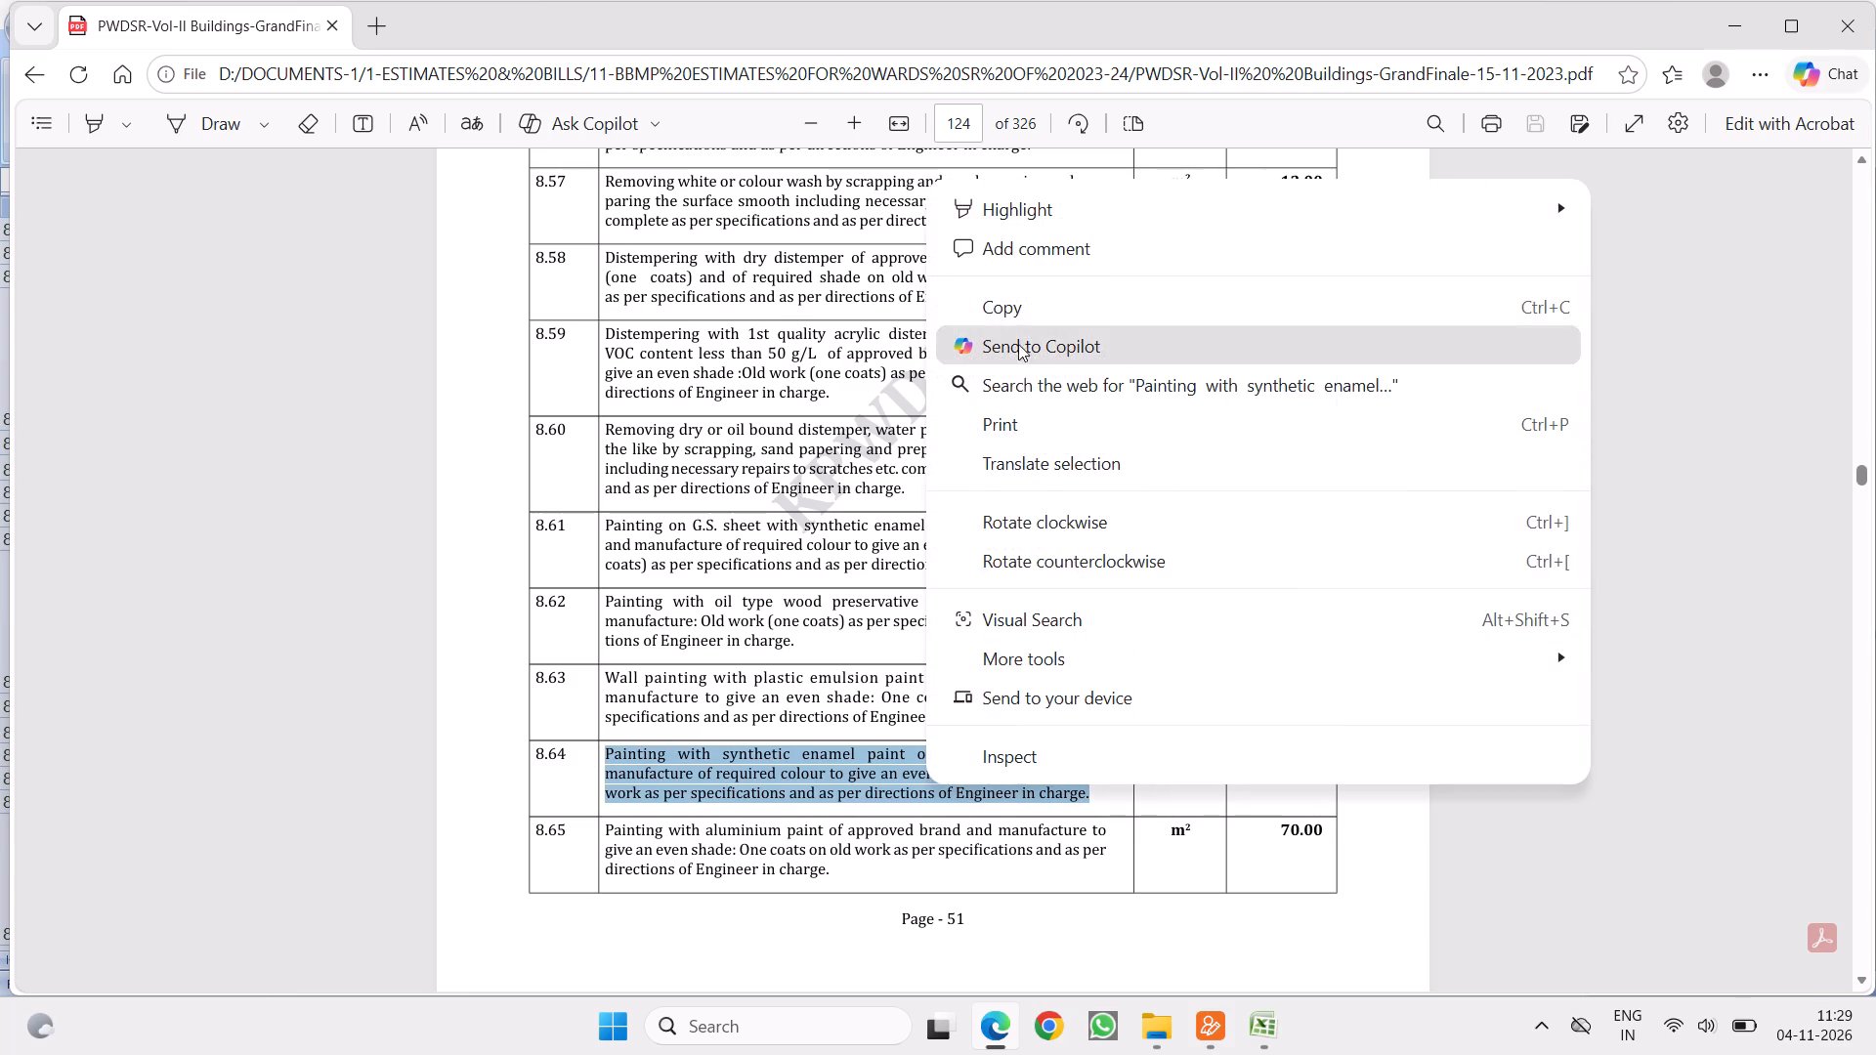
pyautogui.click(999, 311)
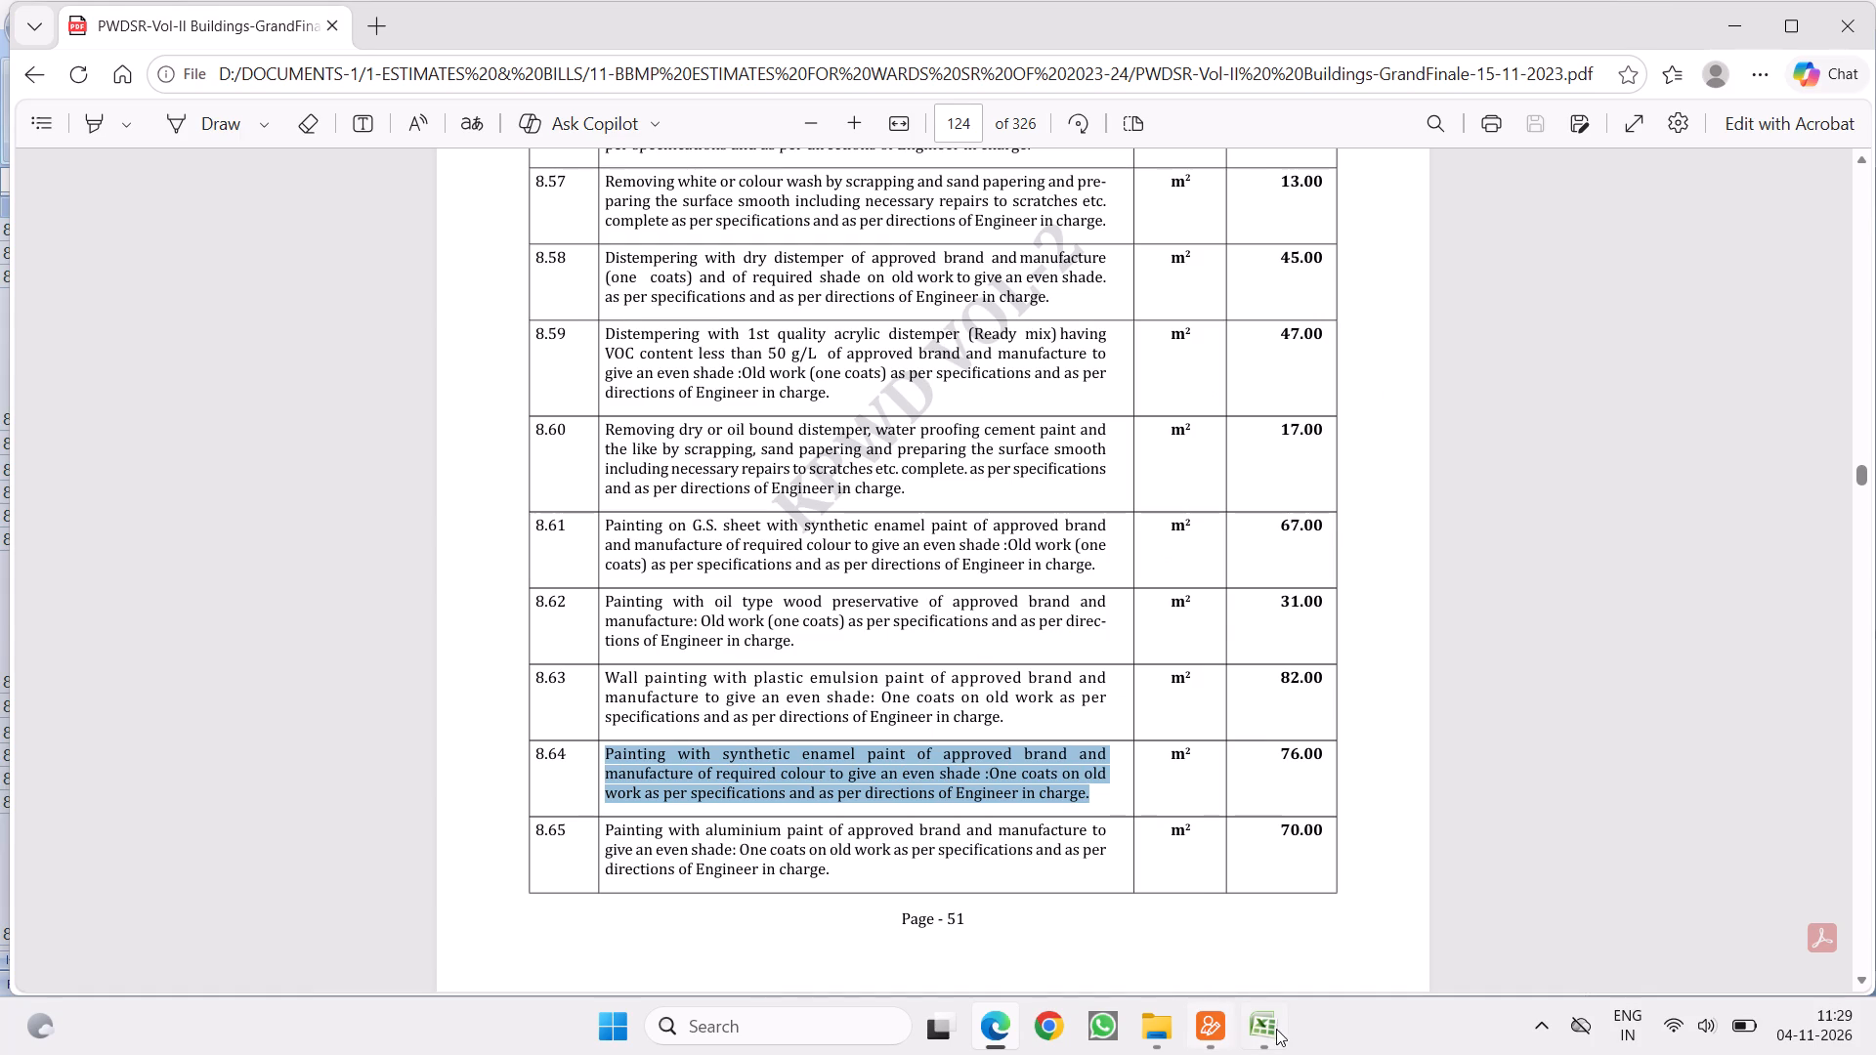
pyautogui.click(1270, 1022)
pyautogui.doubleClick(166, 618)
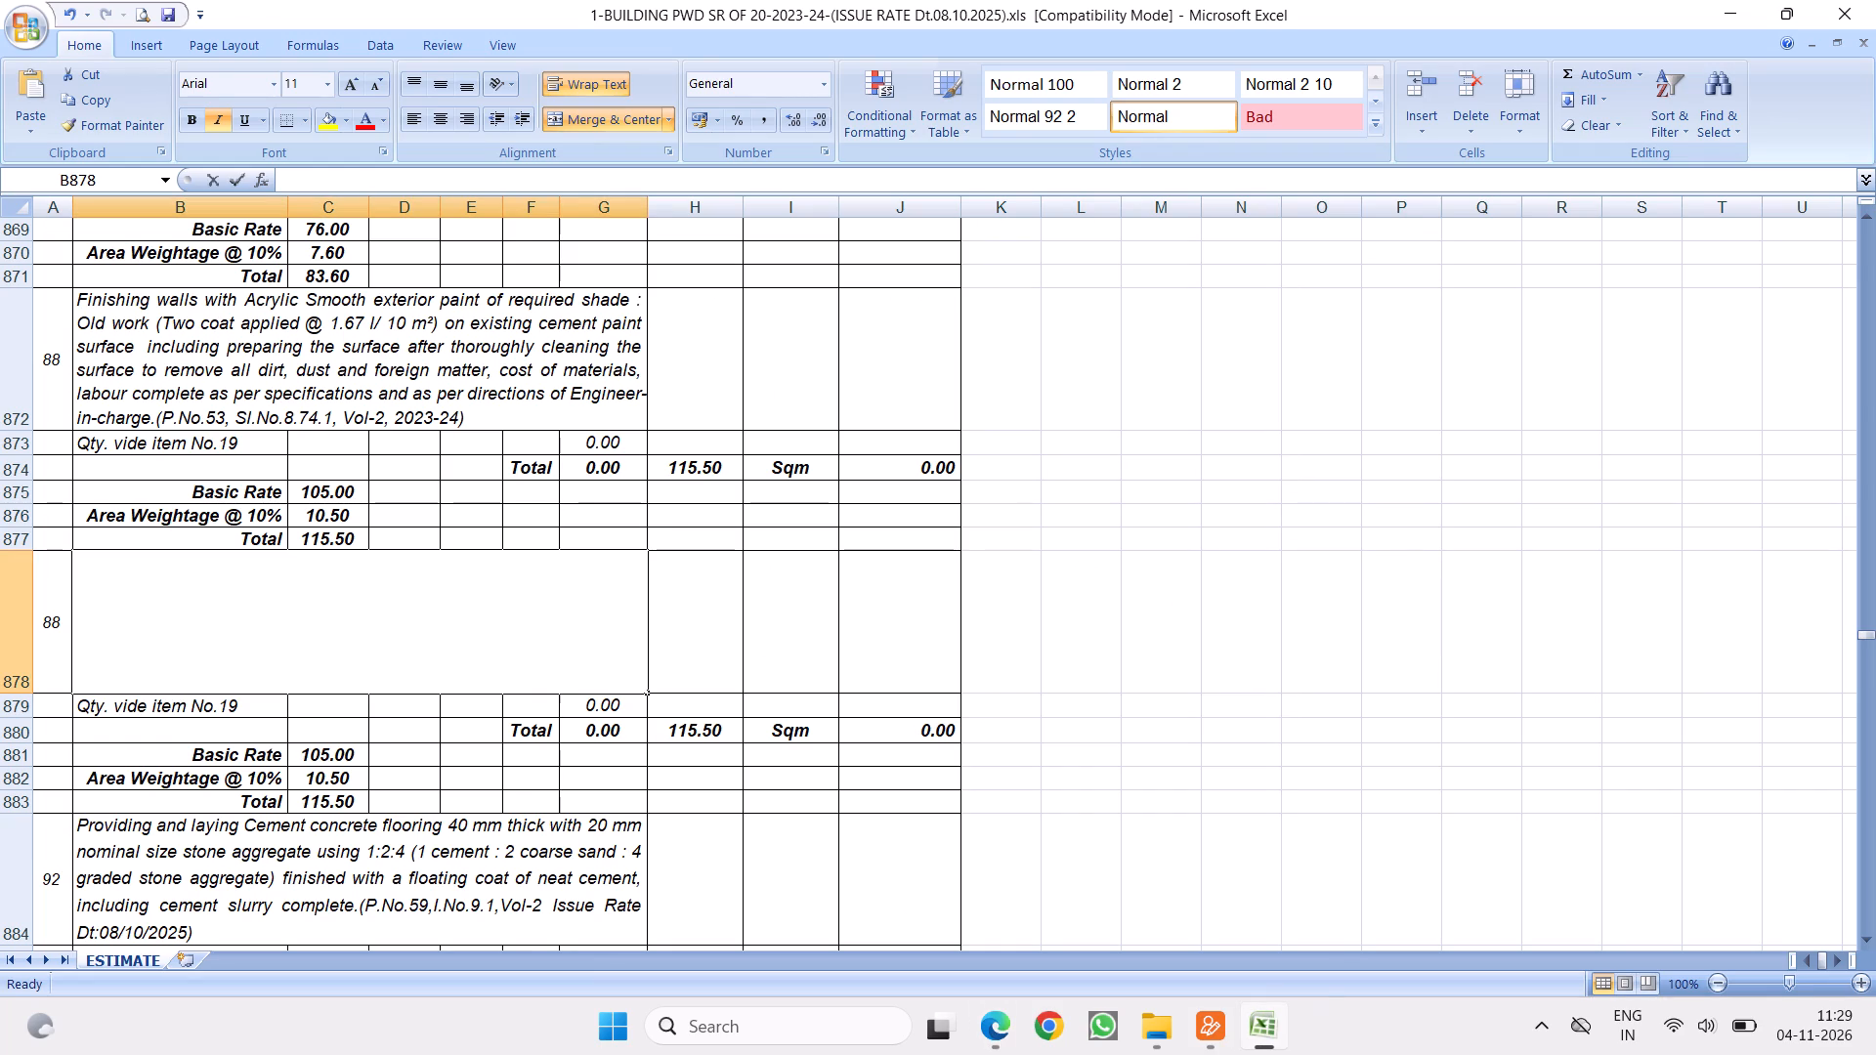
pyautogui.rightClick(166, 618)
pyautogui.click(223, 685)
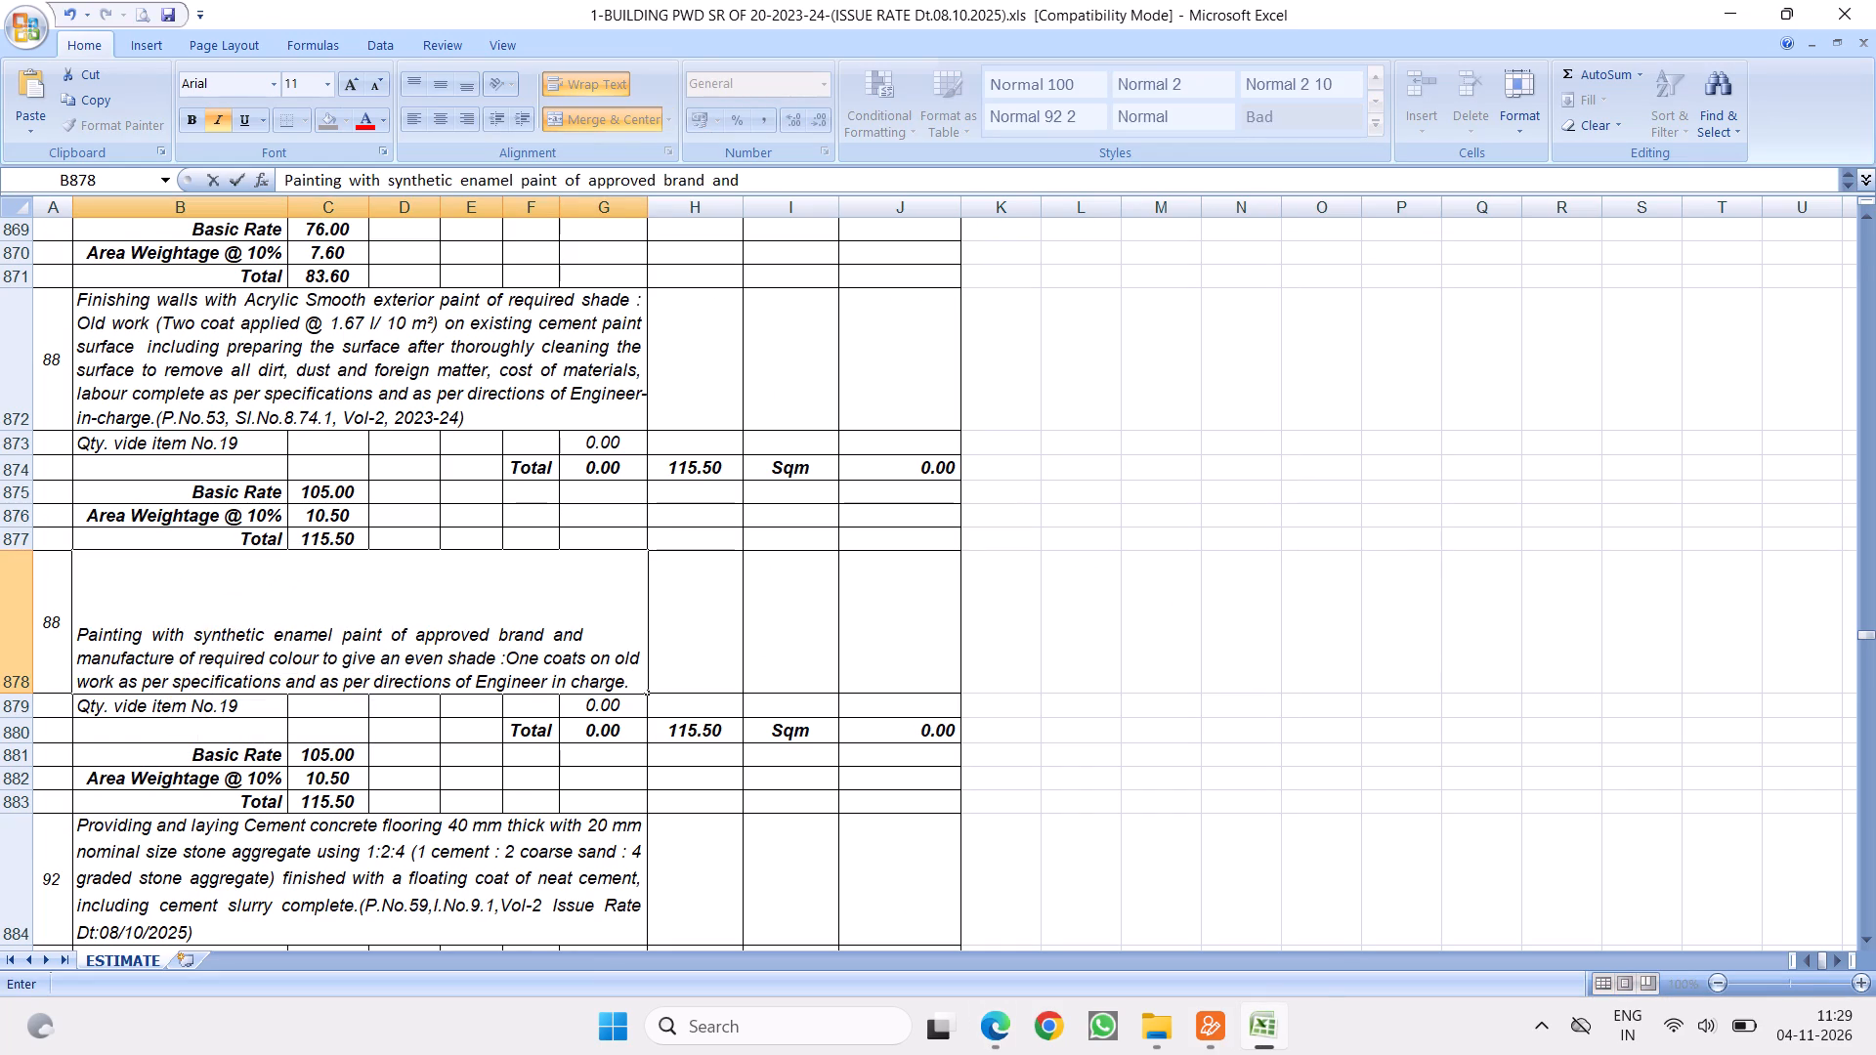
pyautogui.click(333, 788)
# Remove the line breaks from the pasted synthetic enamel paint description in B878 so it runs as one continuous paragraph.
pyautogui.doubleClick(229, 658)
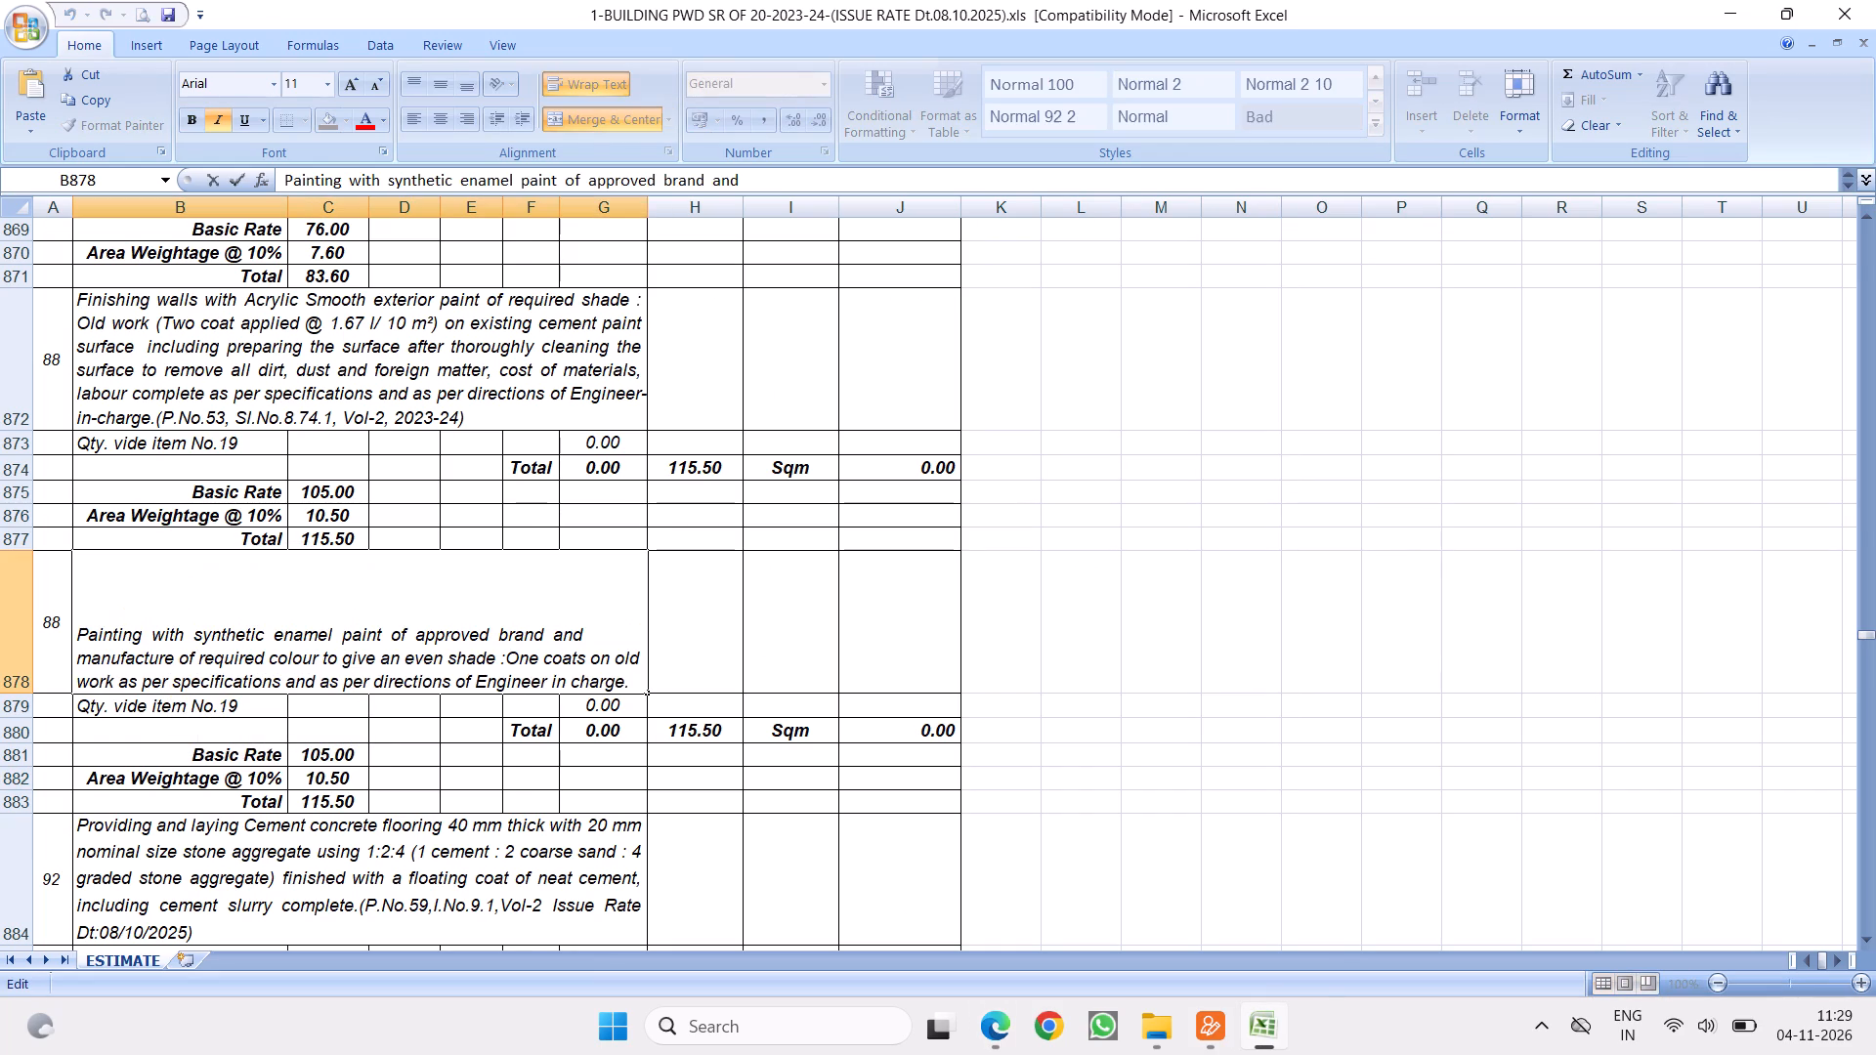
pyautogui.click(77, 656)
pyautogui.press('BackSpace')
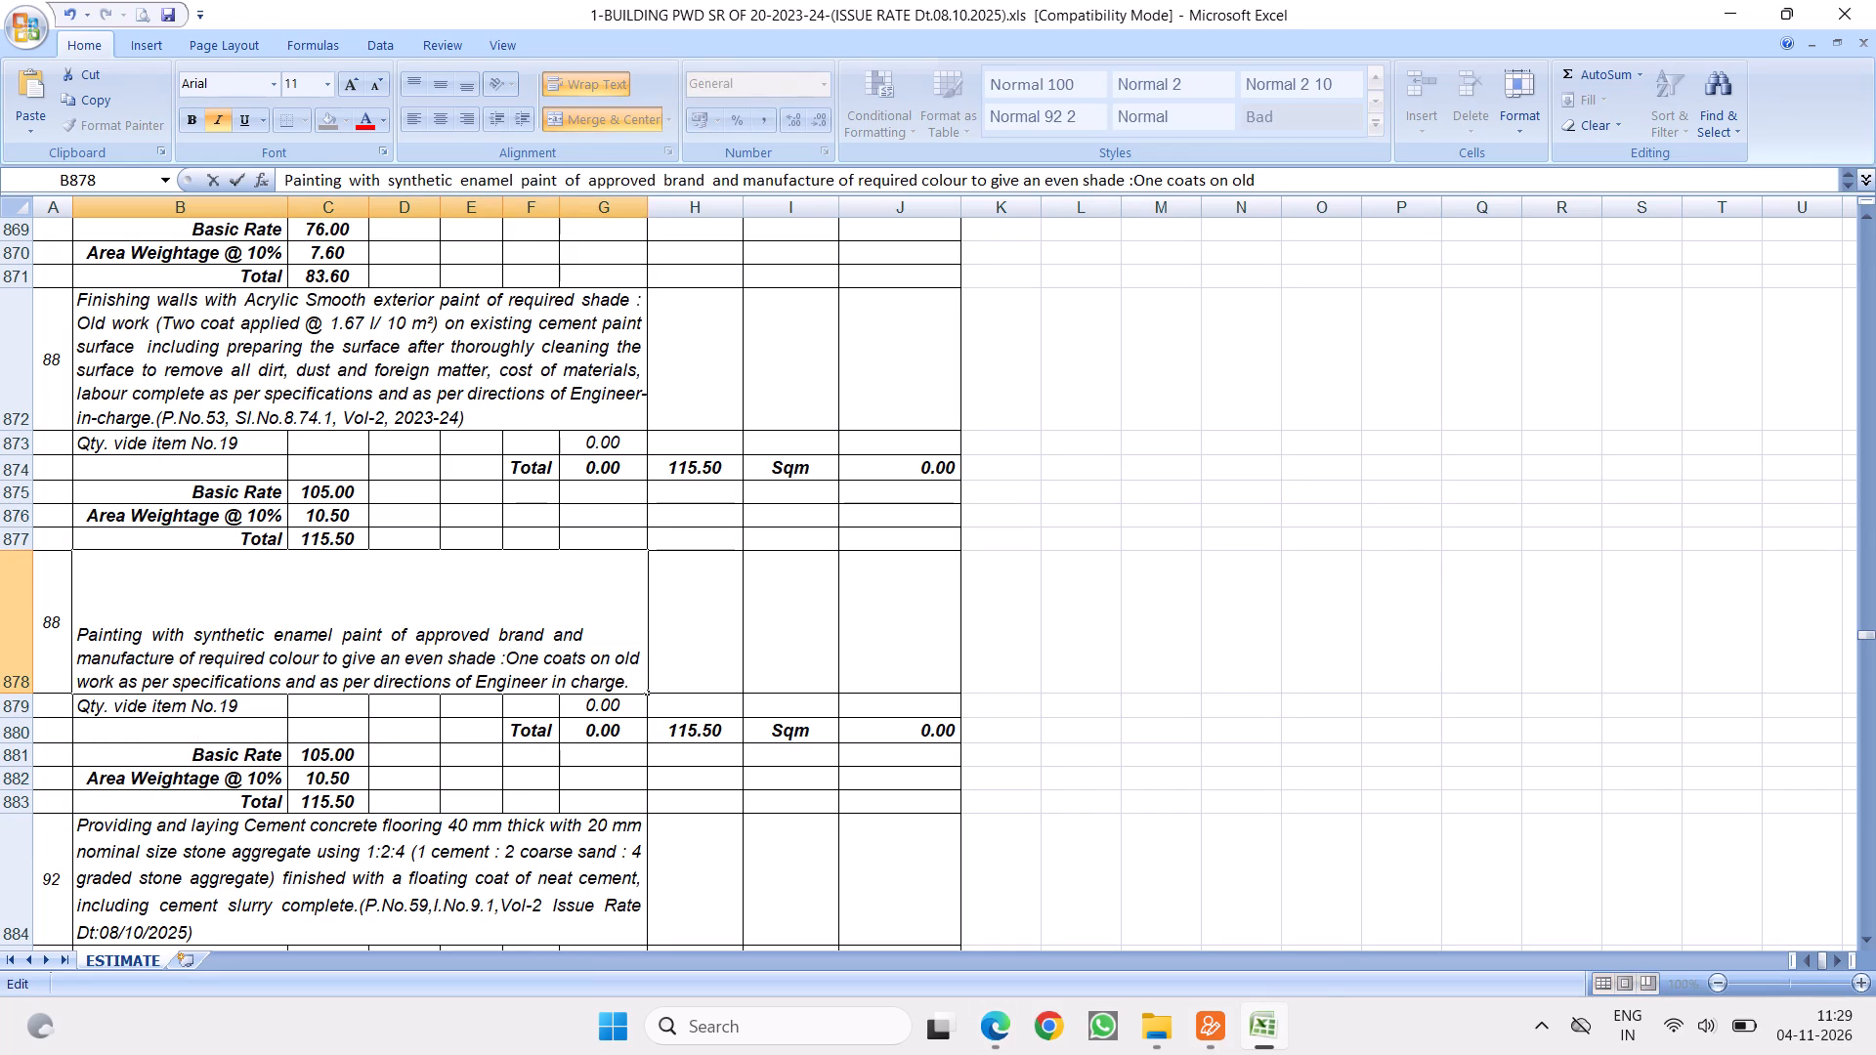
pyautogui.click(77, 679)
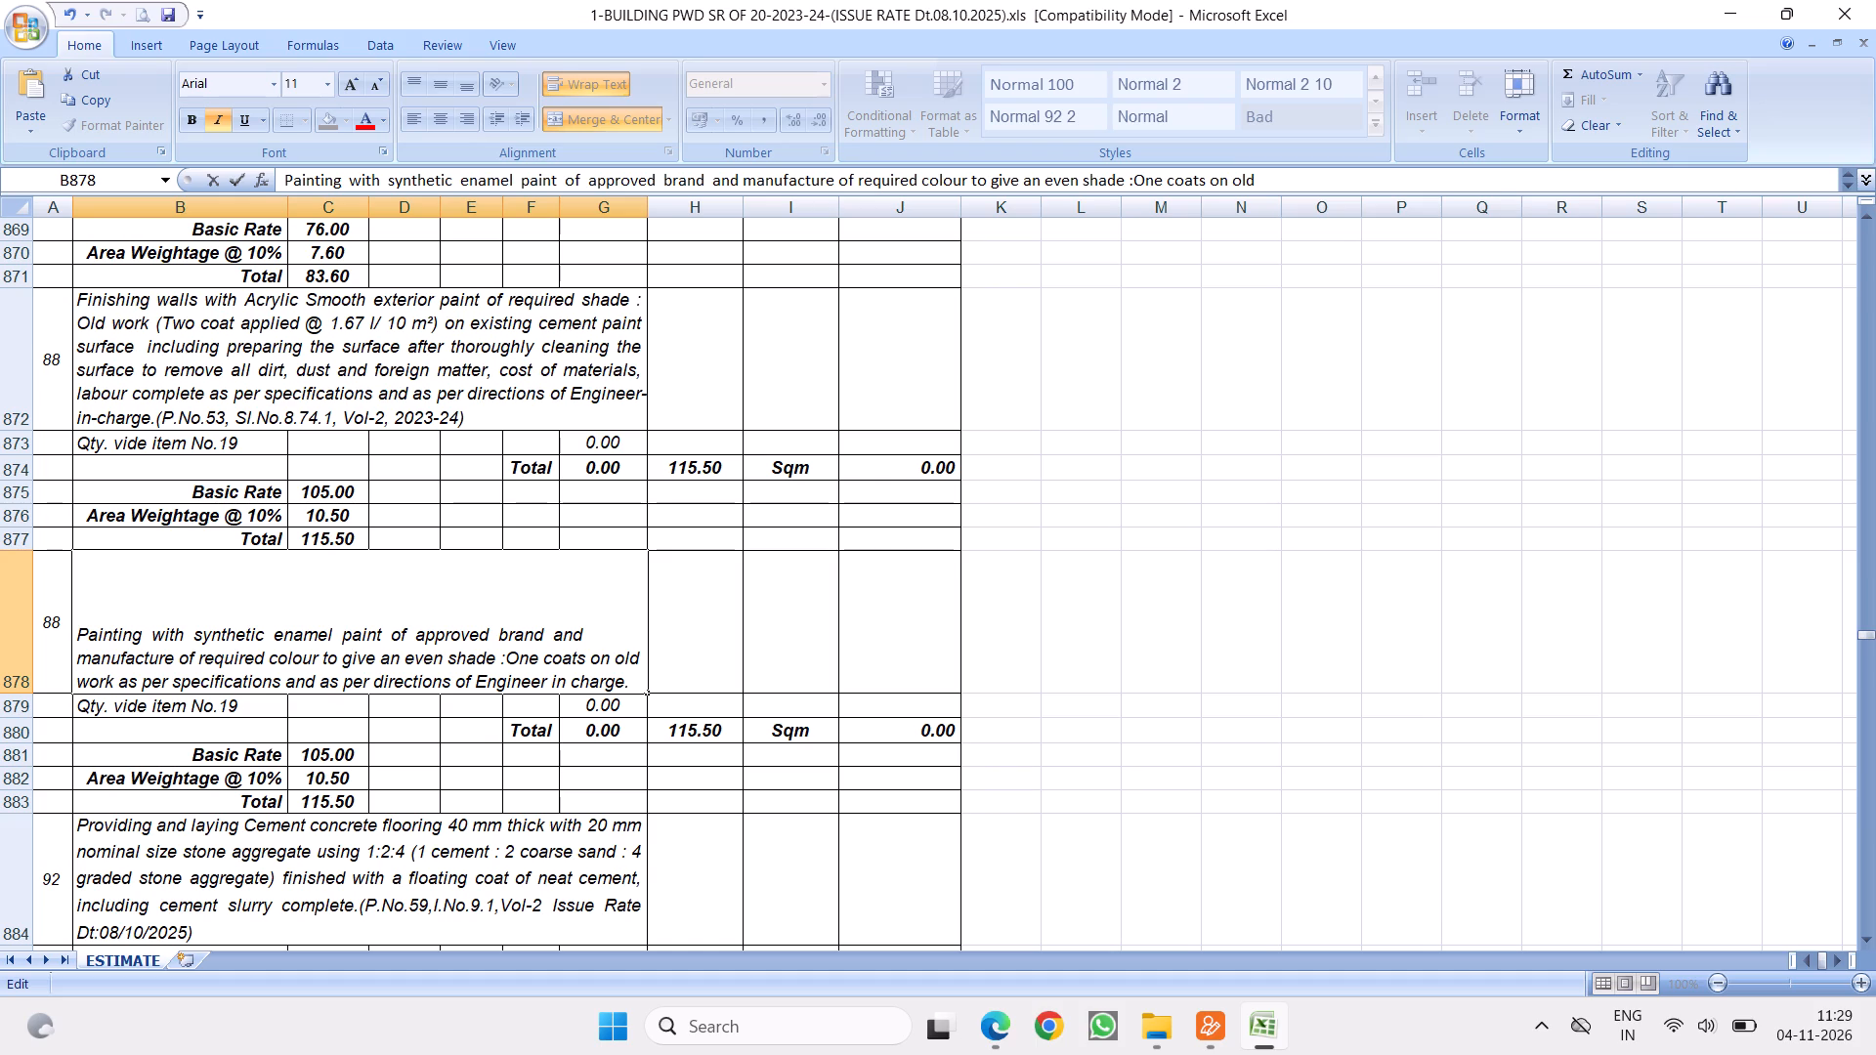
pyautogui.press('BackSpace')
pyautogui.click(832, 628)
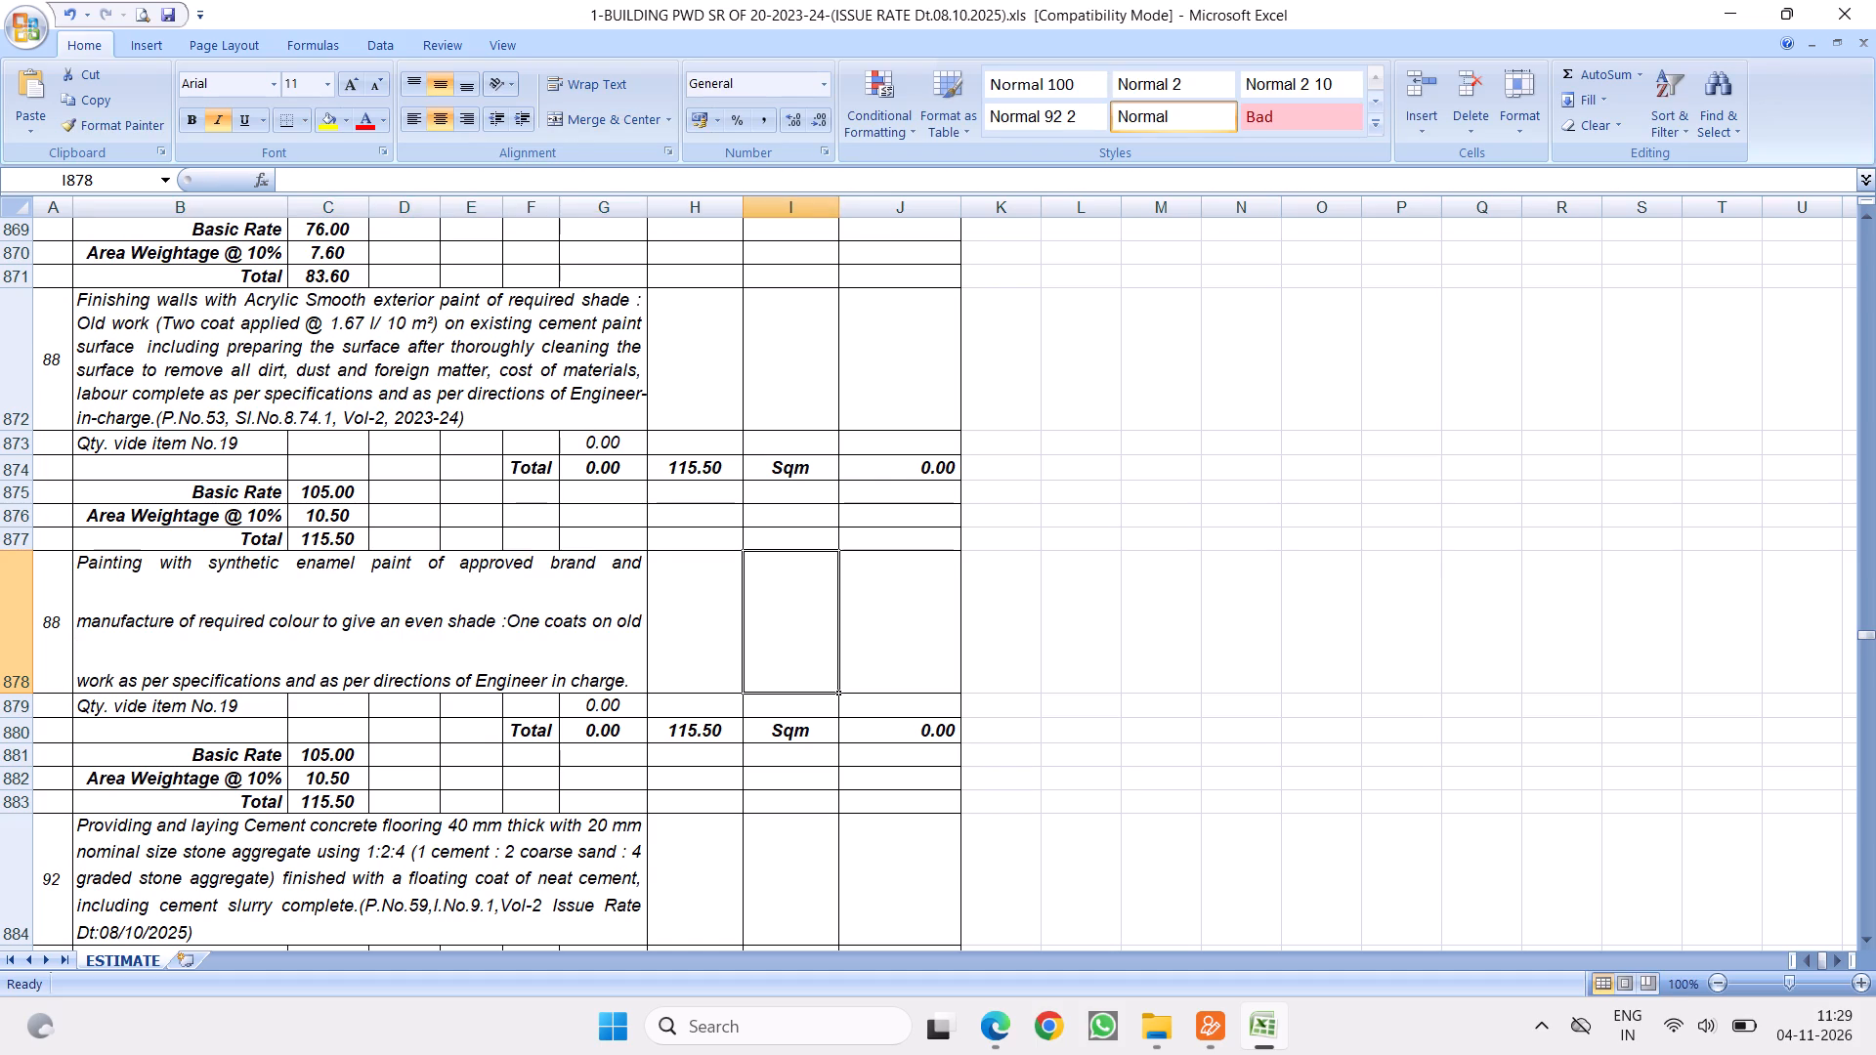
# Append the reference "(P.No.51, Sl.No.8.64, Vol-2, 2023-24)" to the end of the synthetic enamel paint description in B878.
pyautogui.click(480, 604)
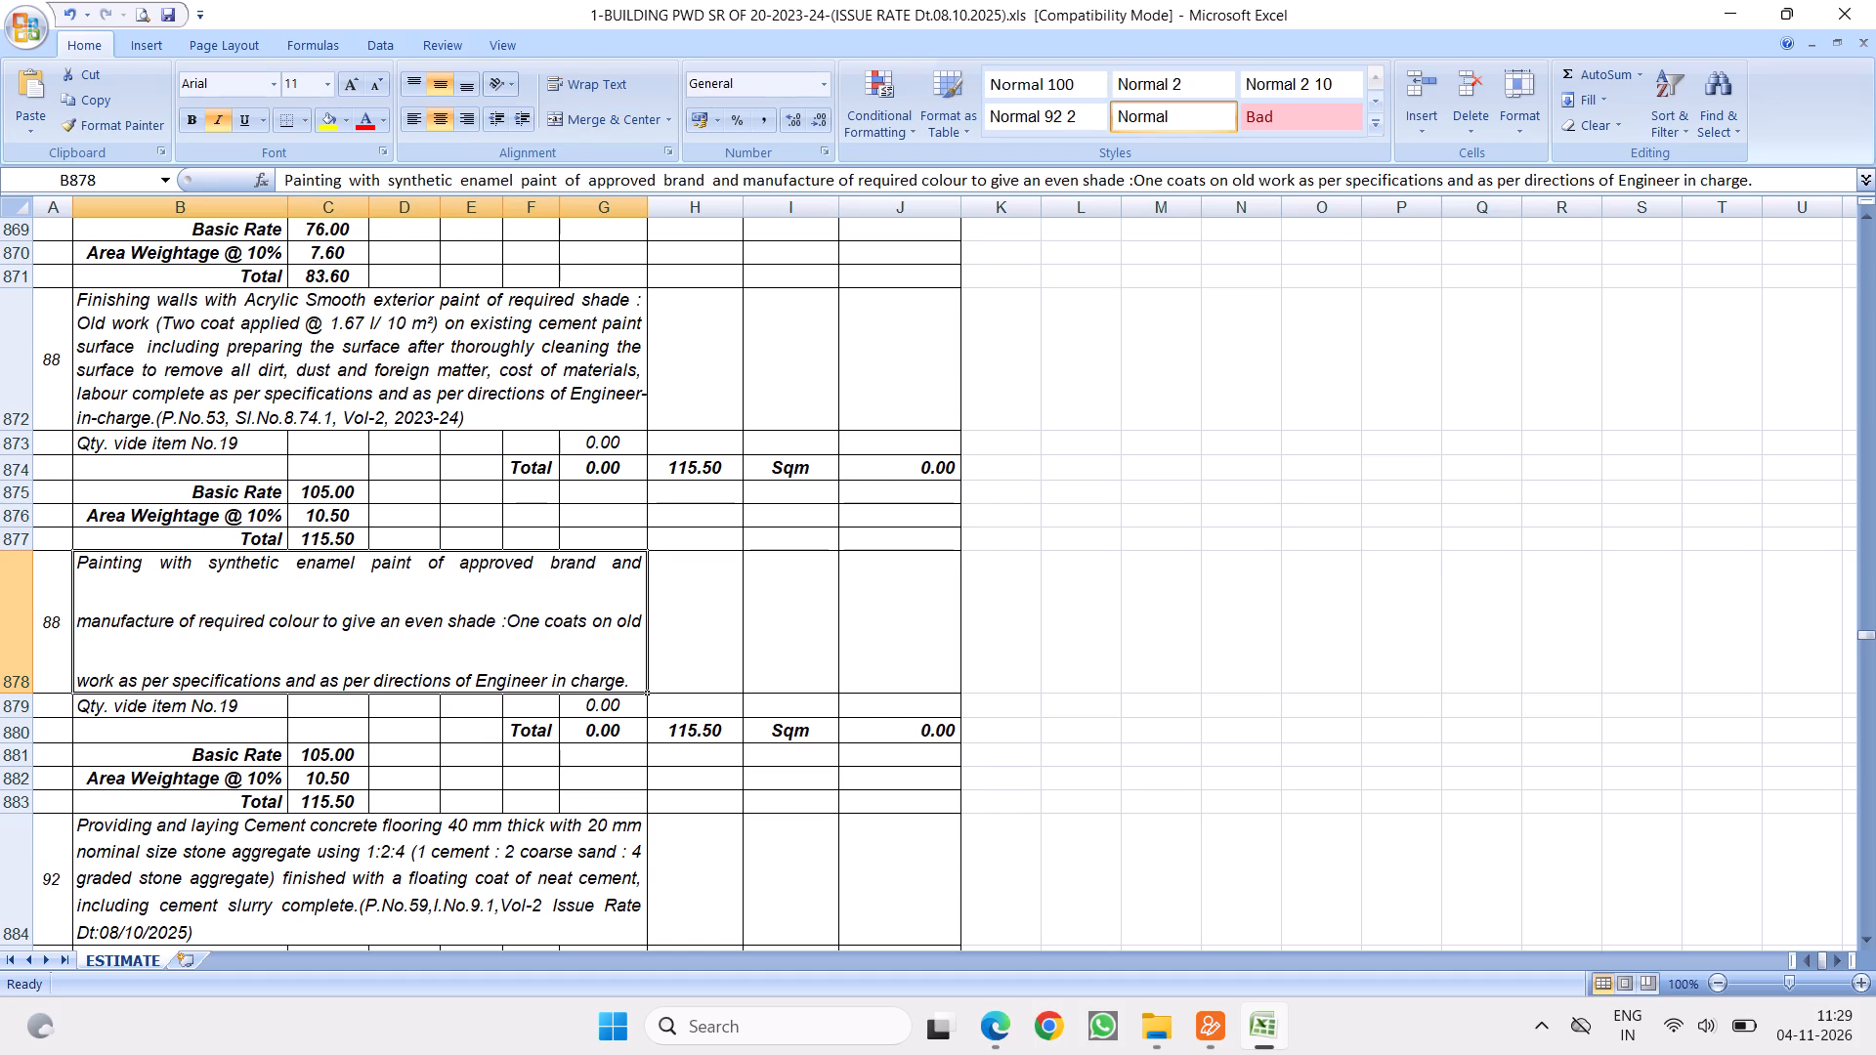
pyautogui.doubleClick(624, 680)
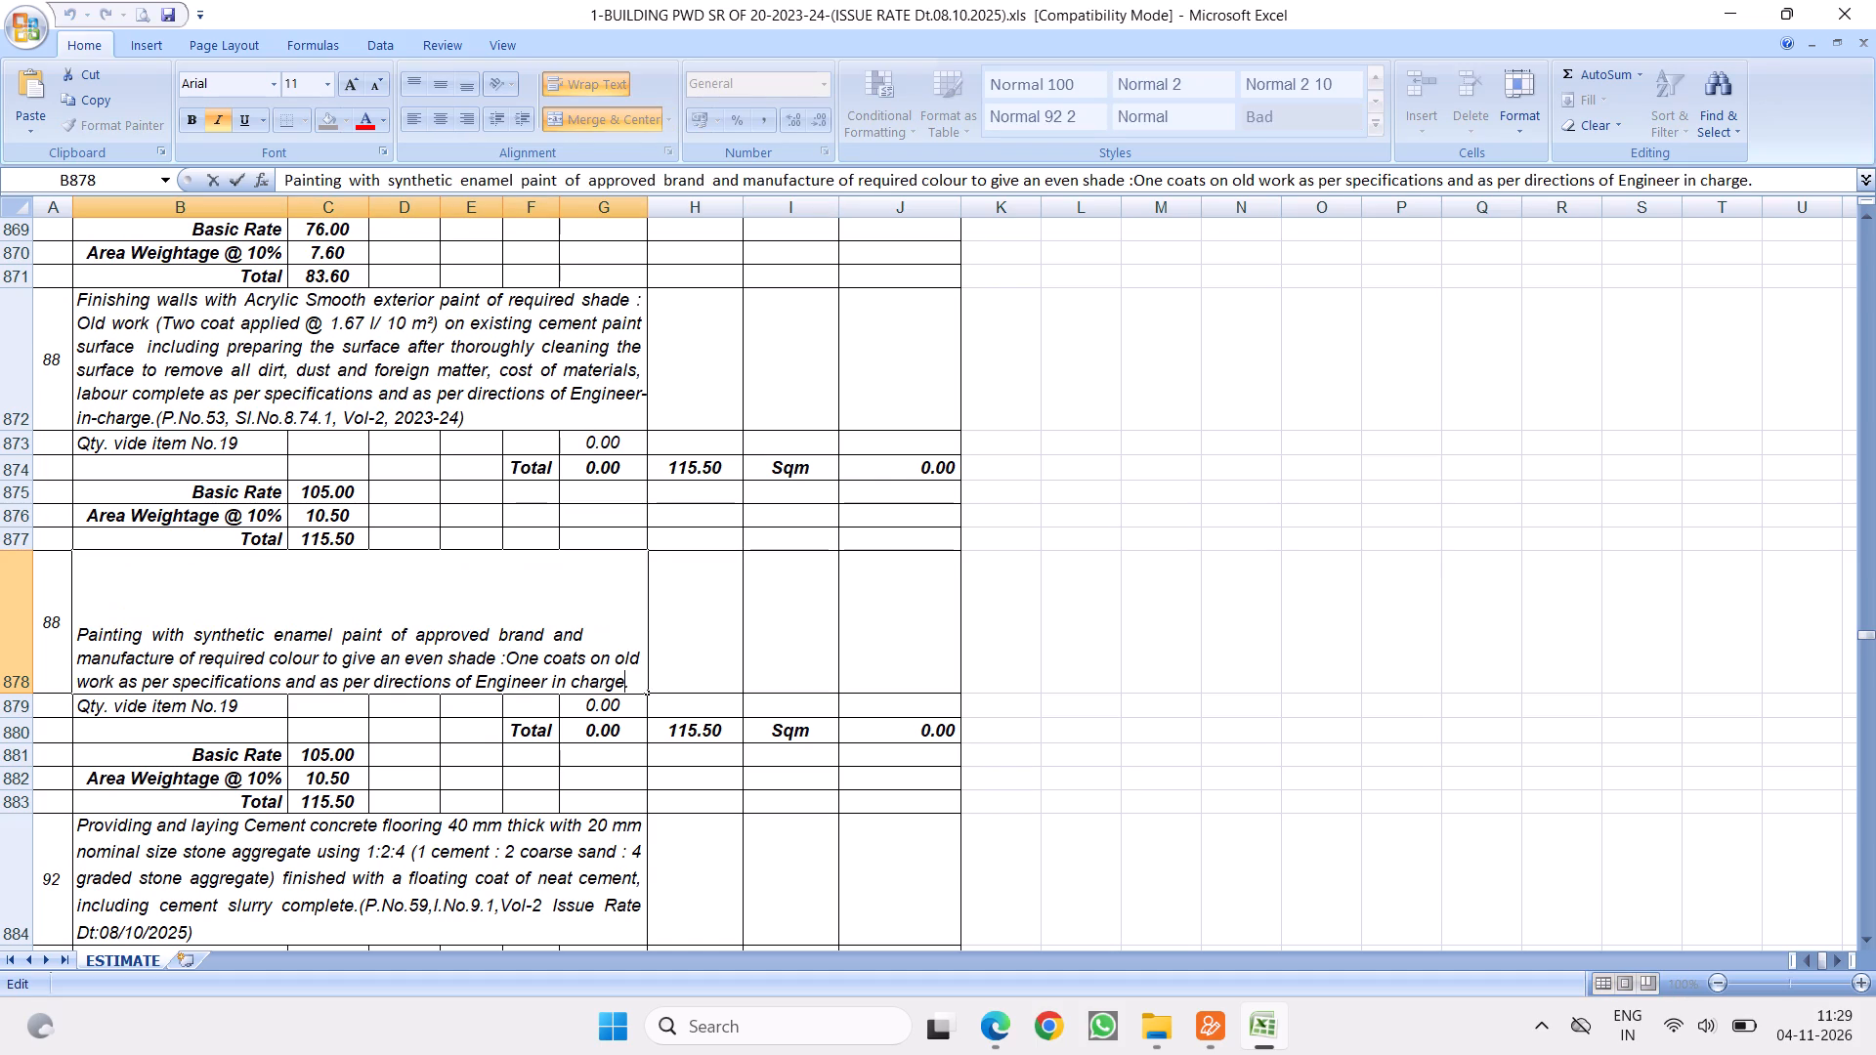
pyautogui.press('Right')
pyautogui.hotkey('shift', '(')
pyautogui.write('P.No.')
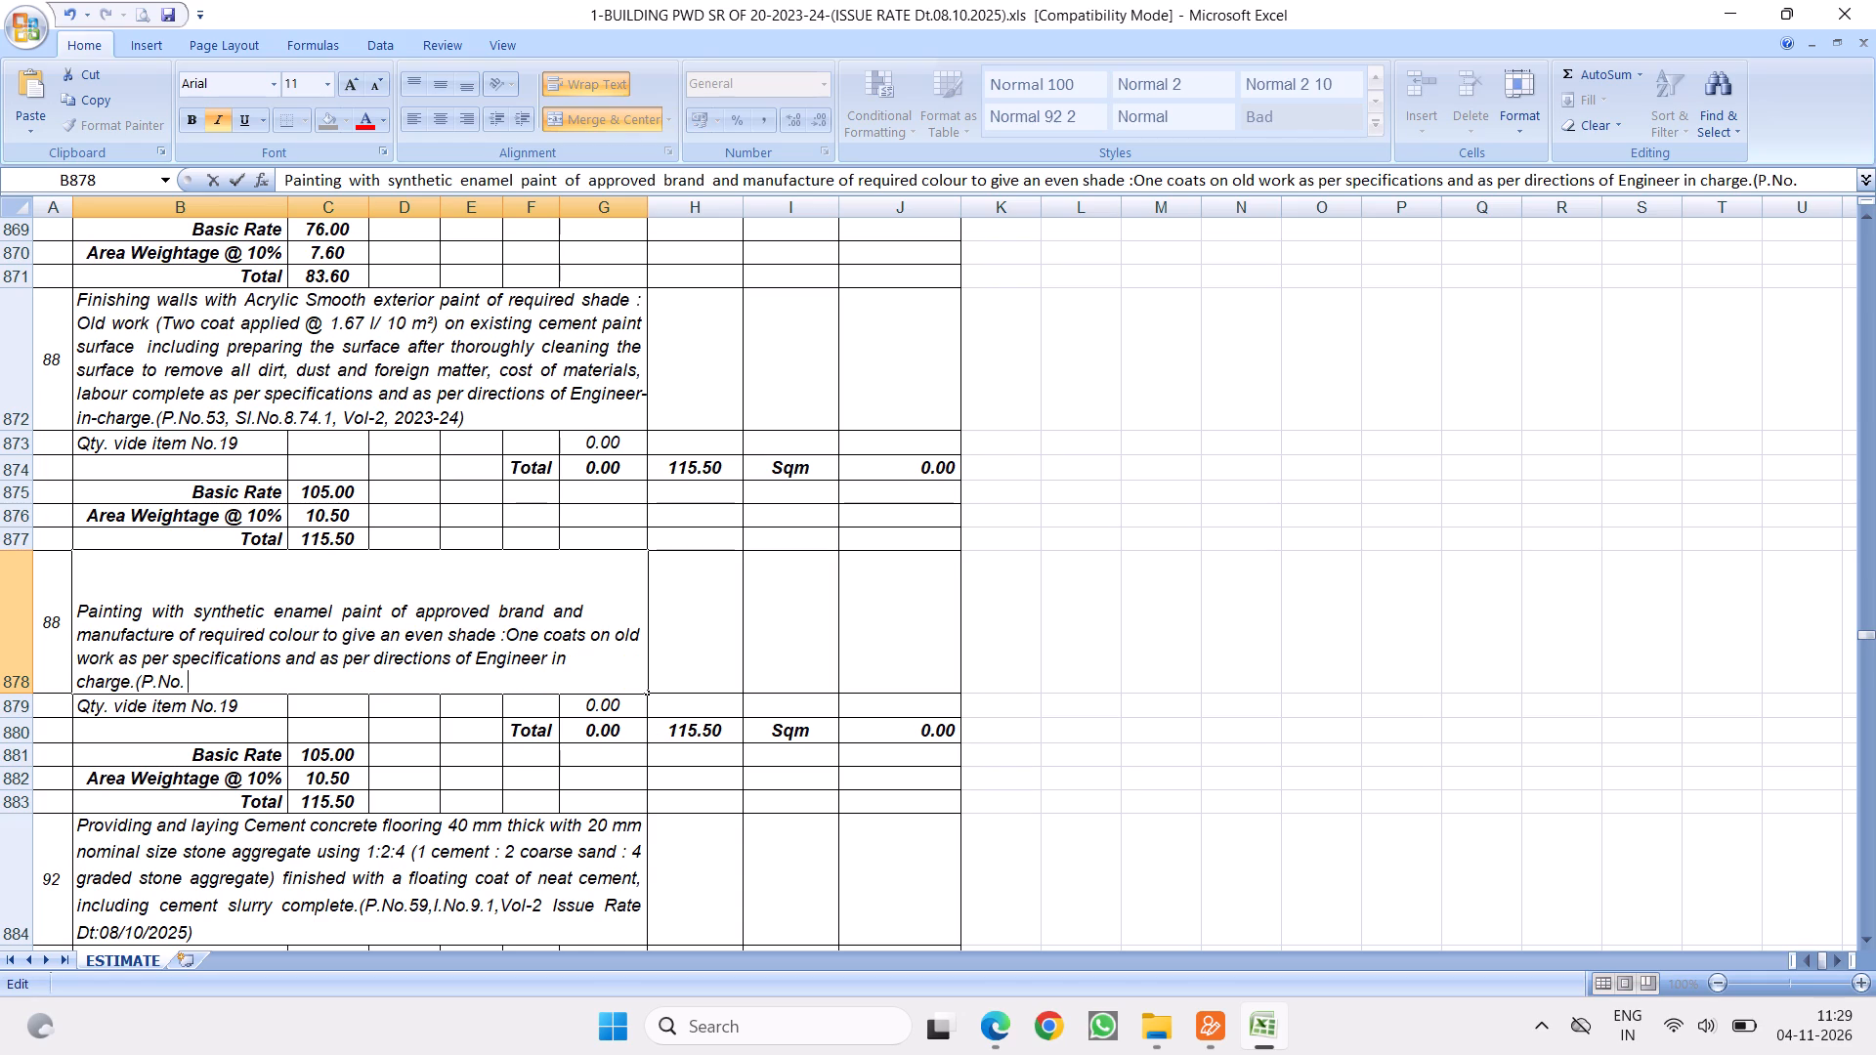
pyautogui.write('51')
pyautogui.write(', Sl.No.')
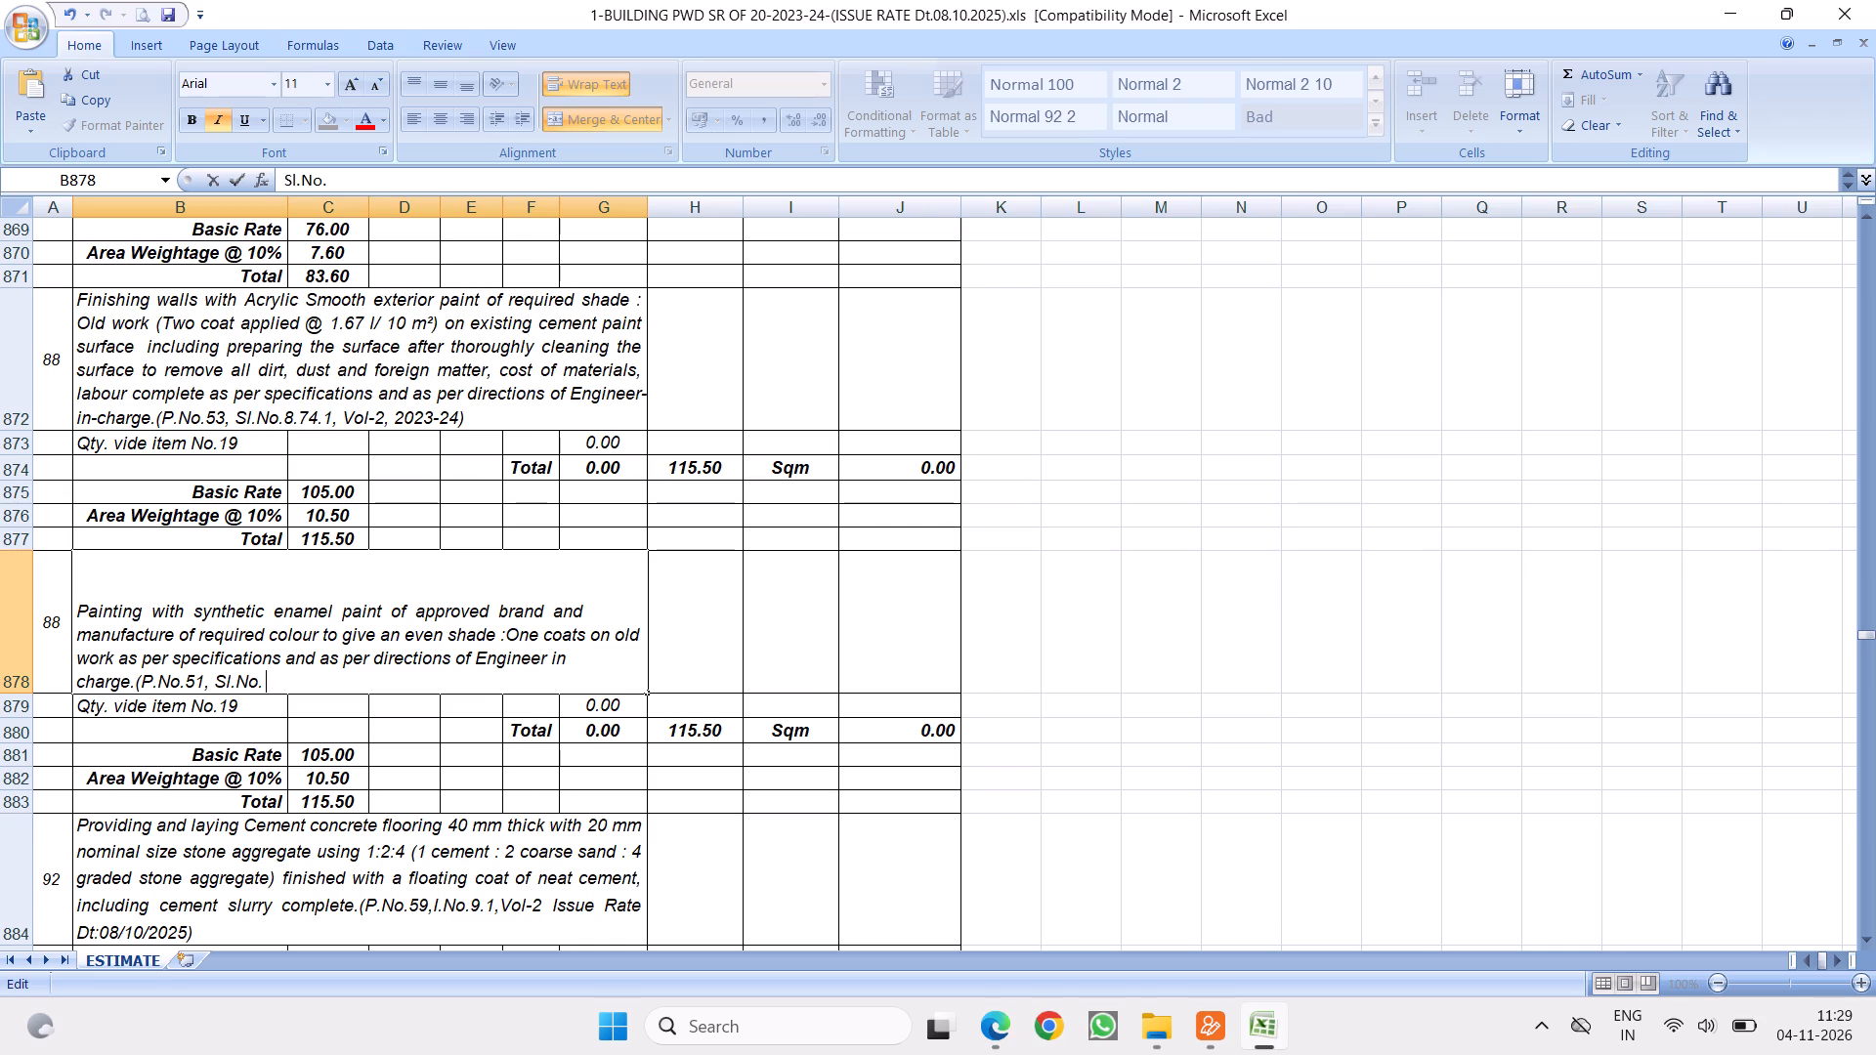
pyautogui.write('8.64')
pyautogui.write(',')
pyautogui.press('space')
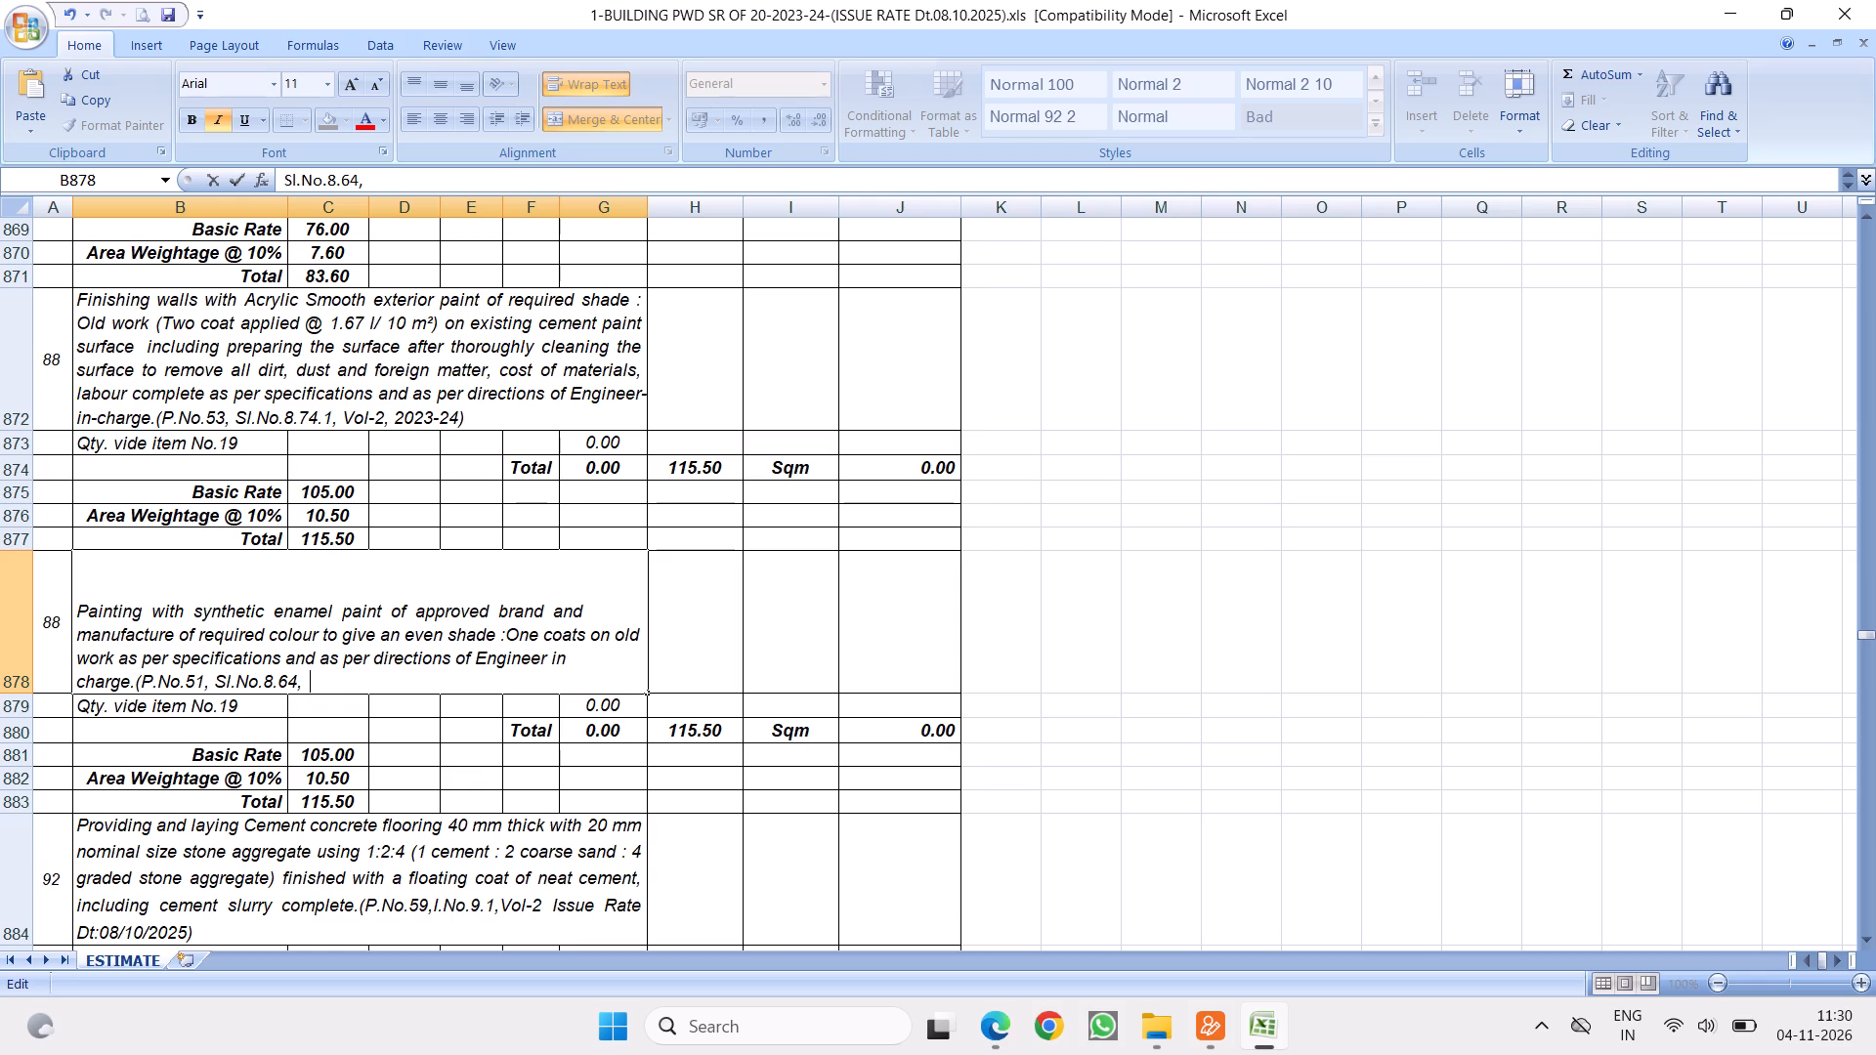
pyautogui.write('Vol')
pyautogui.write('-2')
pyautogui.write(', 2023-24)')
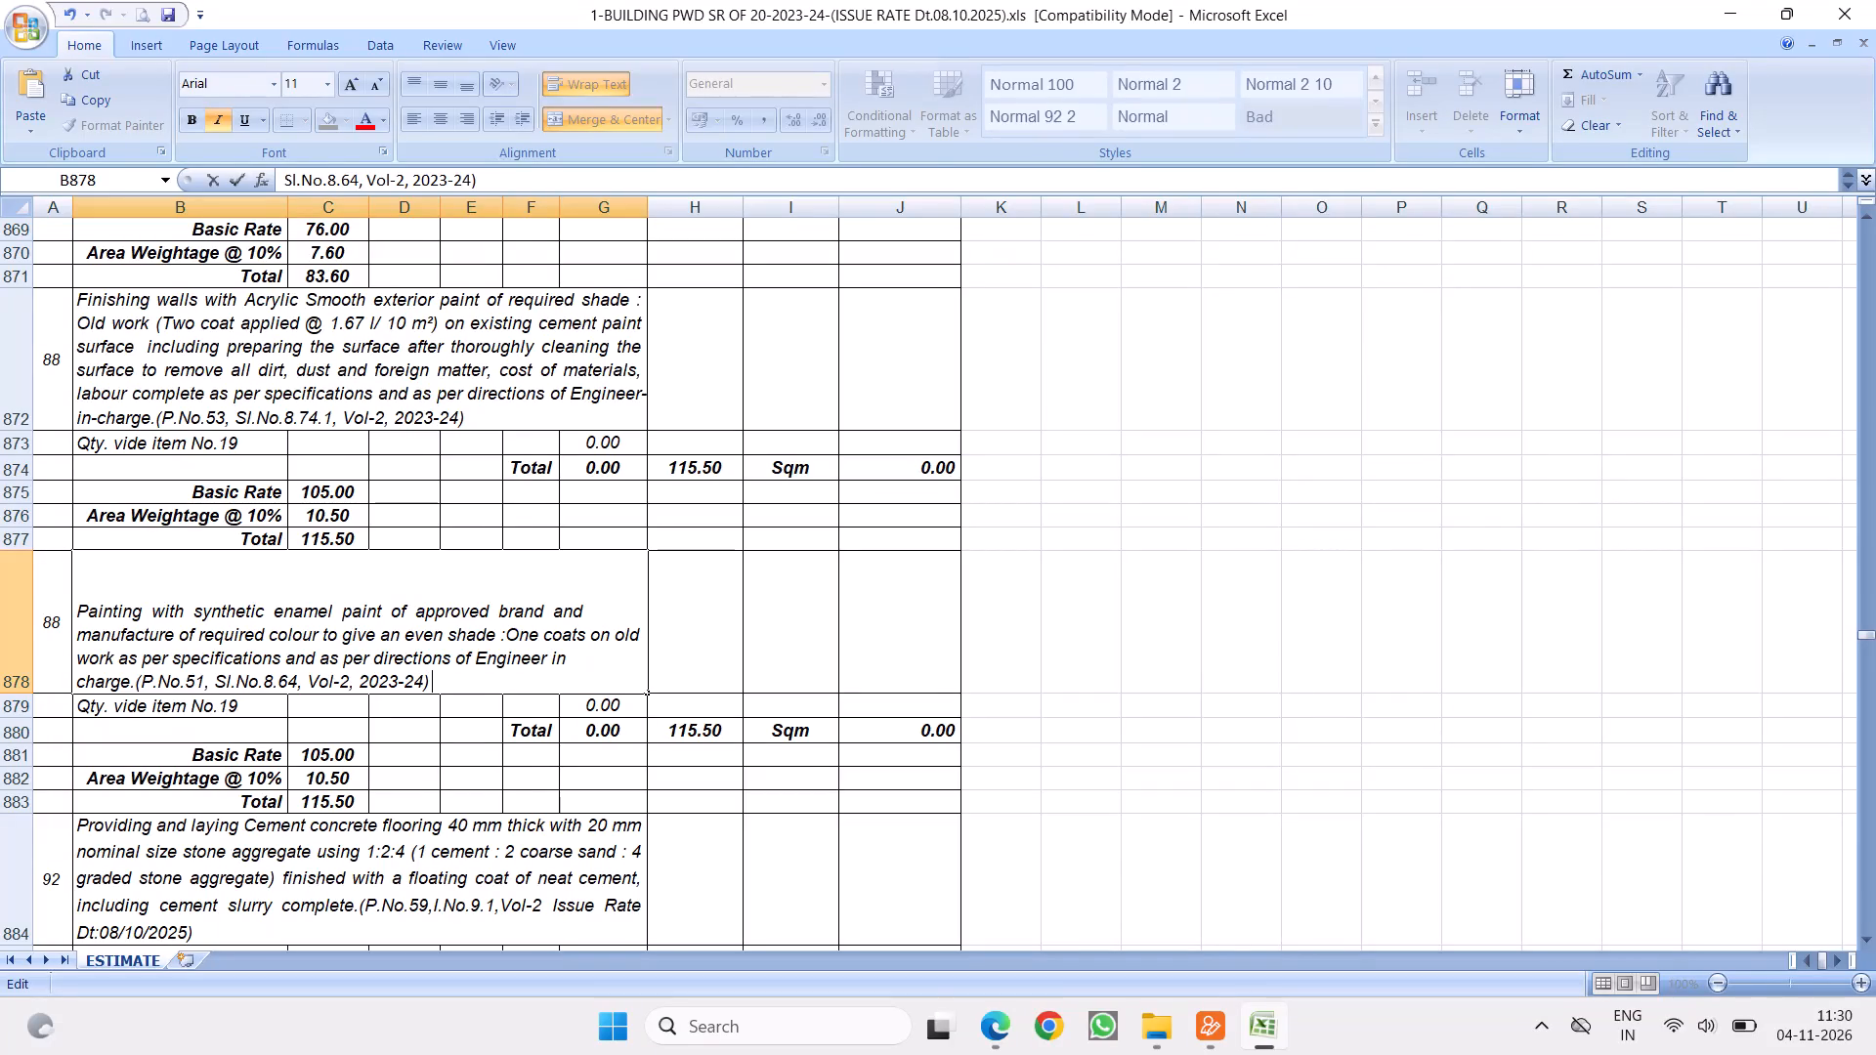
pyautogui.click(935, 685)
pyautogui.click(437, 632)
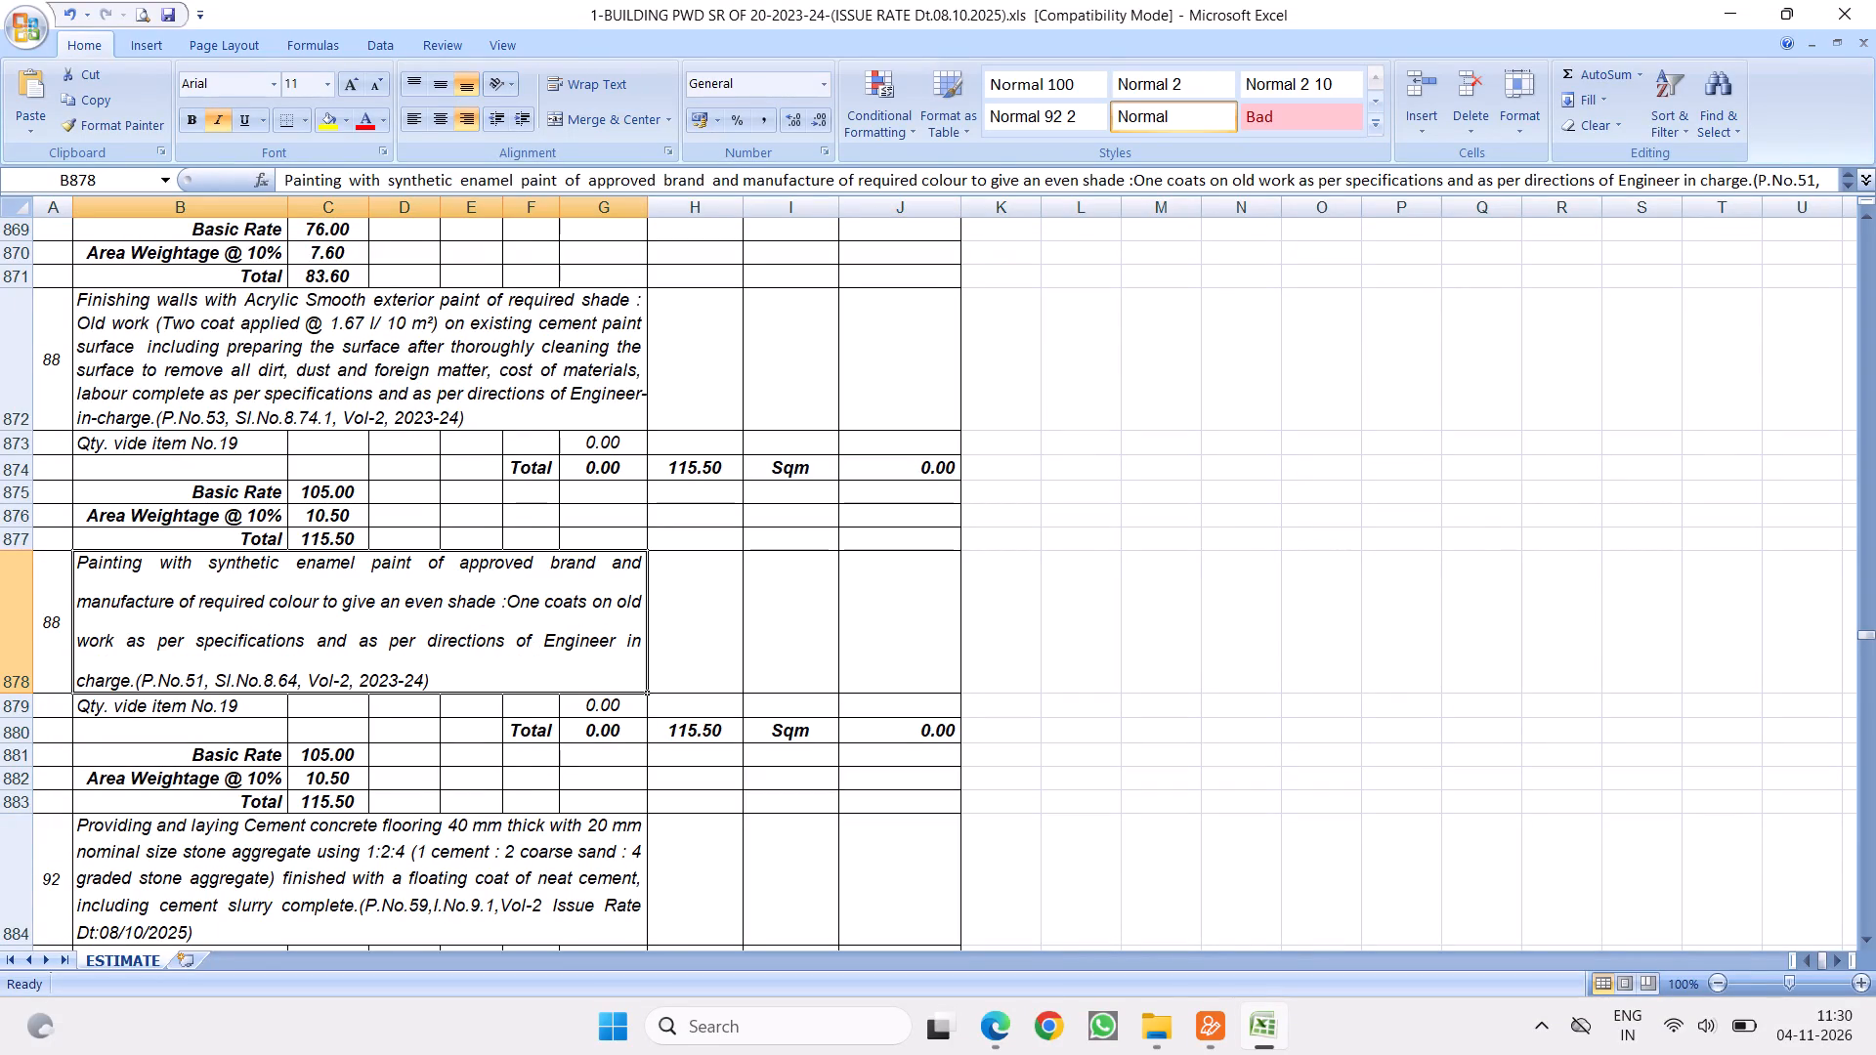
# Set the synthetic enamel paint item's basic rate in C881 to 76.
pyautogui.click(317, 757)
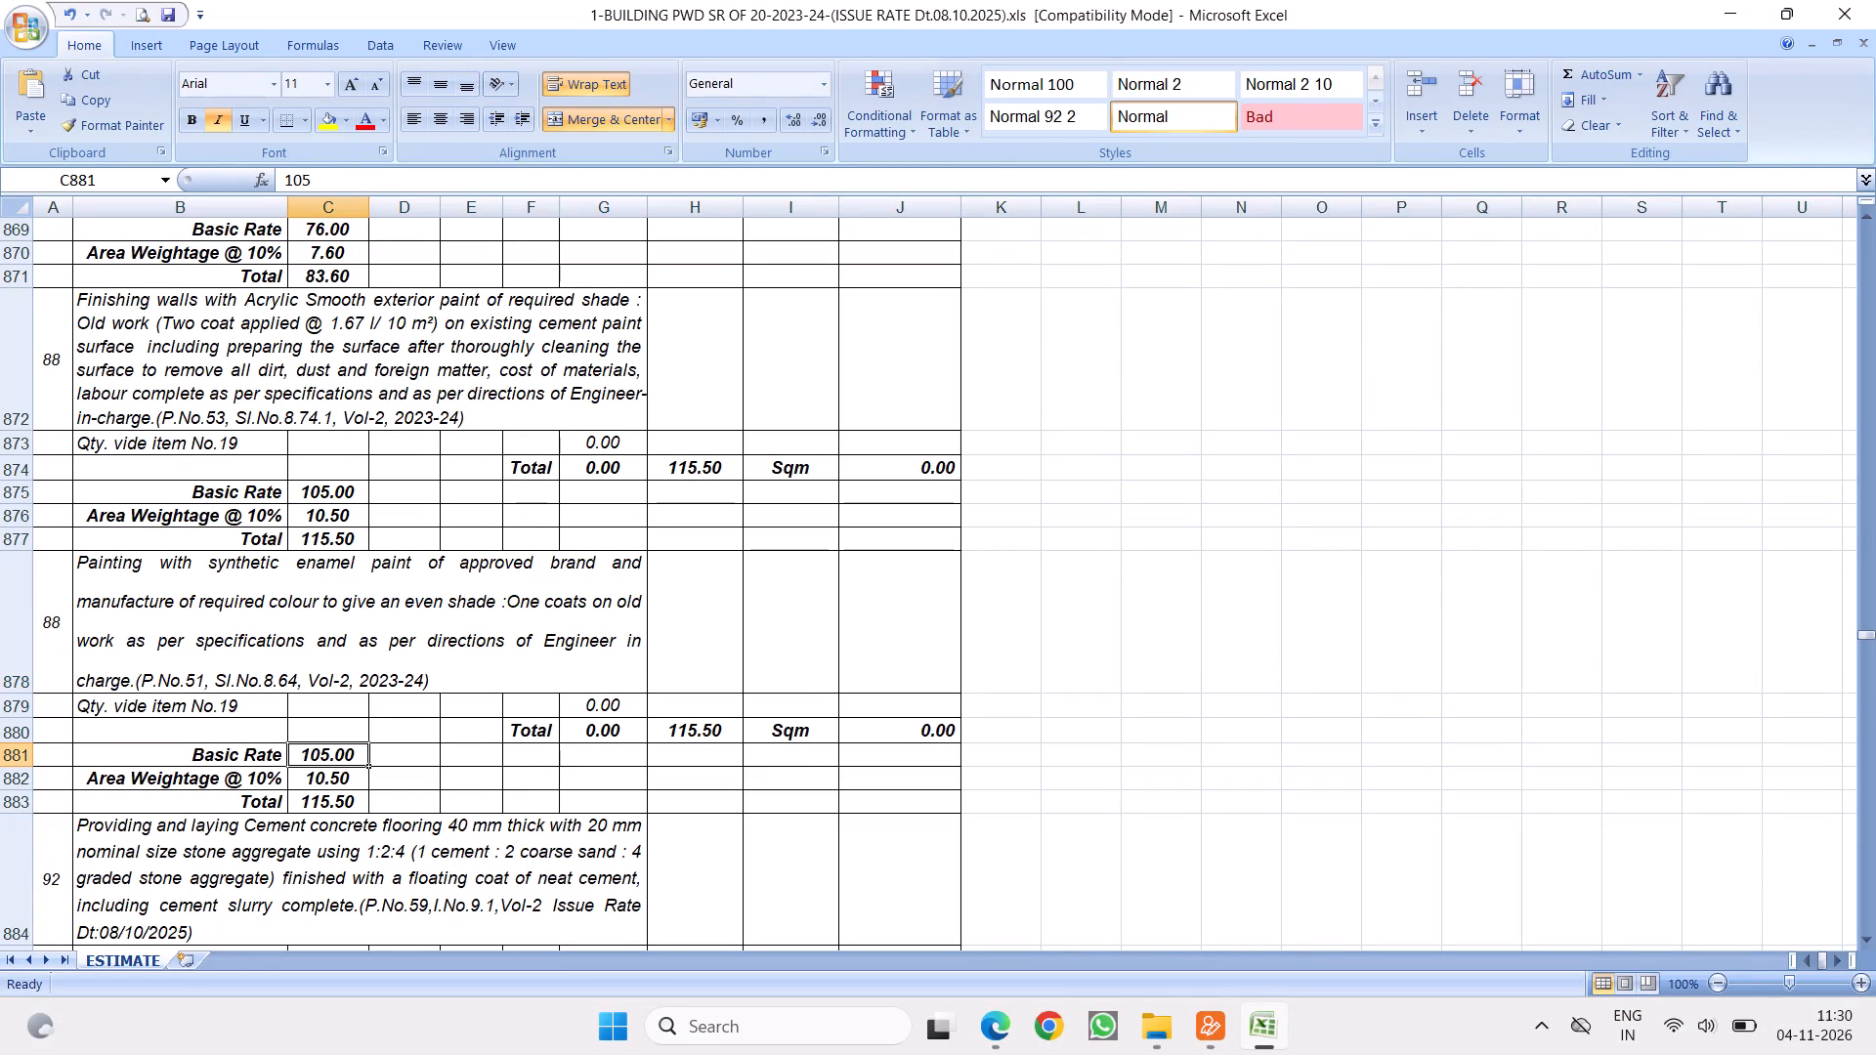
pyautogui.write('76')
pyautogui.press('Return')
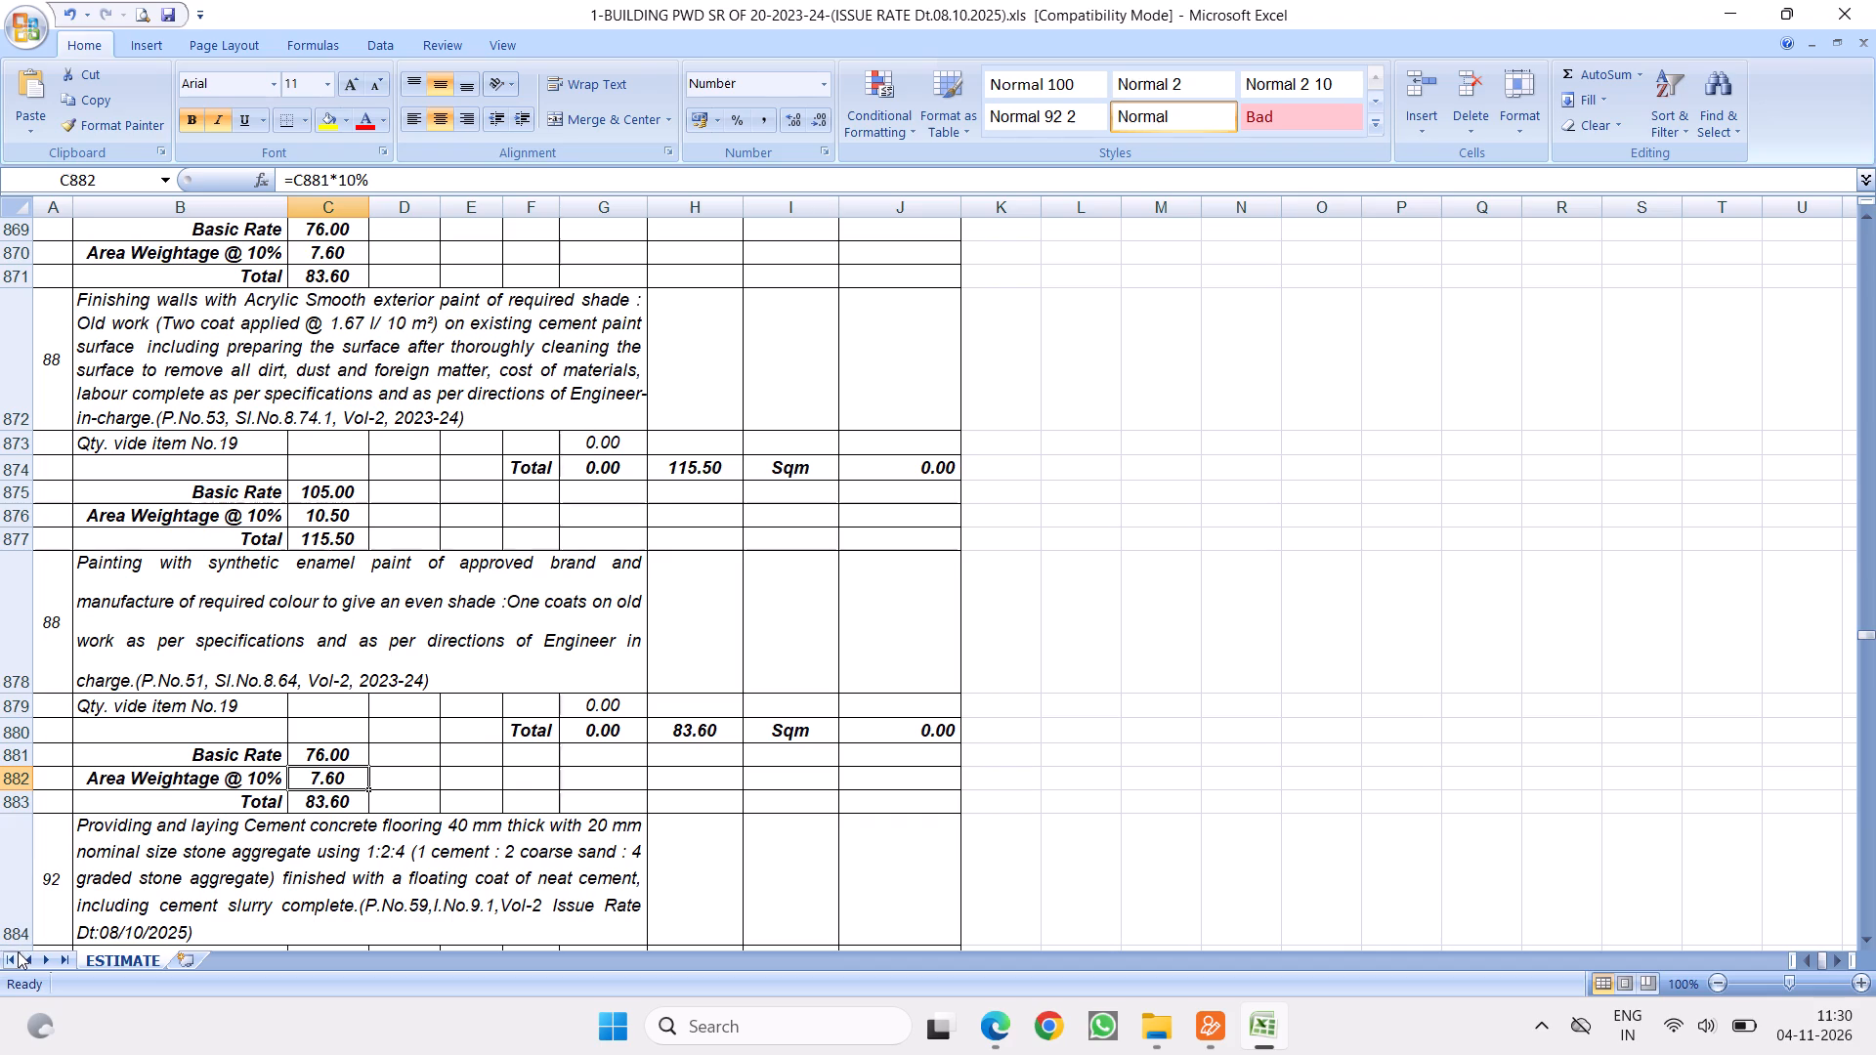
# Insert a copy of item rows 878 to 883 above the cement concrete flooring item and clear the copy's description in B884.
pyautogui.moveTo(0, 635); pyautogui.dragTo(20, 792)
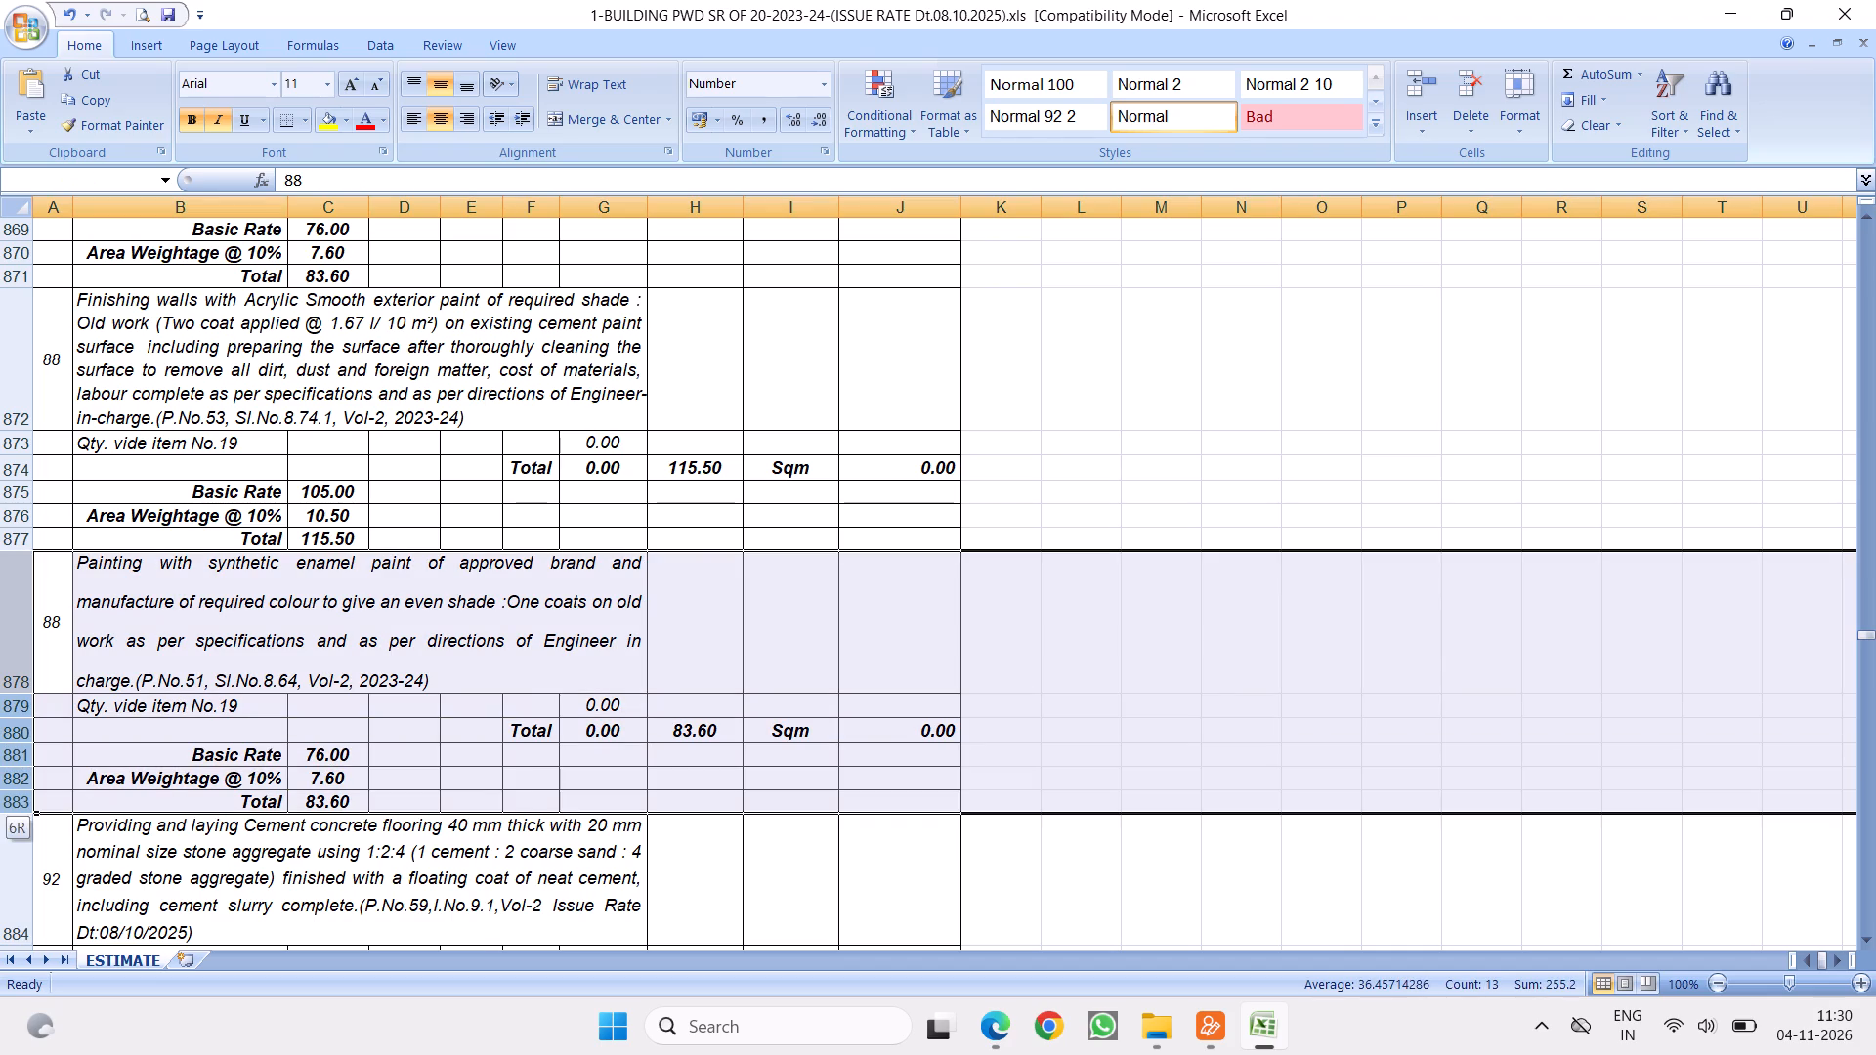
pyautogui.moveTo(20, 792); pyautogui.dragTo(20, 793)
pyautogui.rightClick(208, 658)
pyautogui.click(271, 705)
pyautogui.scroll(-2, 300, 689)
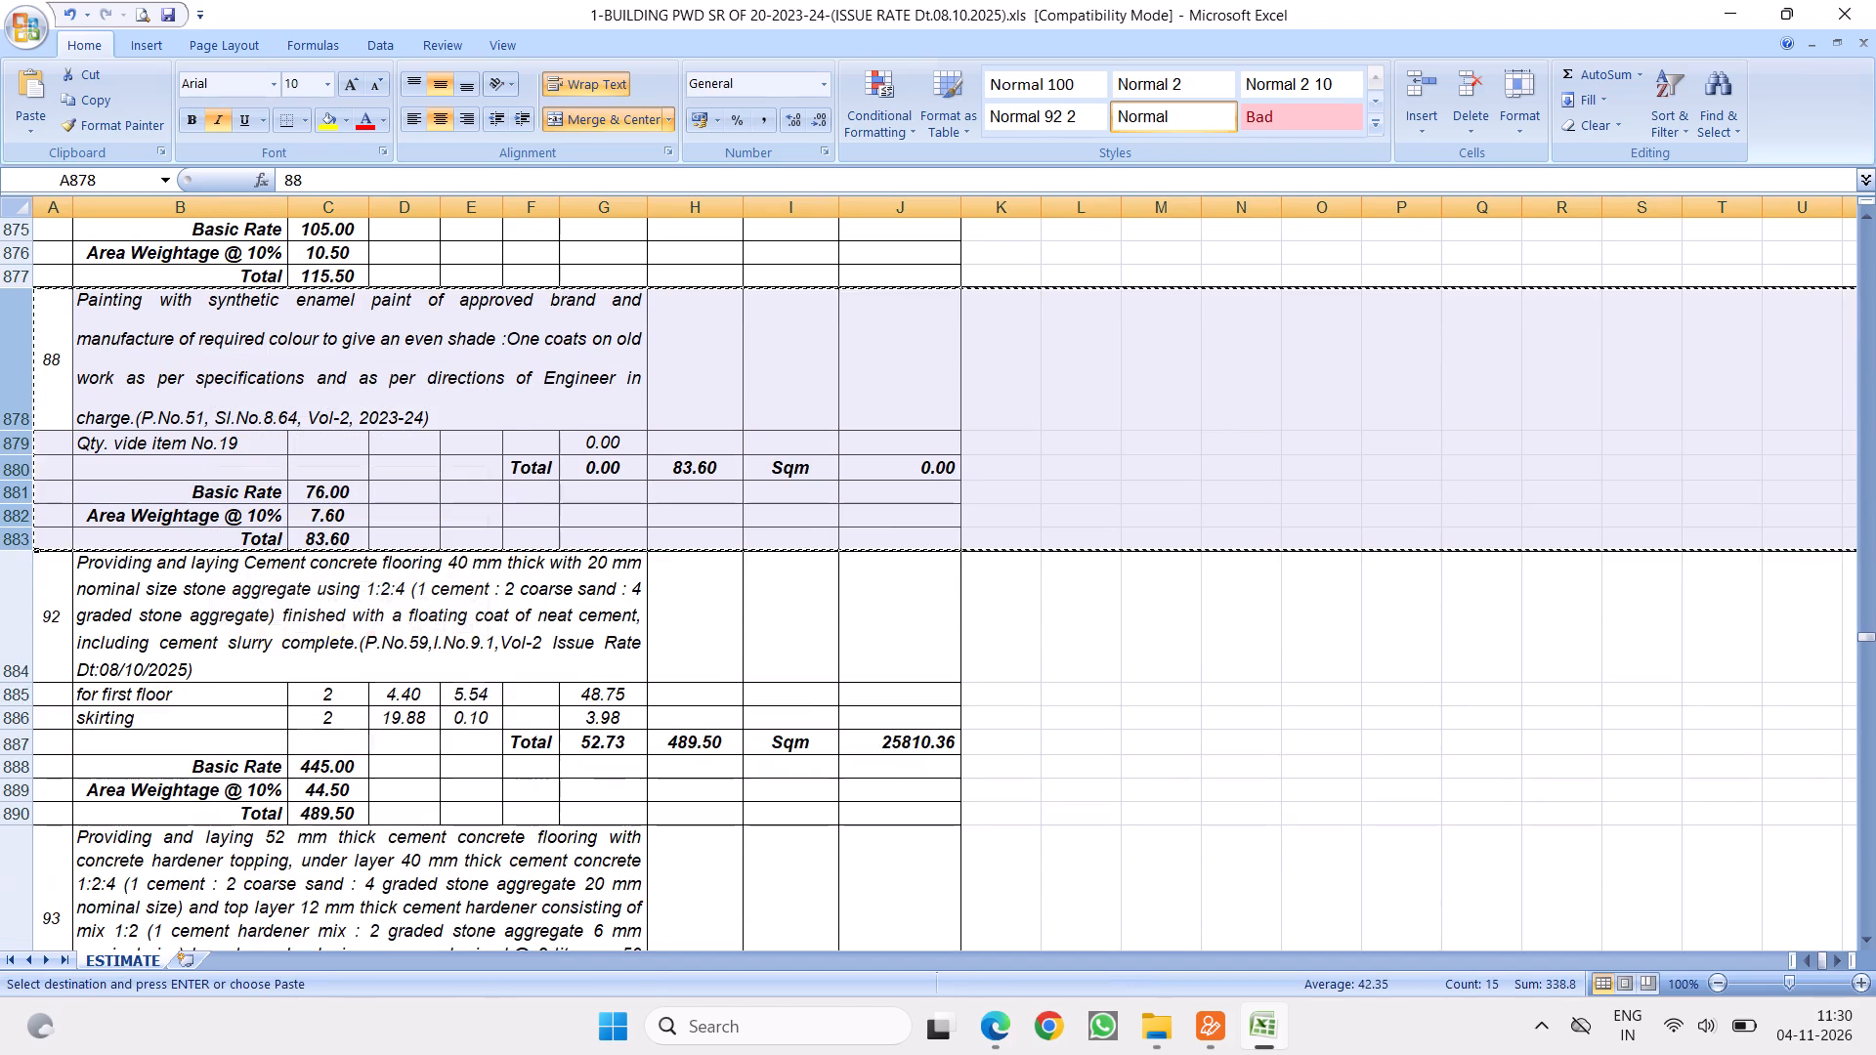
pyautogui.click(17, 599)
pyautogui.rightClick(17, 599)
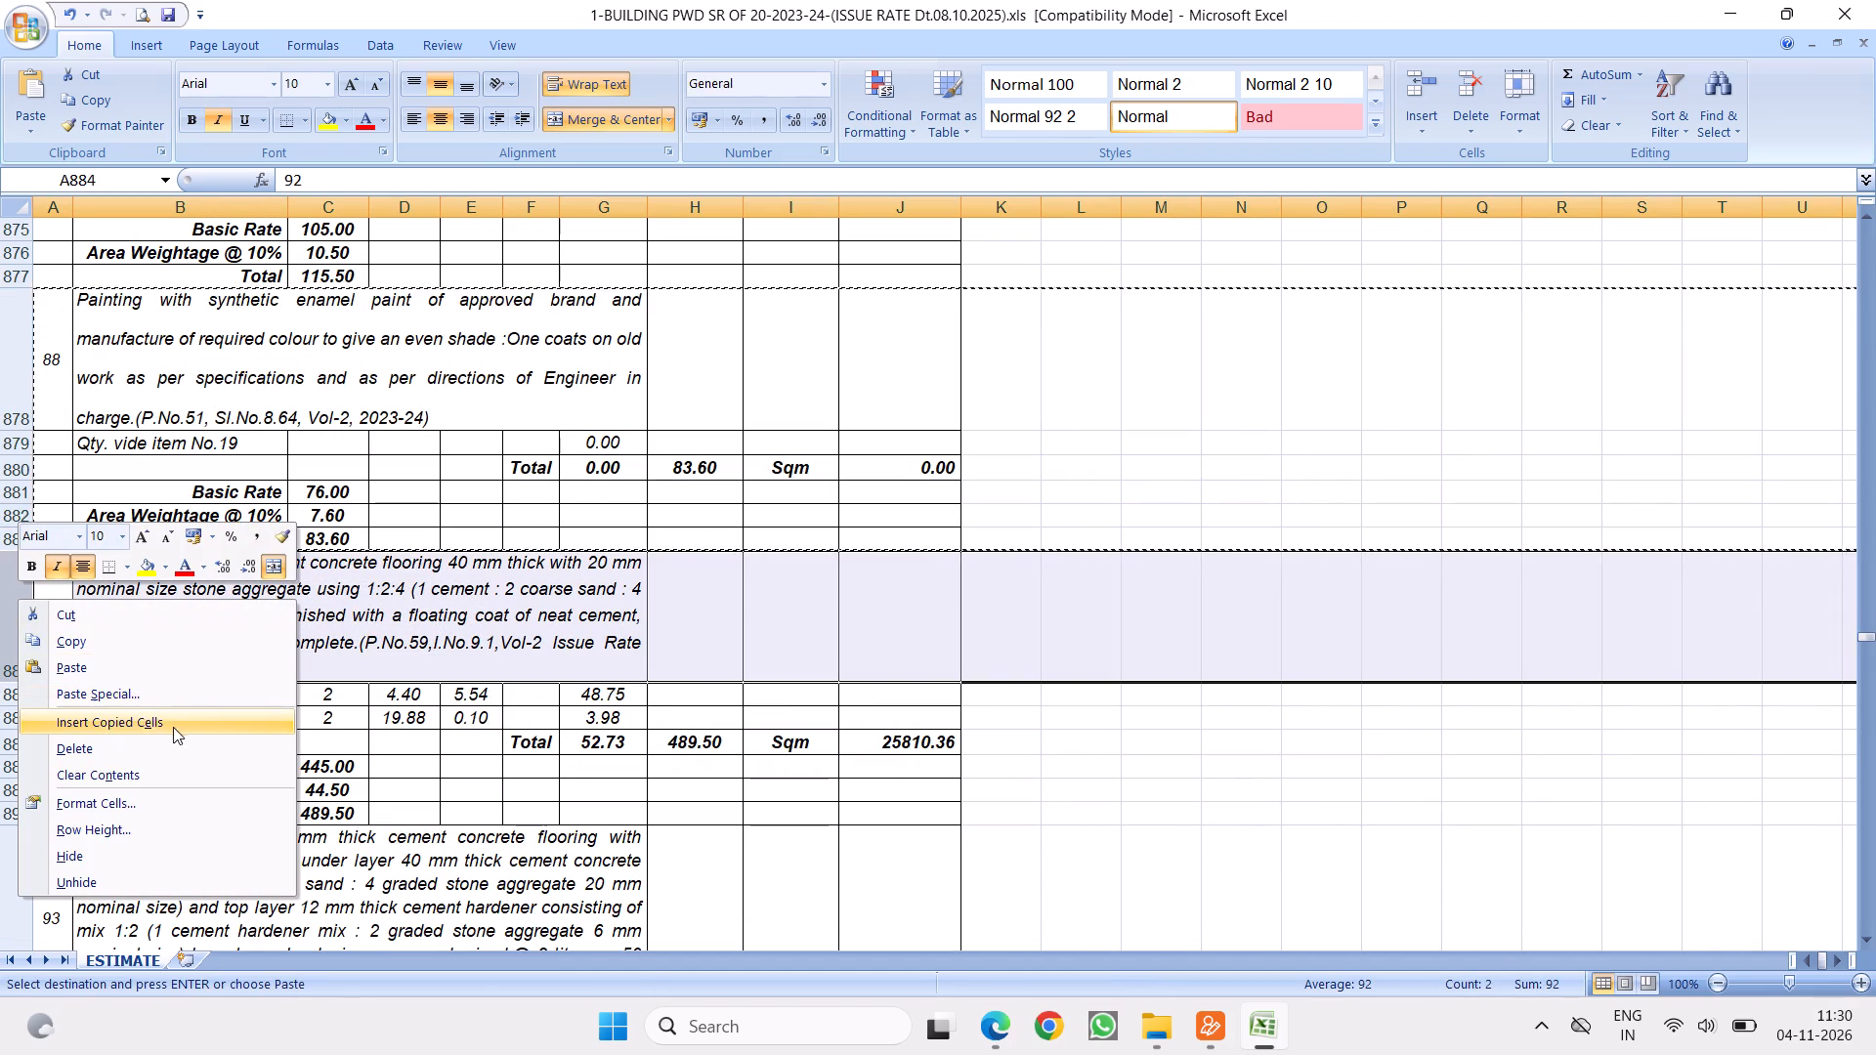
pyautogui.click(150, 721)
pyautogui.click(323, 620)
pyautogui.press('Delete')
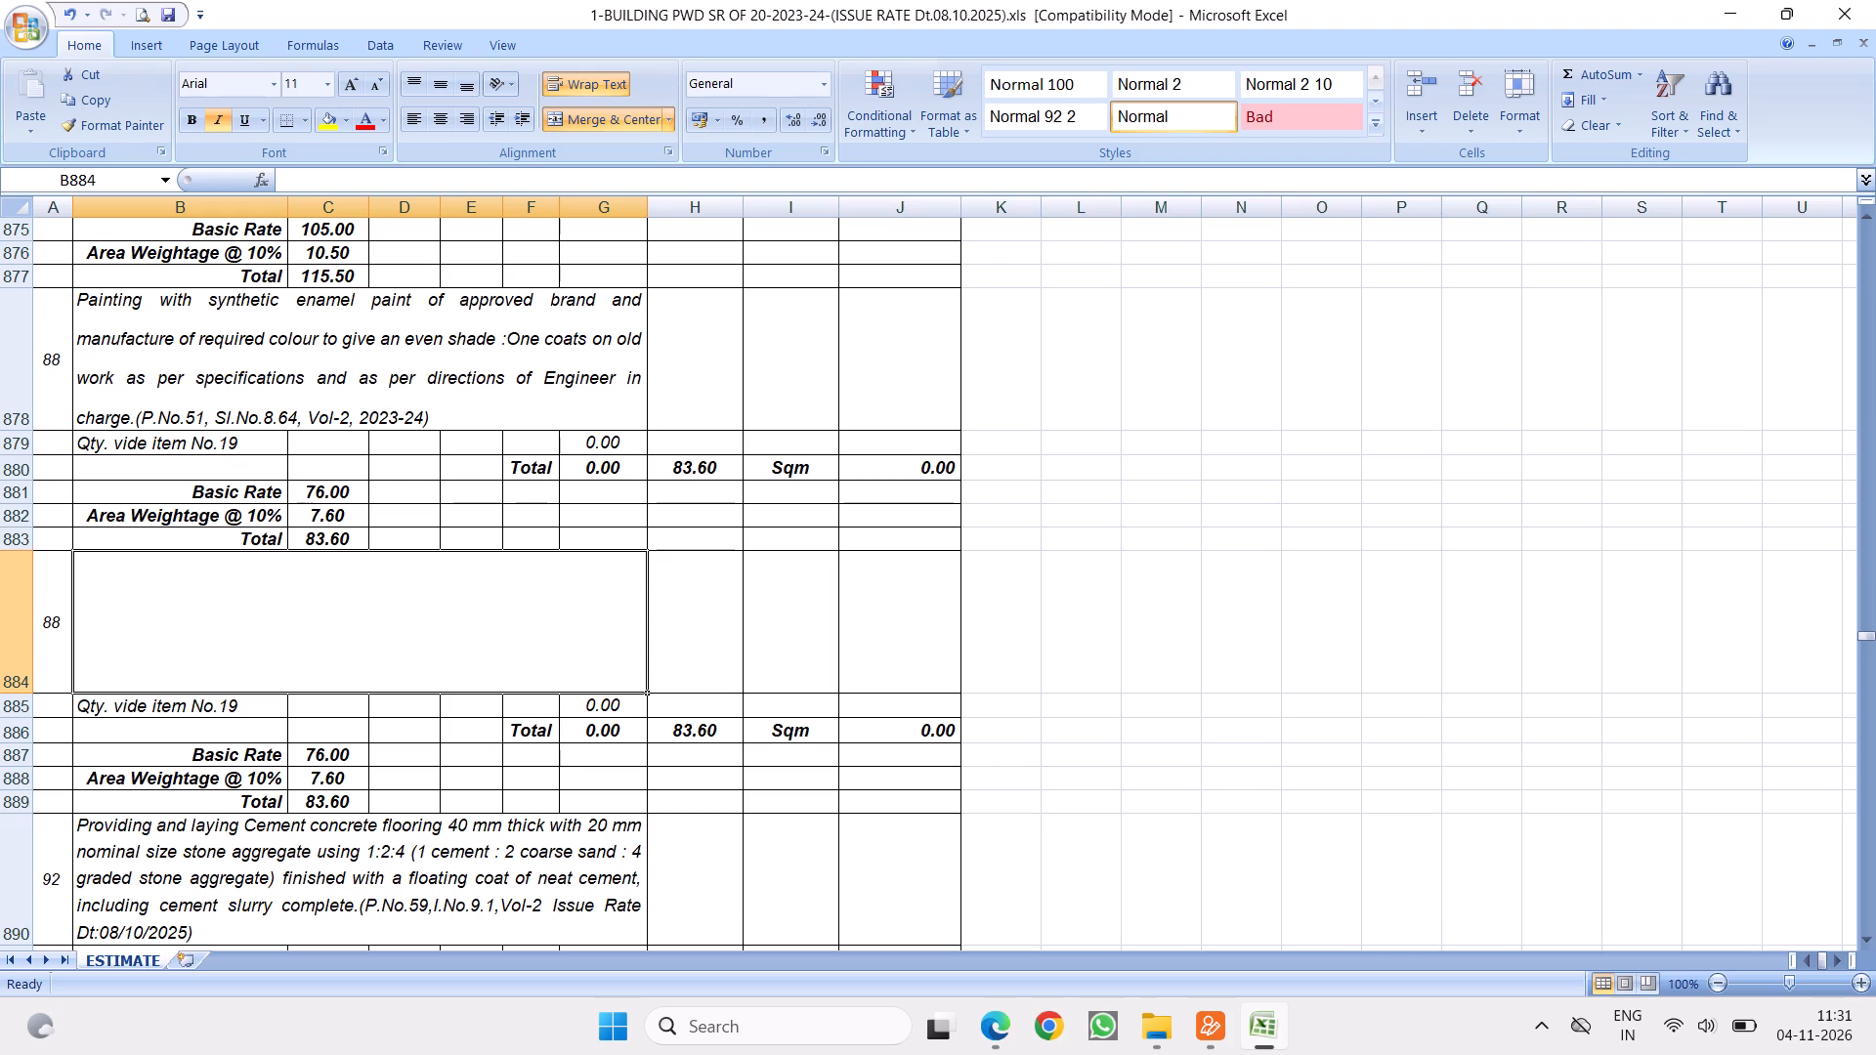
# Copy the item 8.49 black Japan paint lettering description from the PWDSR Volume II PDF in Edge and paste it into B884 of the Excel estimate.
pyautogui.click(995, 1025)
pyautogui.scroll(7, 912, 477)
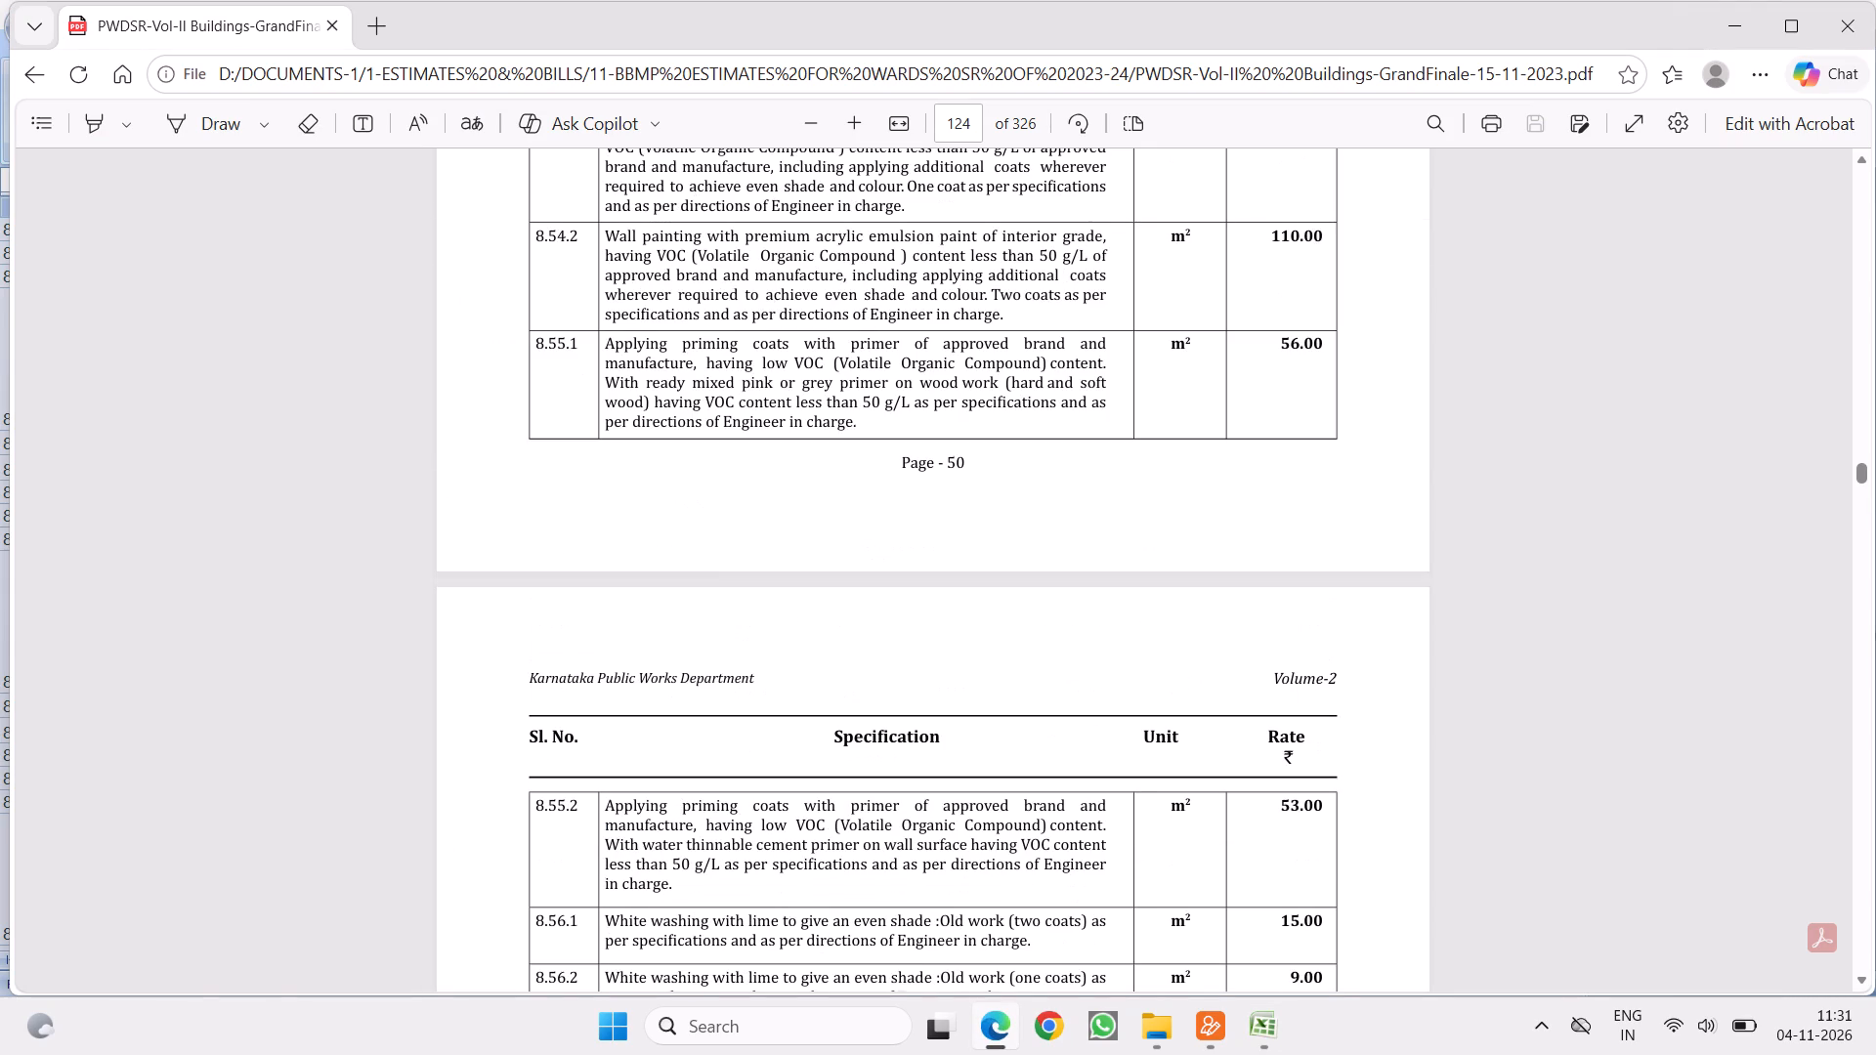
pyautogui.scroll(1, 891, 371)
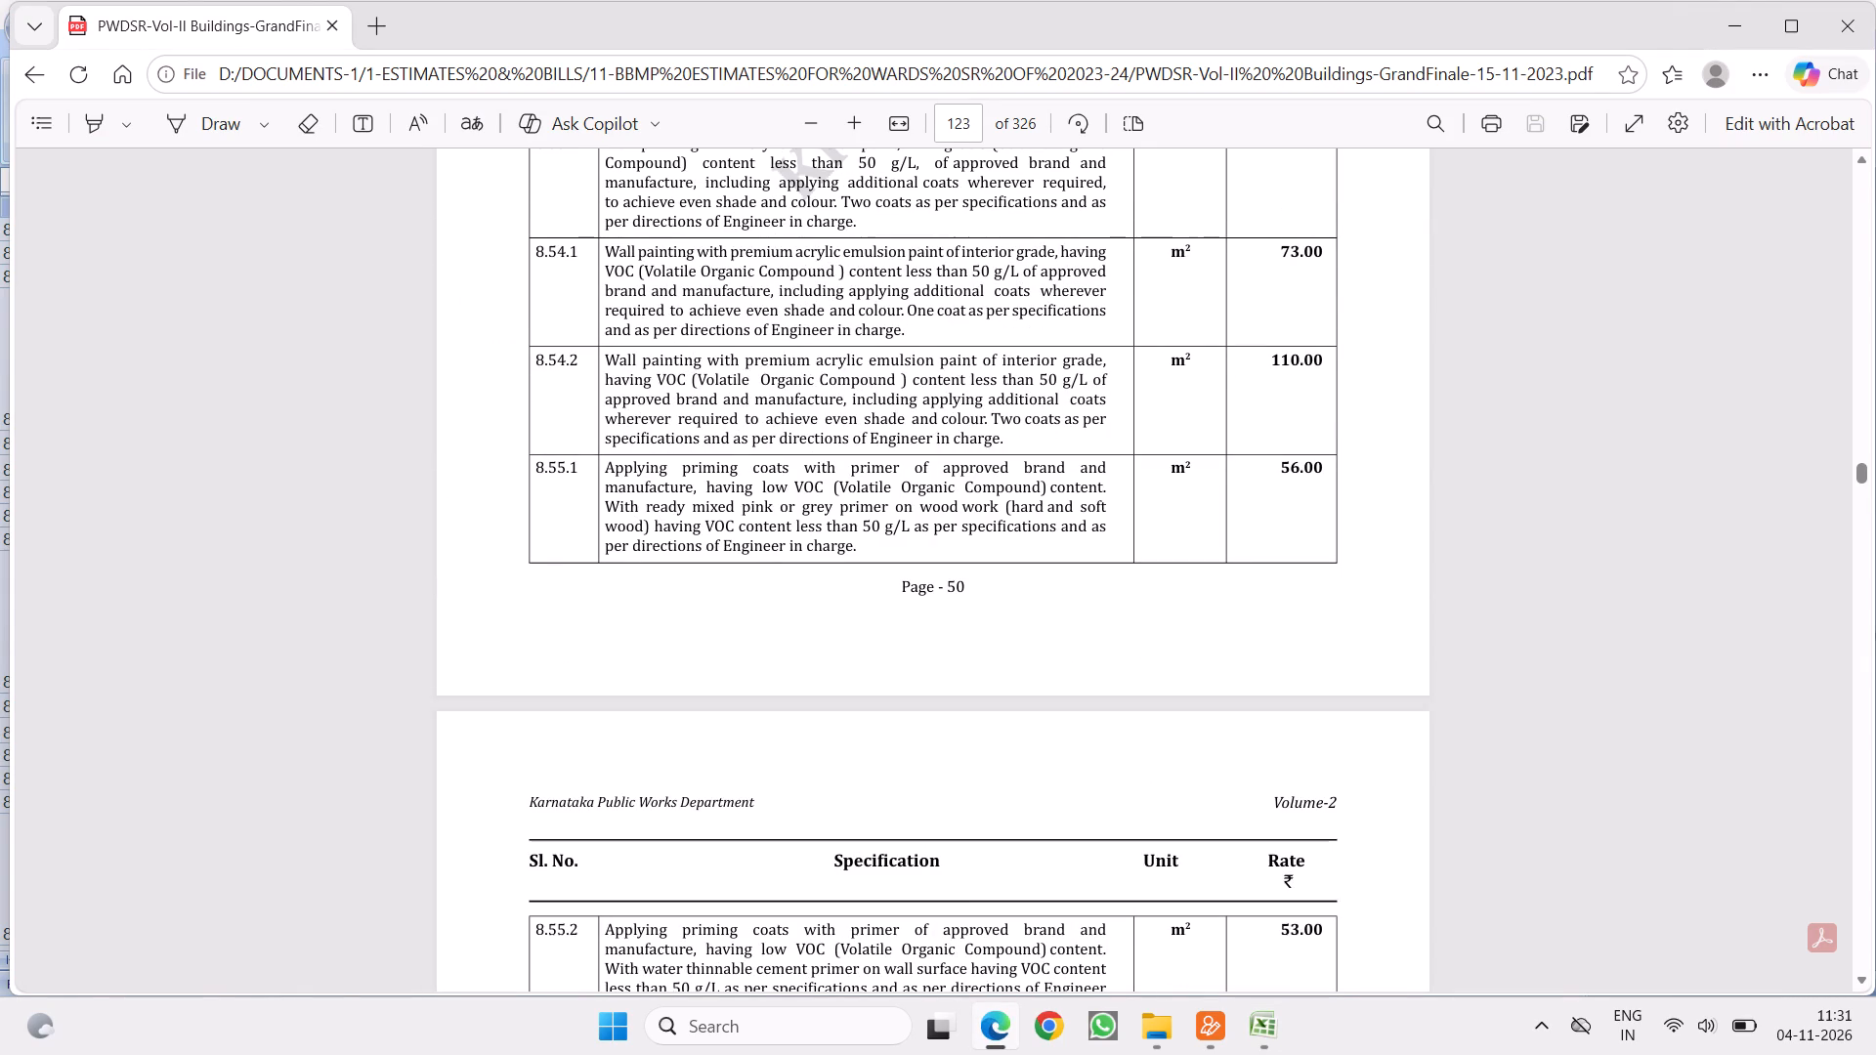
pyautogui.scroll(4, 979, 397)
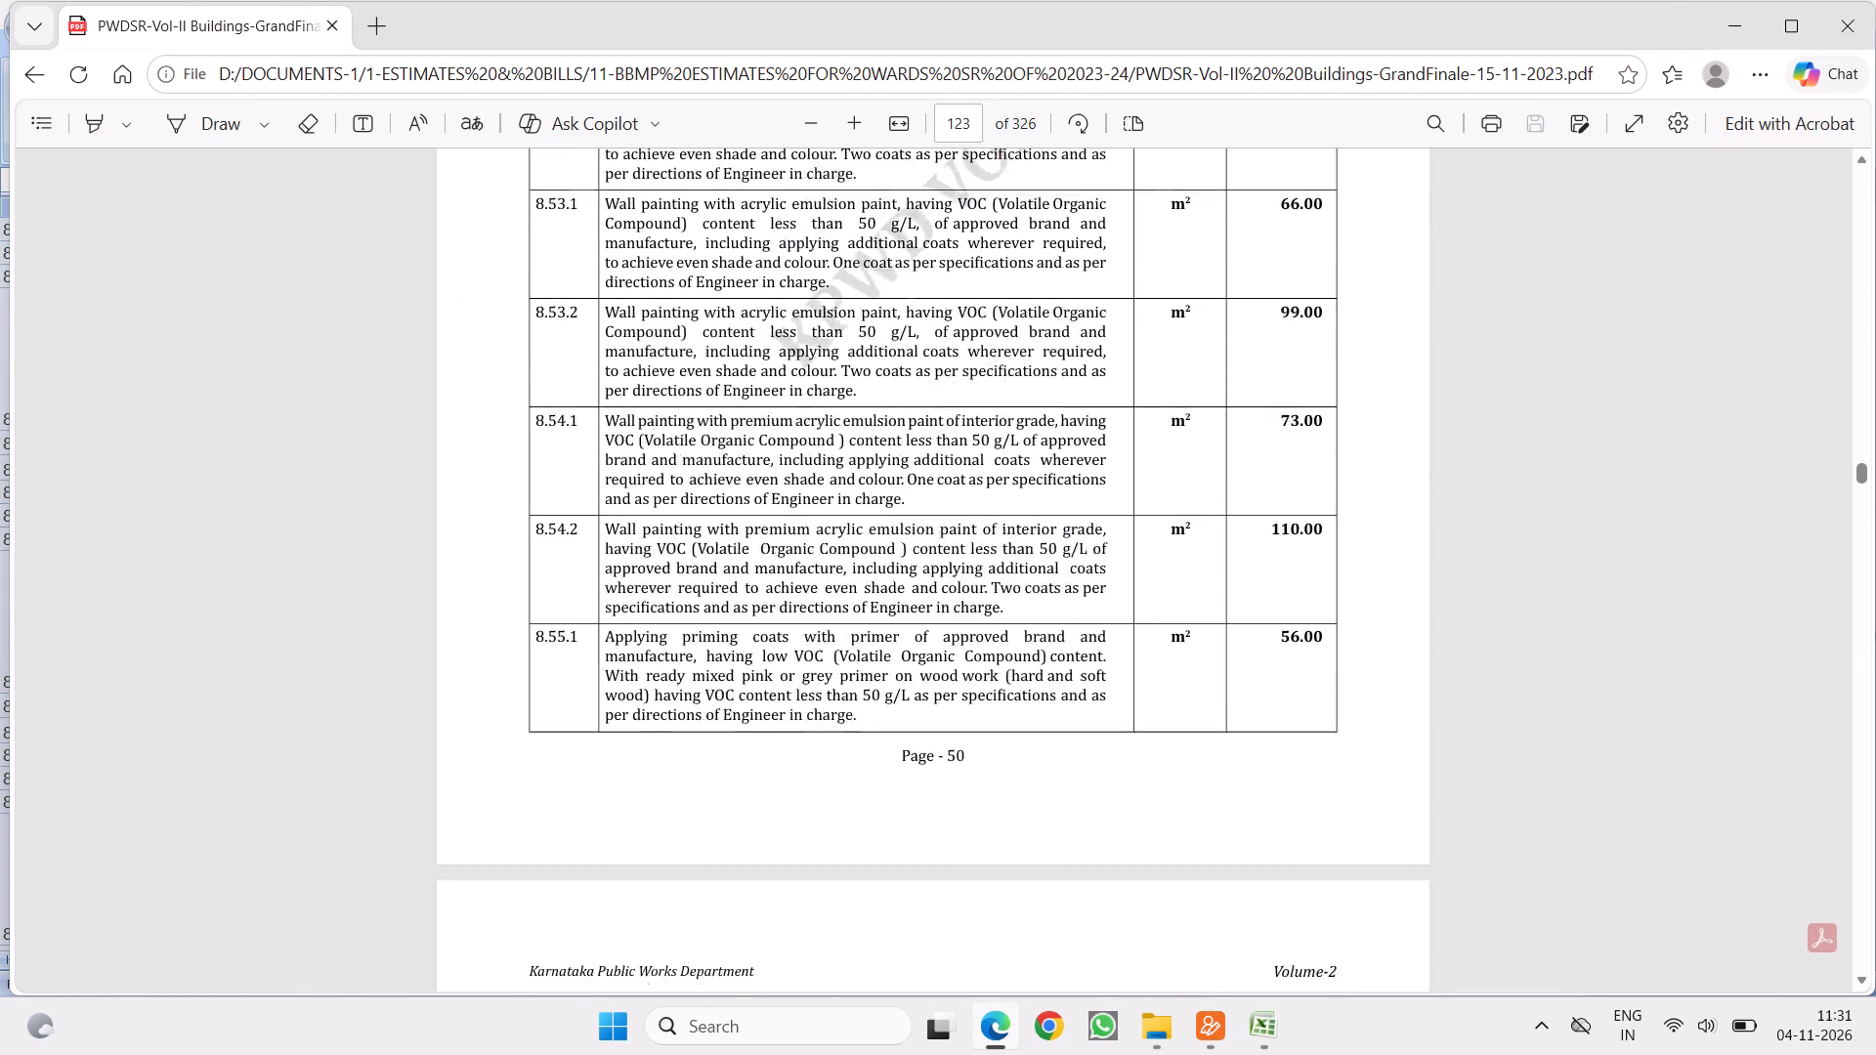
pyautogui.scroll(7, 972, 385)
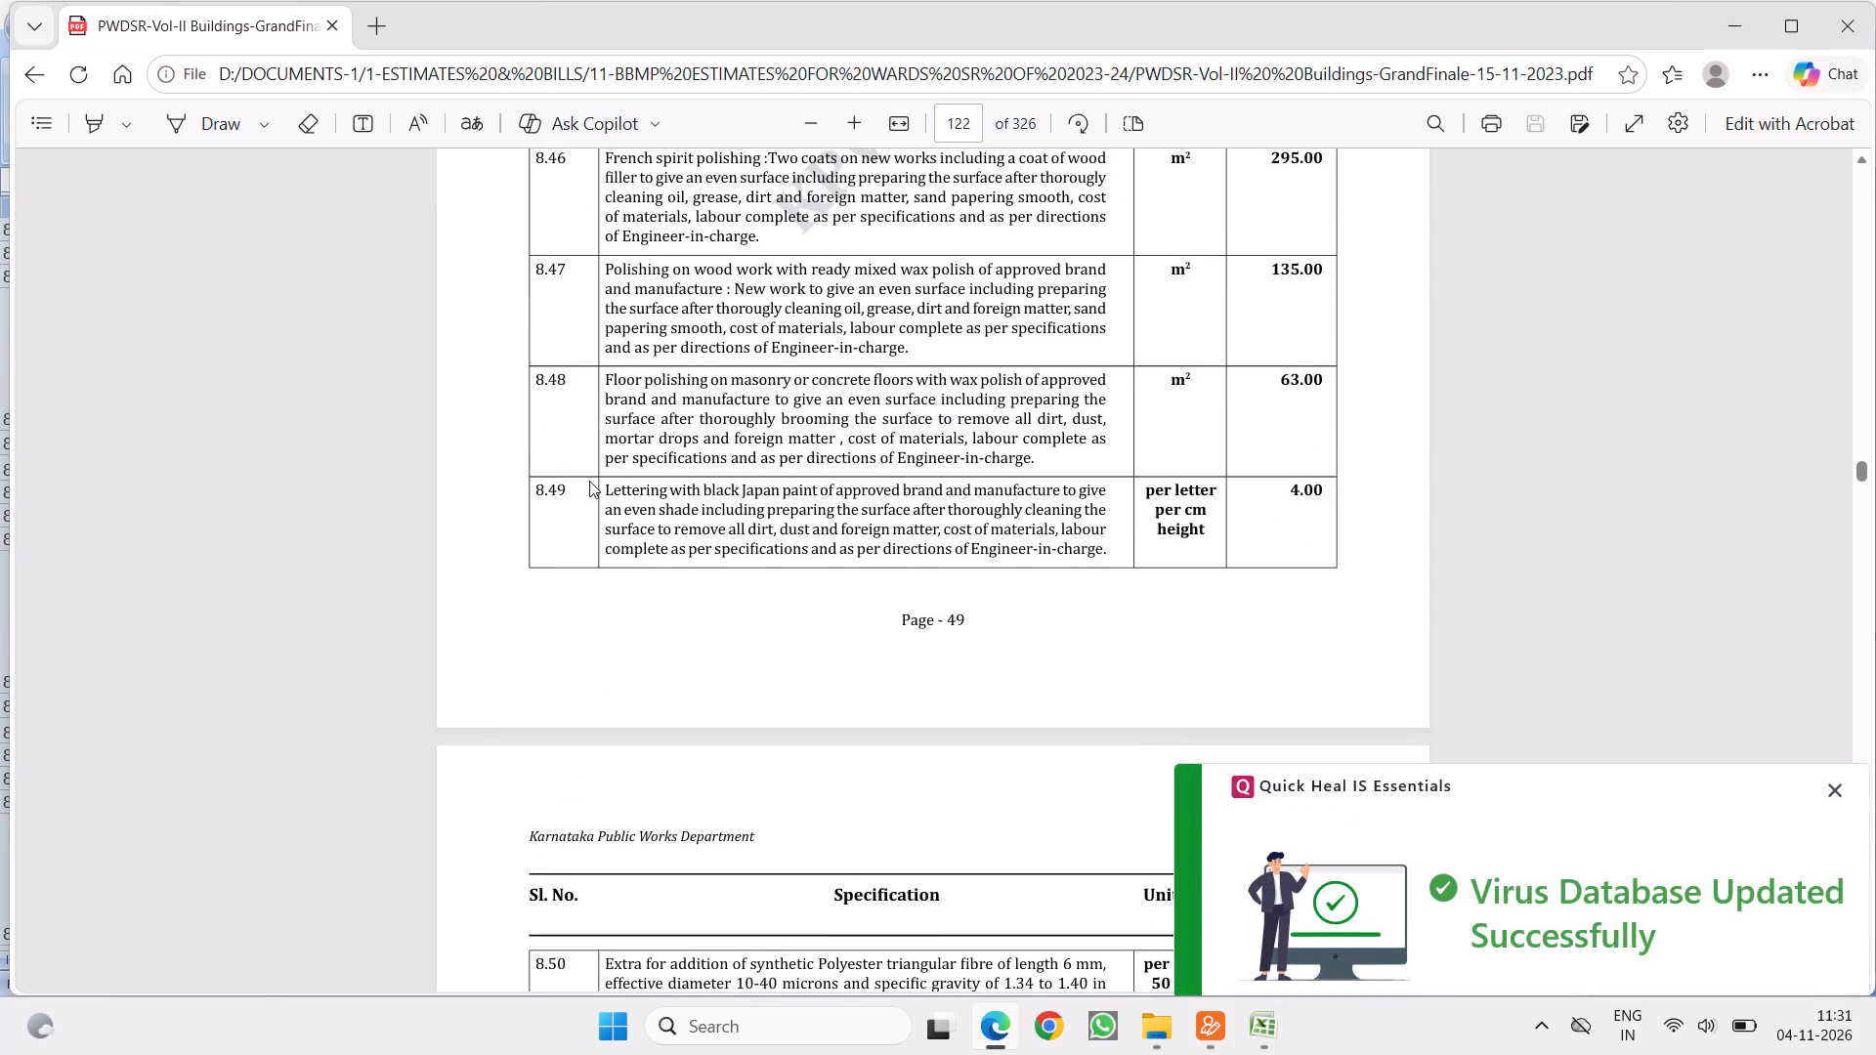
pyautogui.moveTo(602, 488); pyautogui.dragTo(1095, 556)
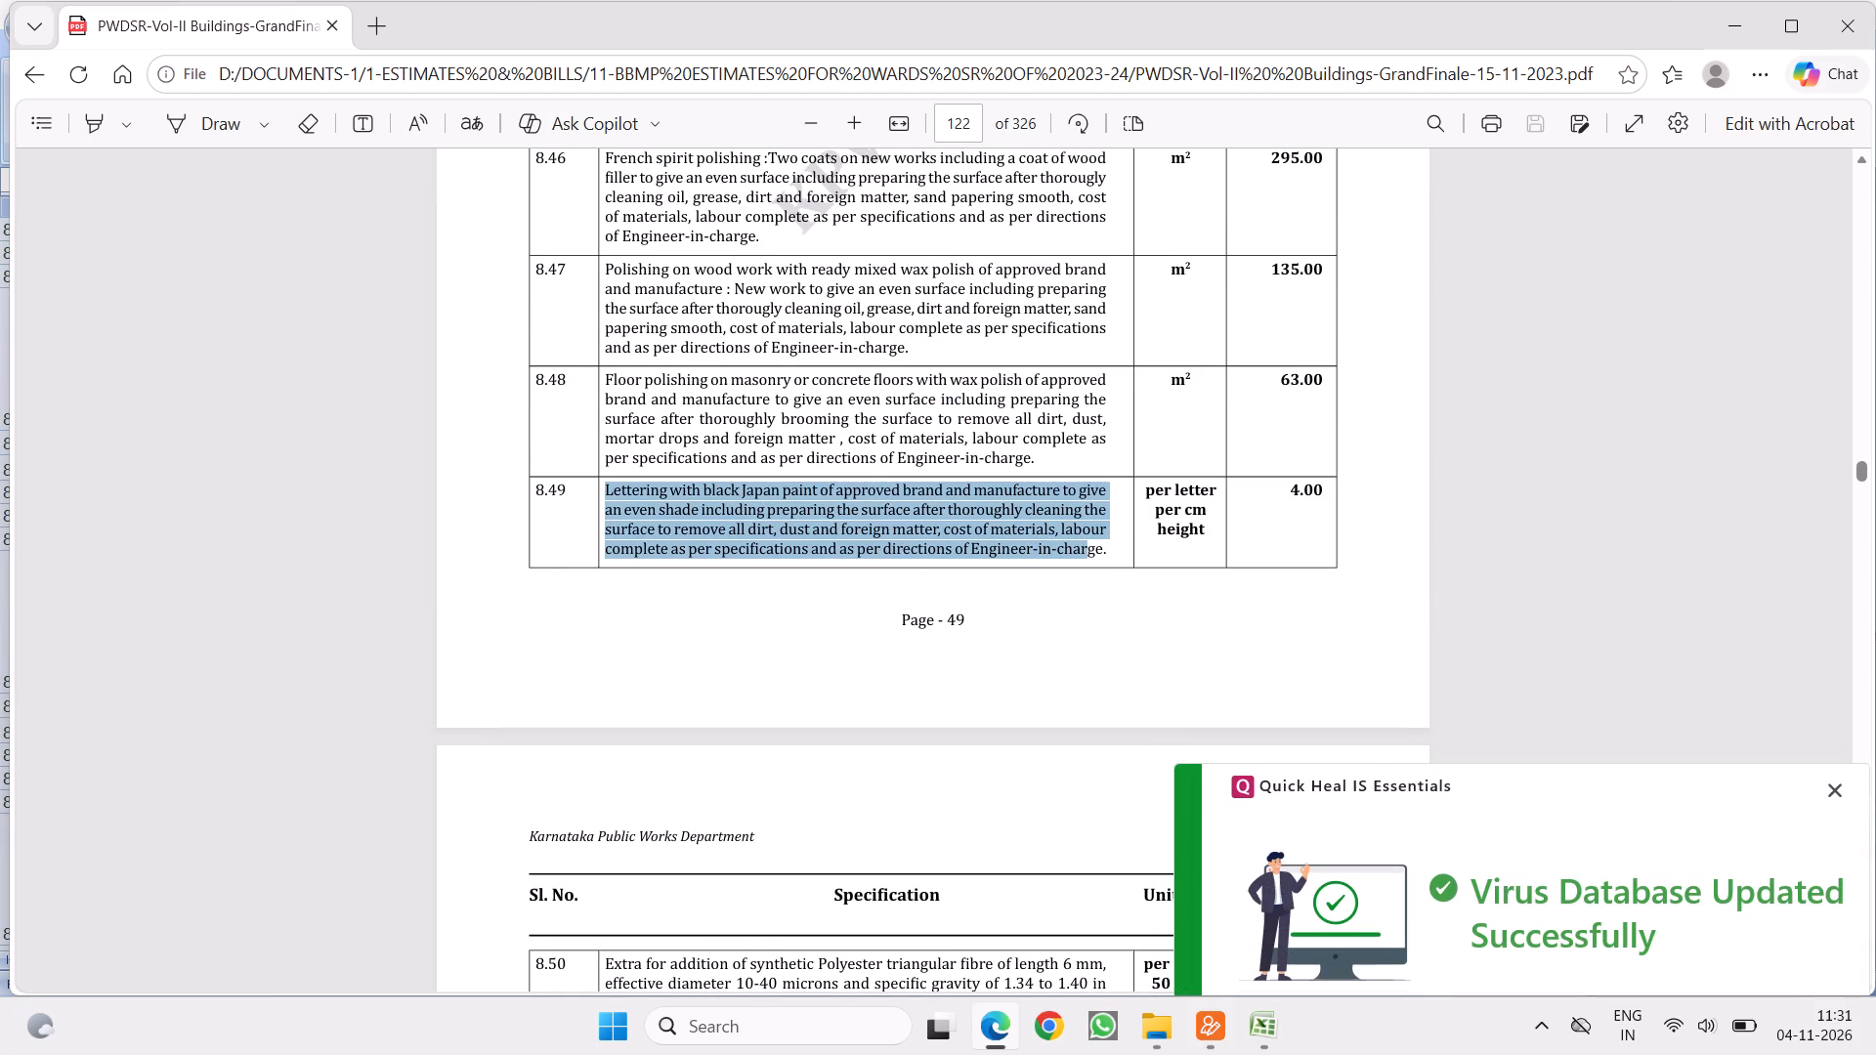
pyautogui.moveTo(1095, 556); pyautogui.dragTo(1112, 553)
pyautogui.rightClick(956, 510)
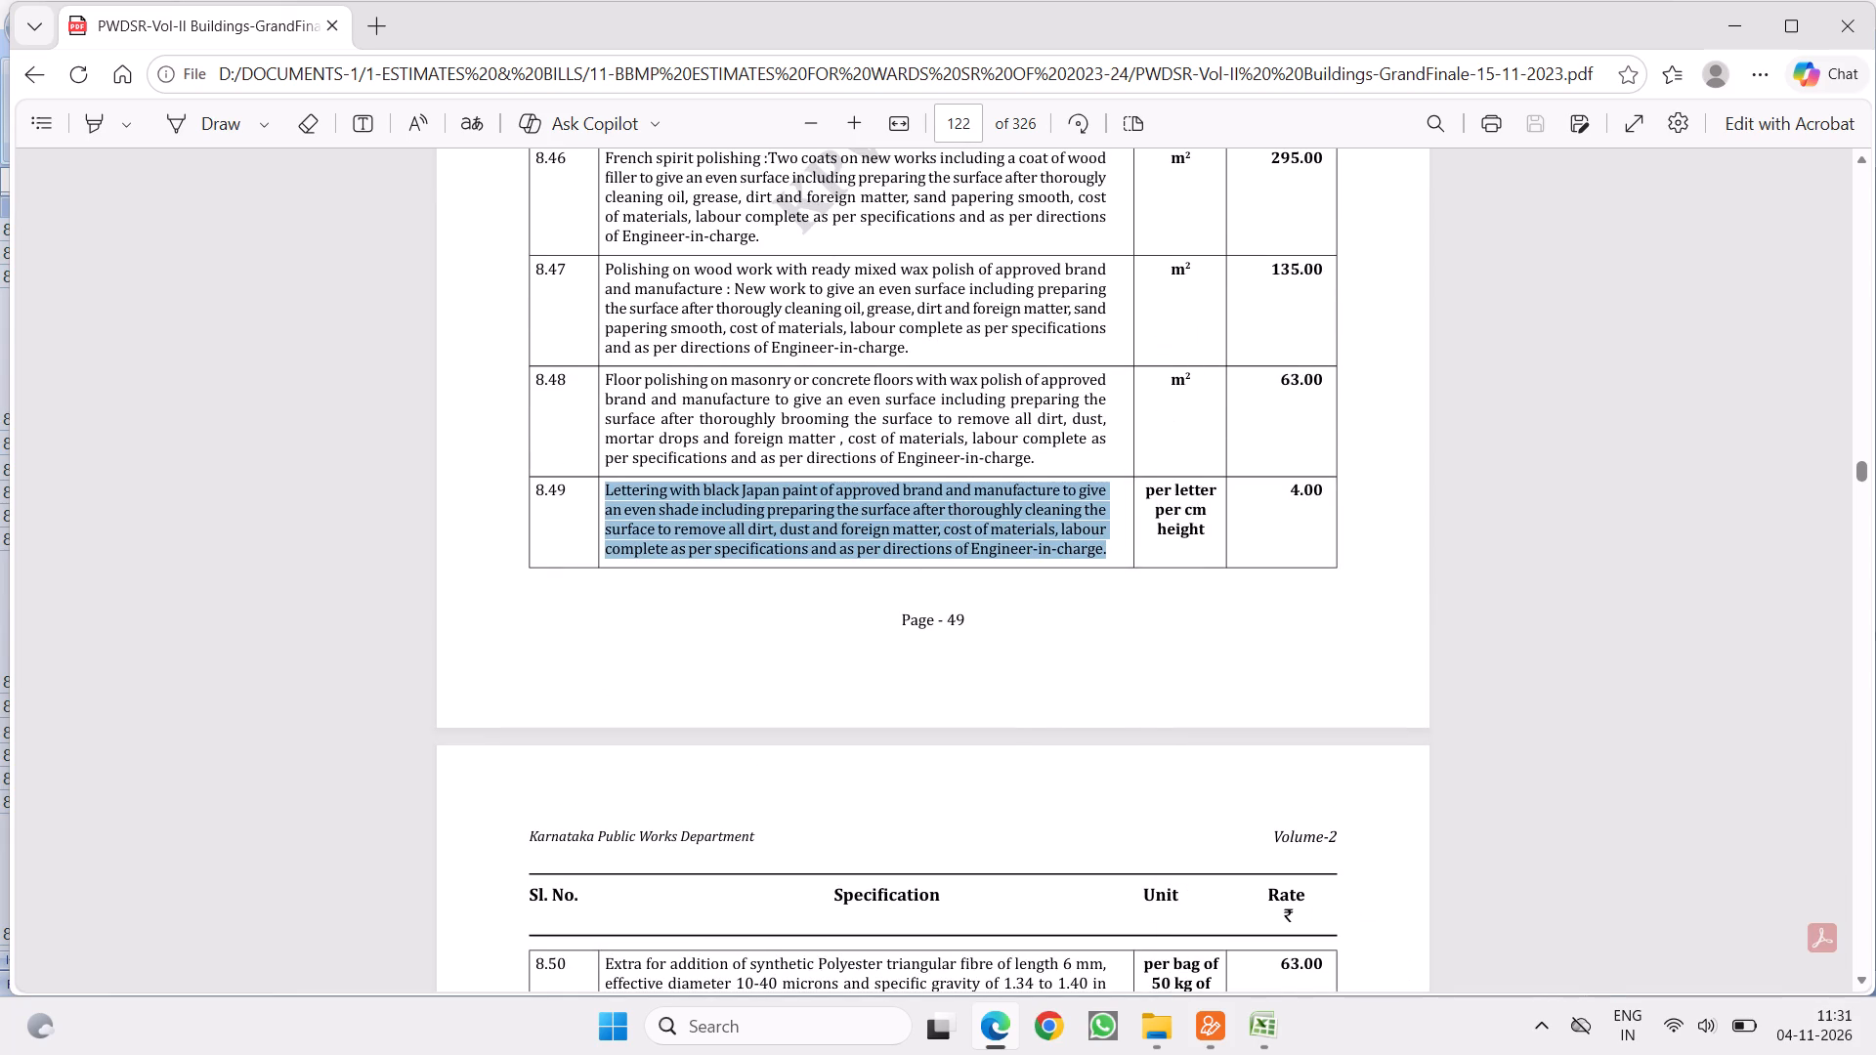
pyautogui.click(1032, 520)
pyautogui.click(1253, 1024)
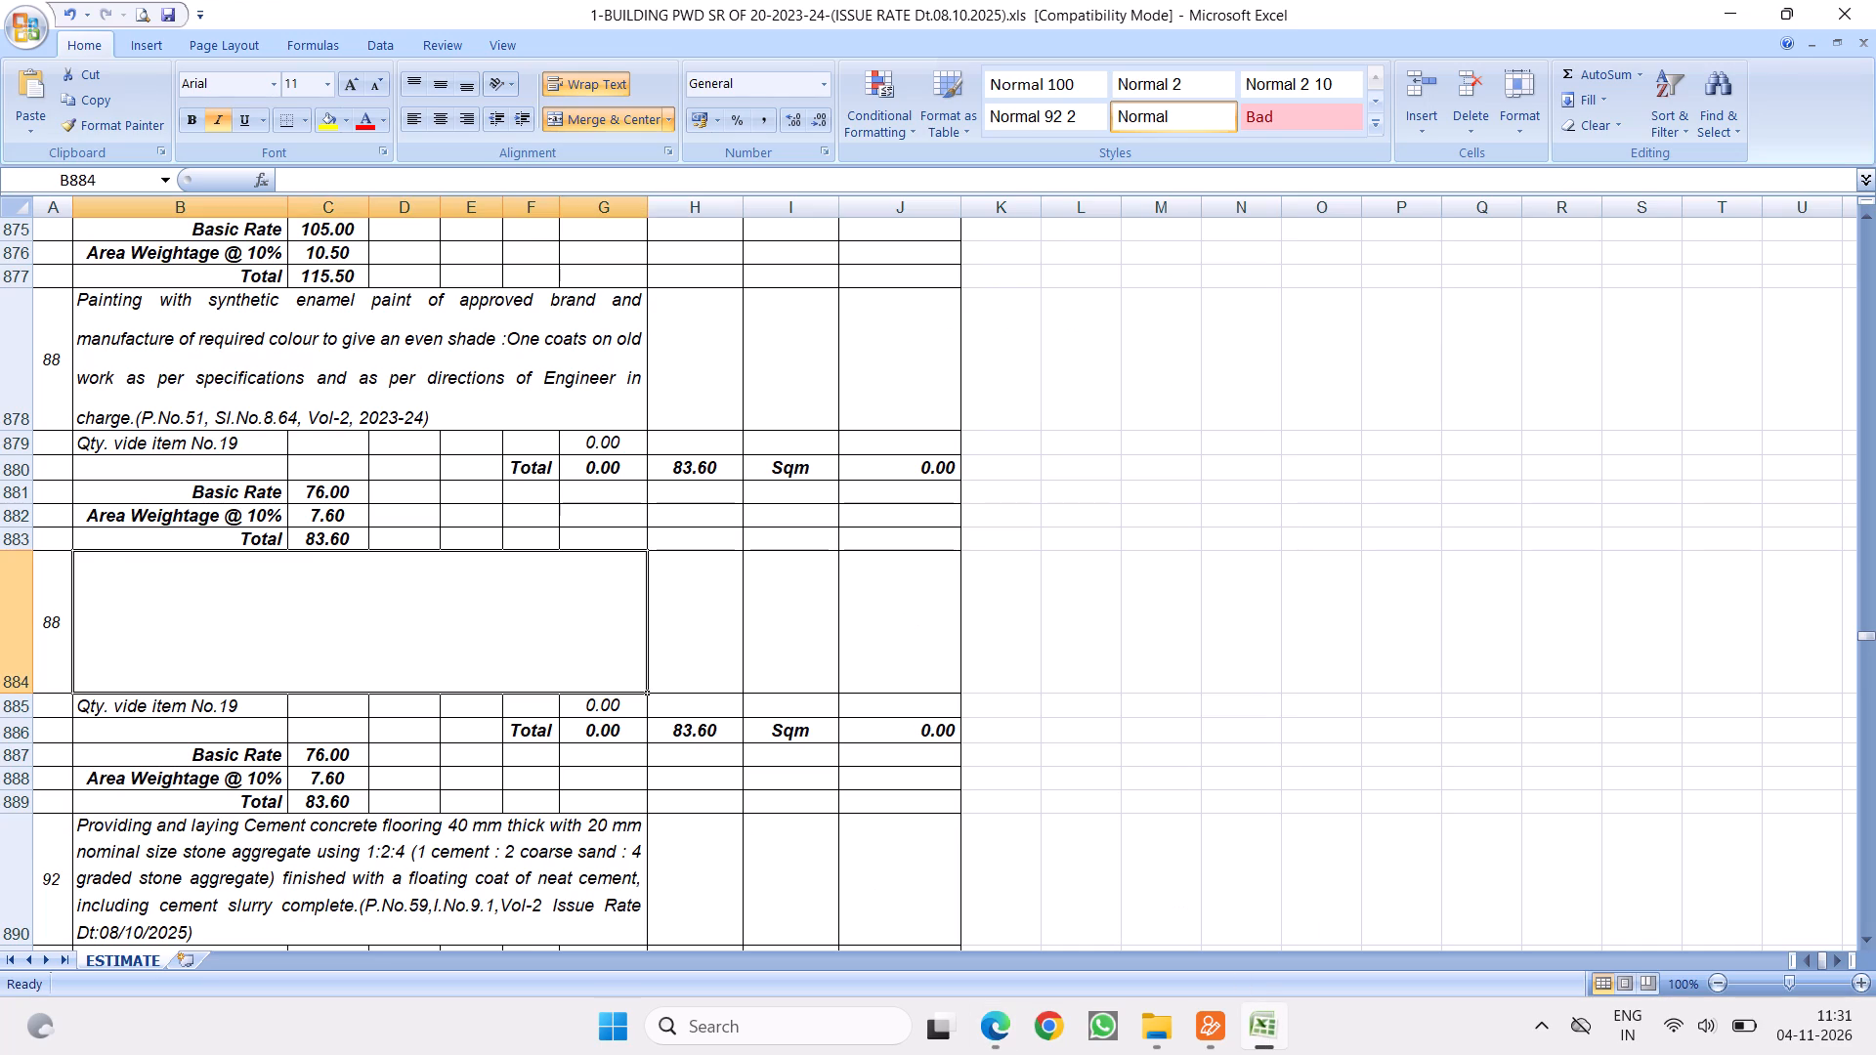
pyautogui.doubleClick(196, 602)
pyautogui.rightClick(196, 602)
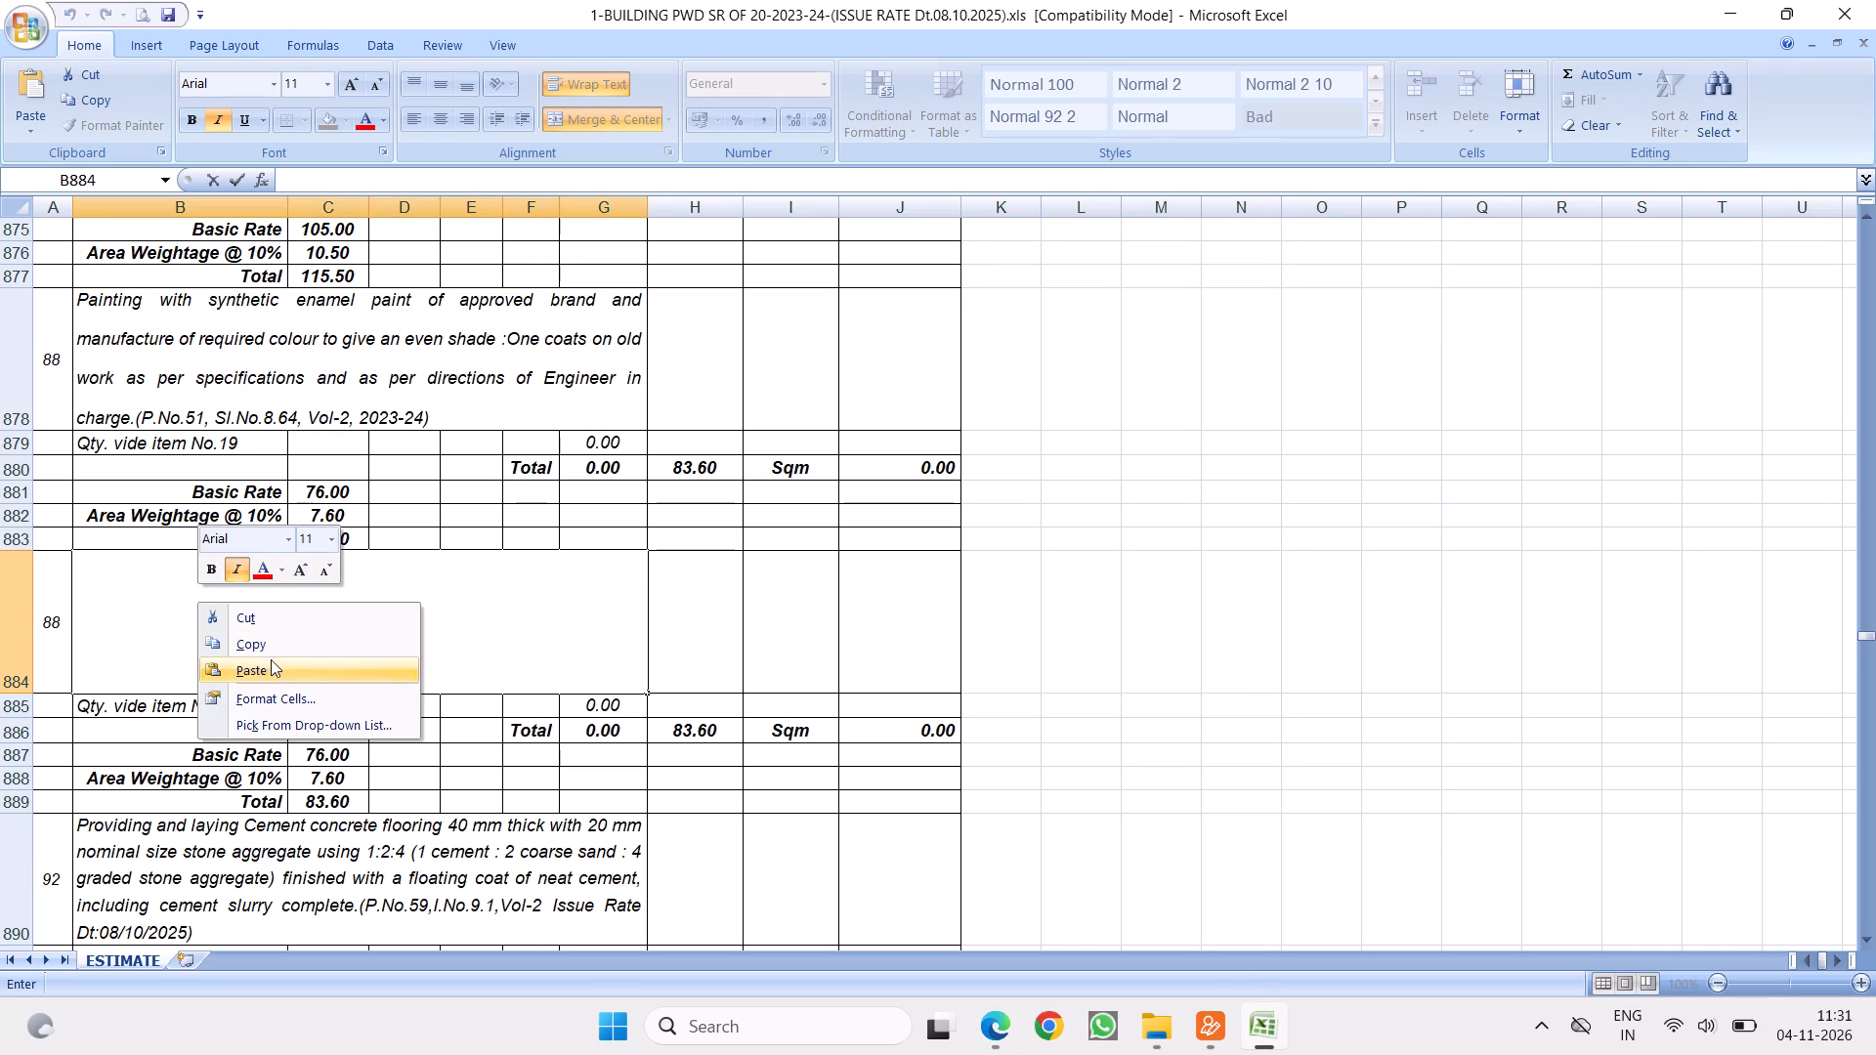
pyautogui.click(261, 668)
pyautogui.click(1045, 612)
# Remove the line breaks from the pasted black Japan paint lettering description in B884 so it runs as one continuous paragraph.
pyautogui.doubleClick(136, 639)
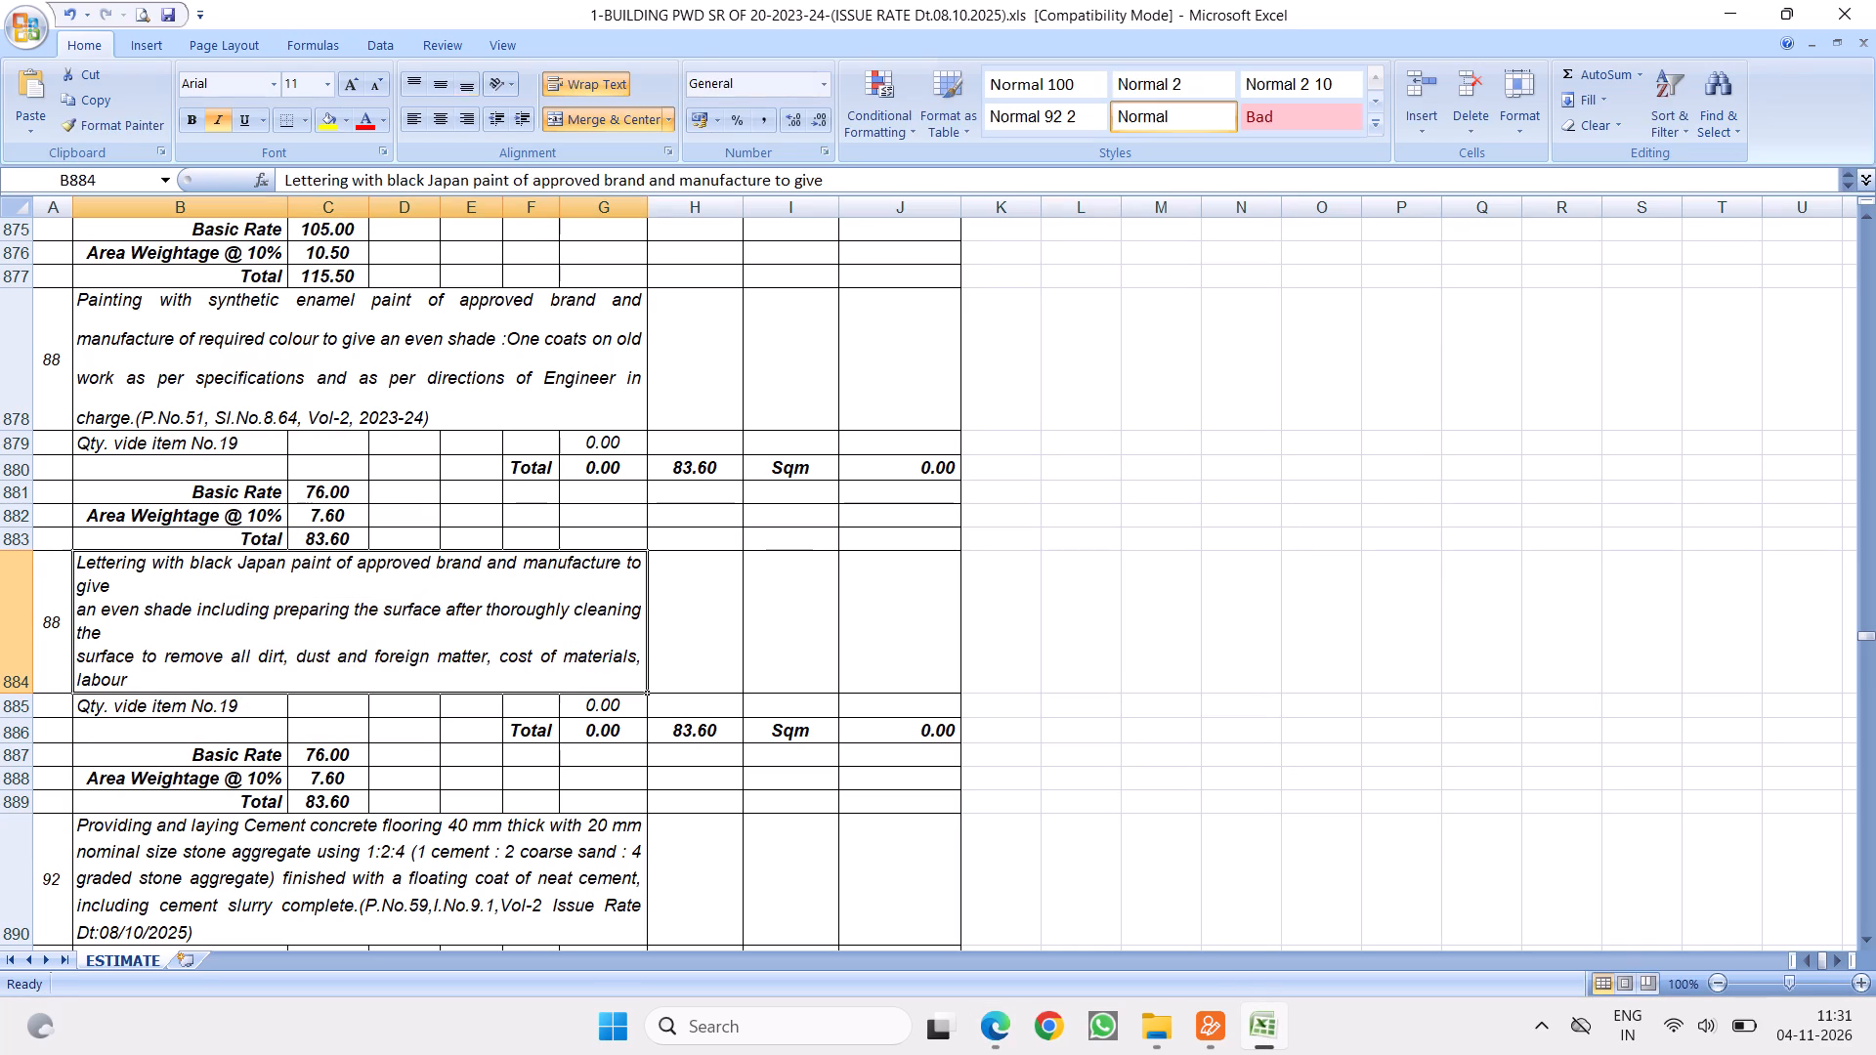
pyautogui.click(75, 617)
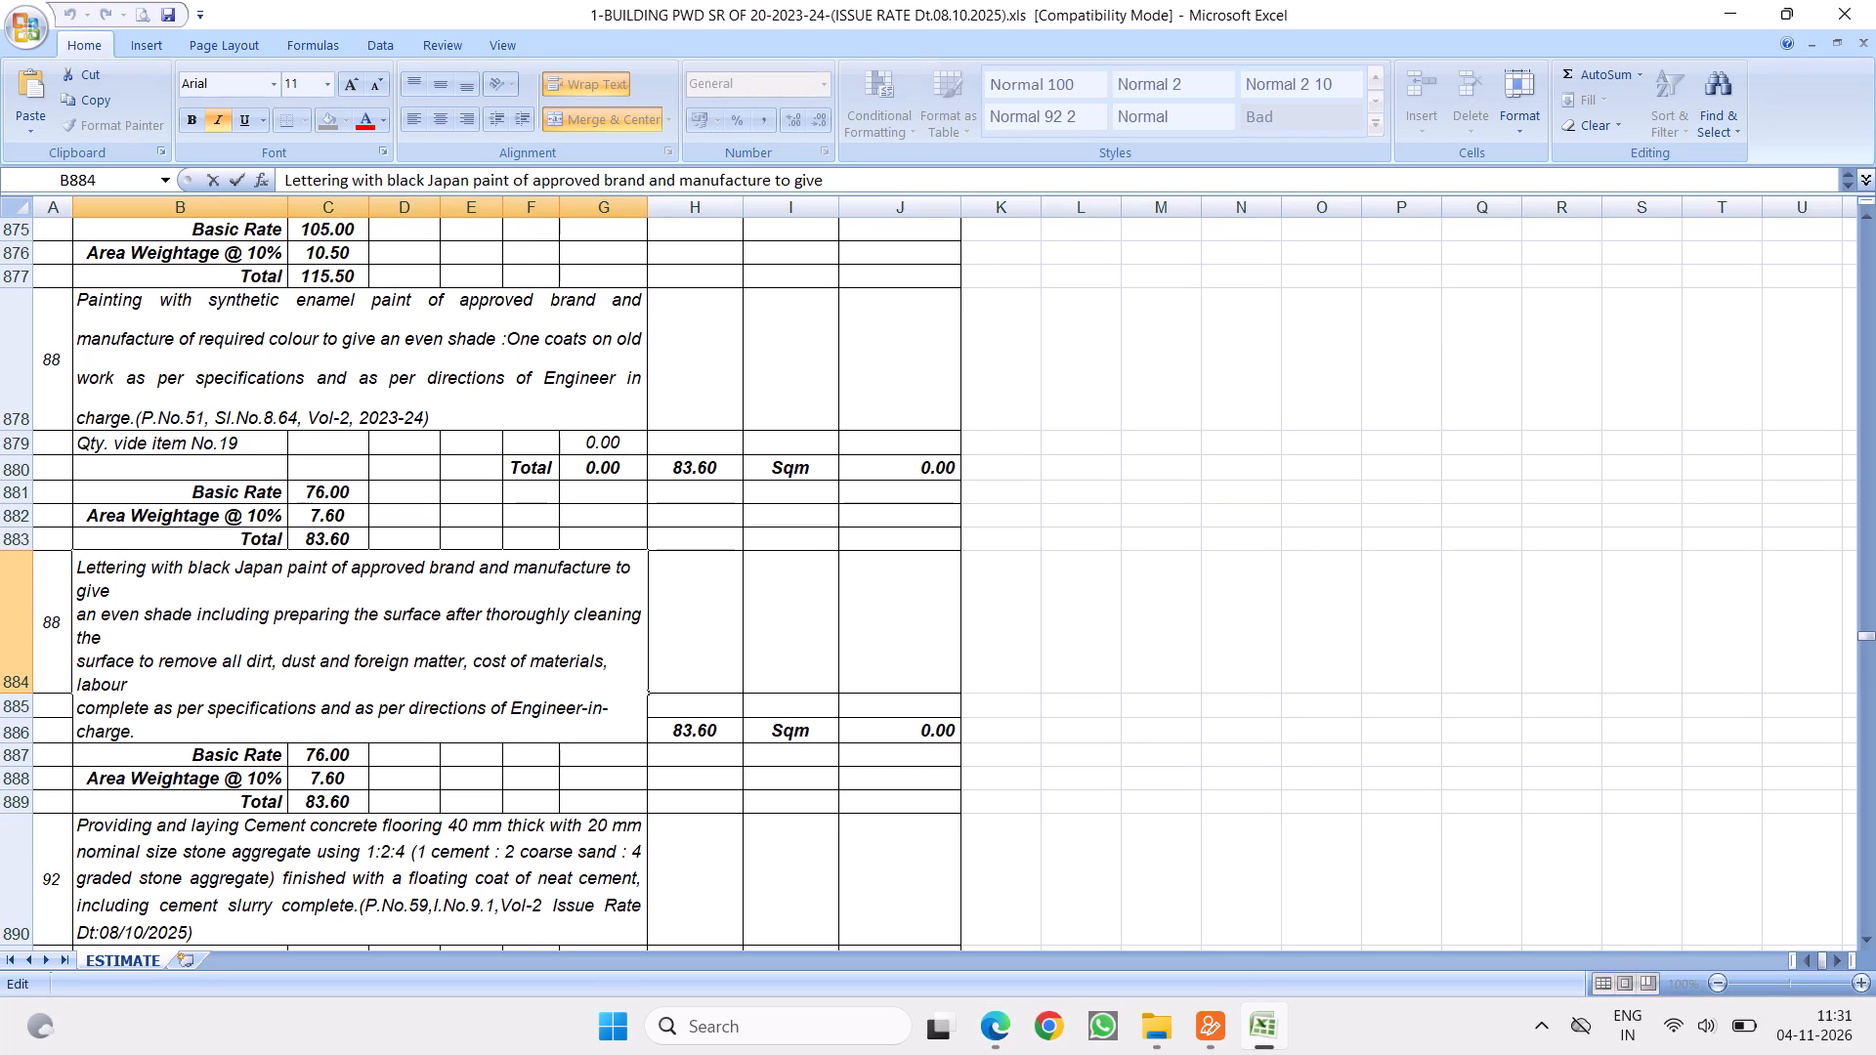
pyautogui.press('BackSpace')
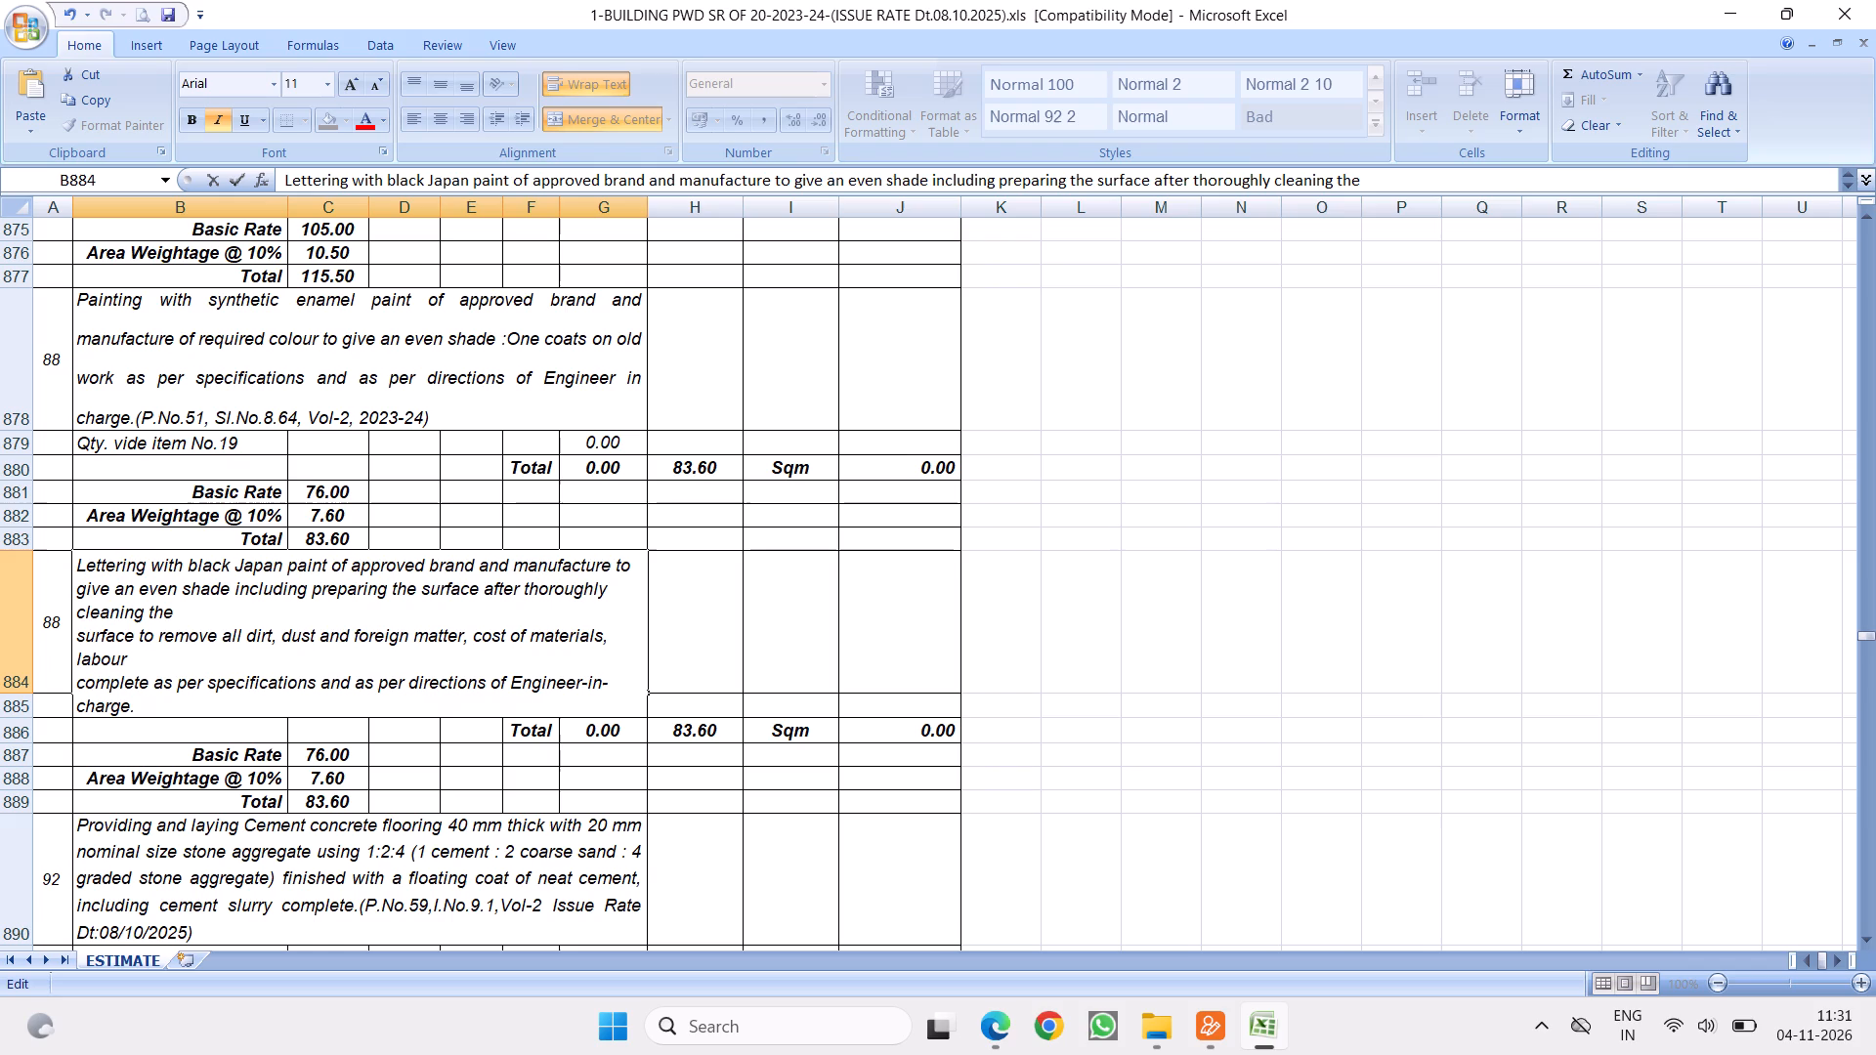
pyautogui.click(75, 636)
pyautogui.press('BackSpace')
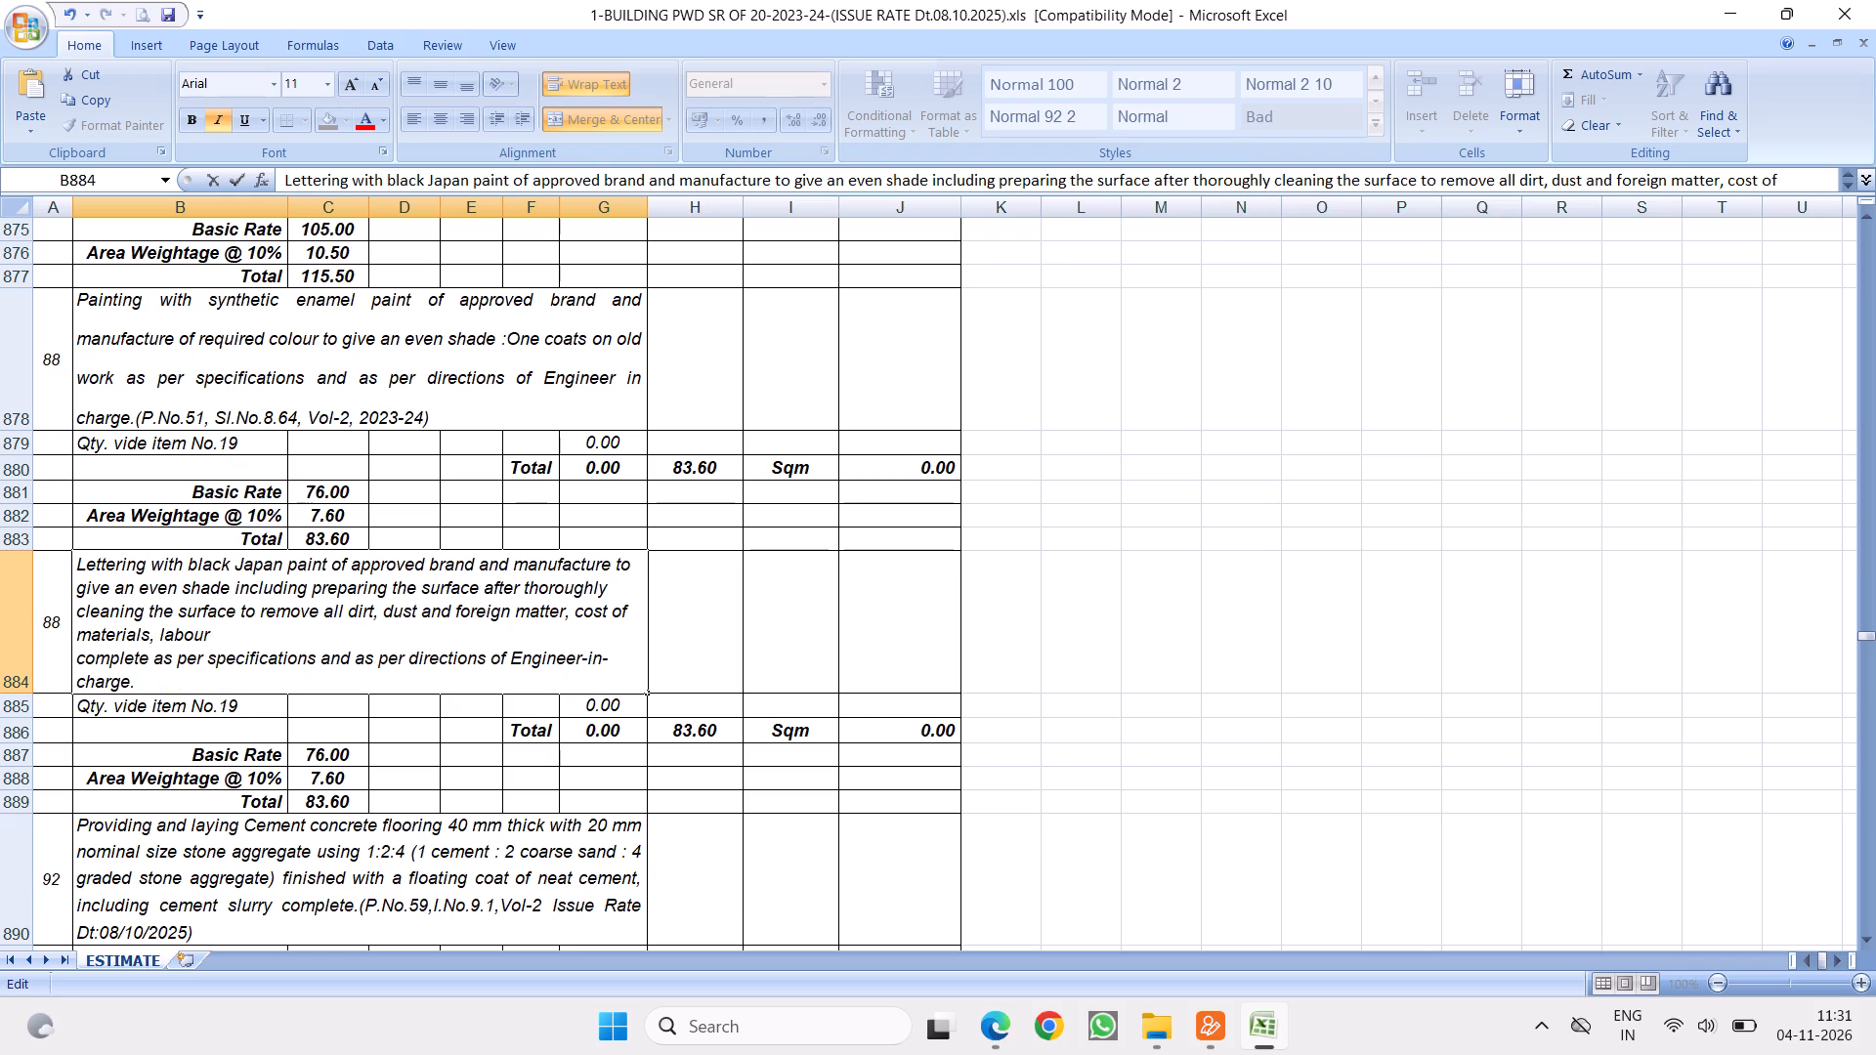
pyautogui.click(75, 663)
pyautogui.press('BackSpace')
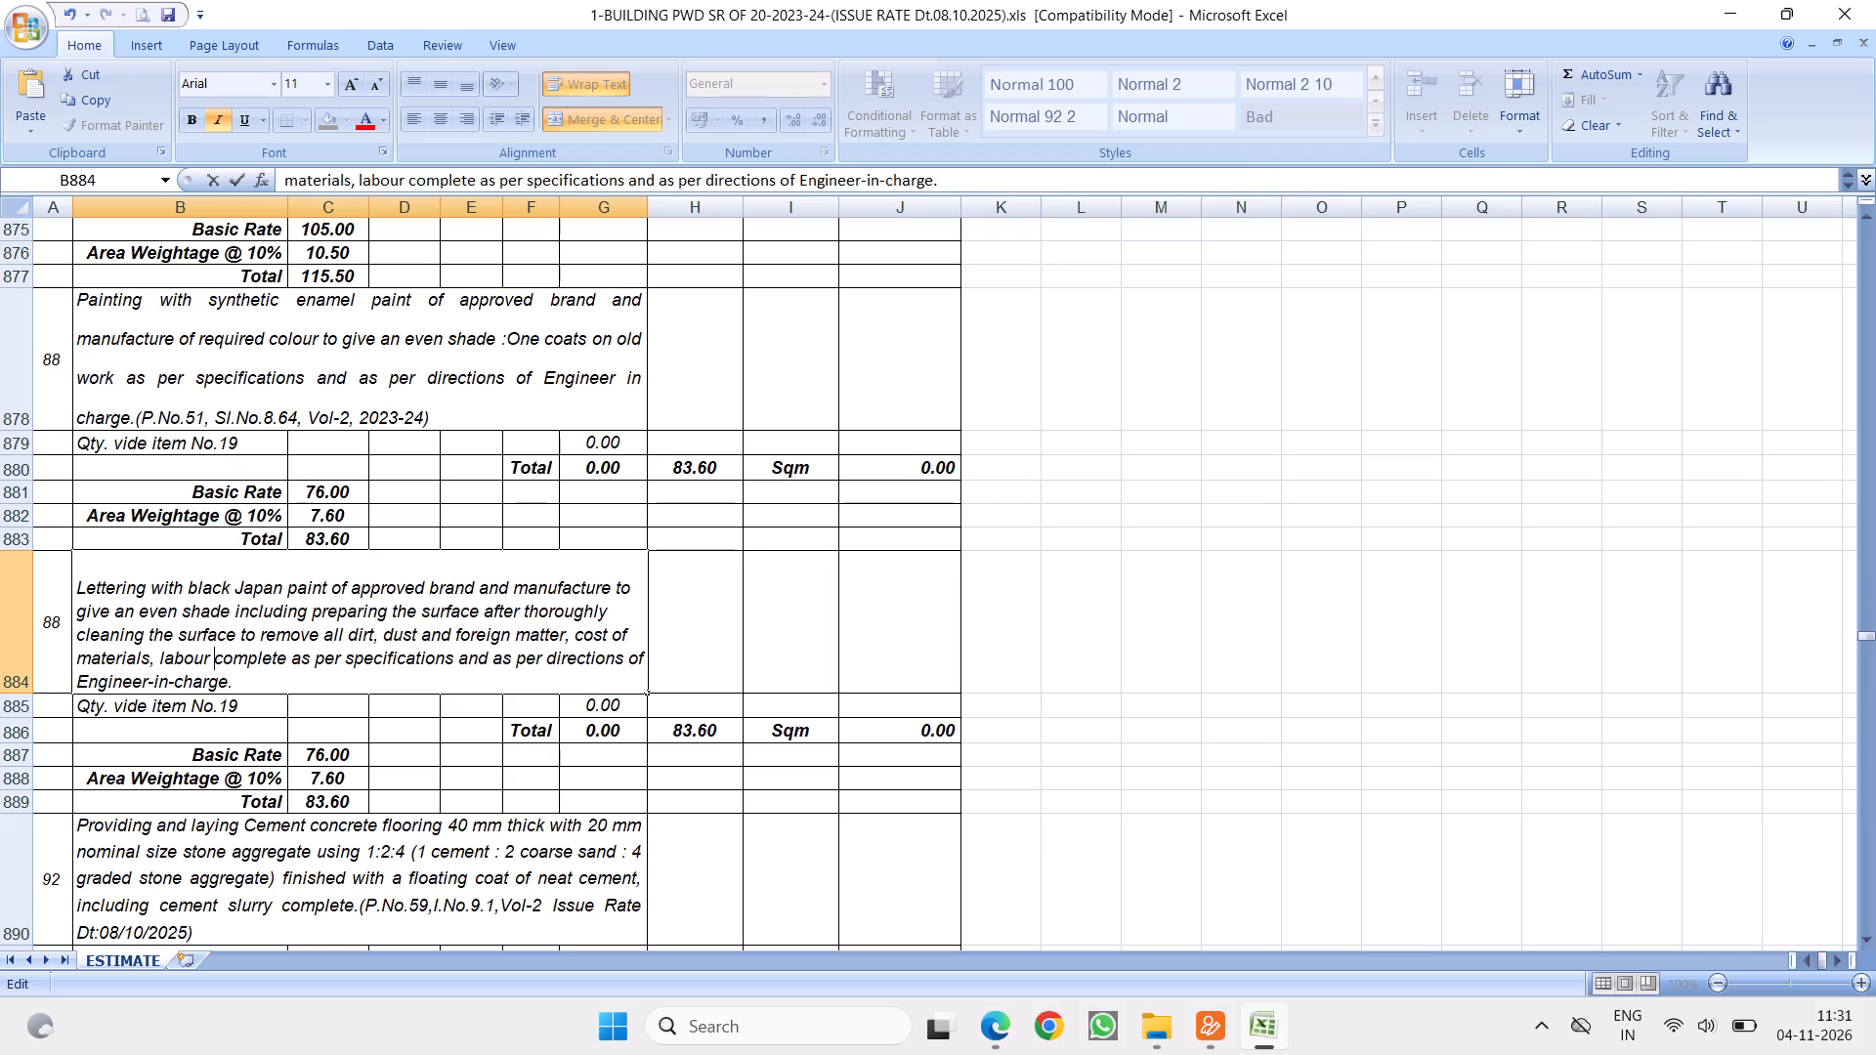
pyautogui.click(482, 788)
pyautogui.click(342, 636)
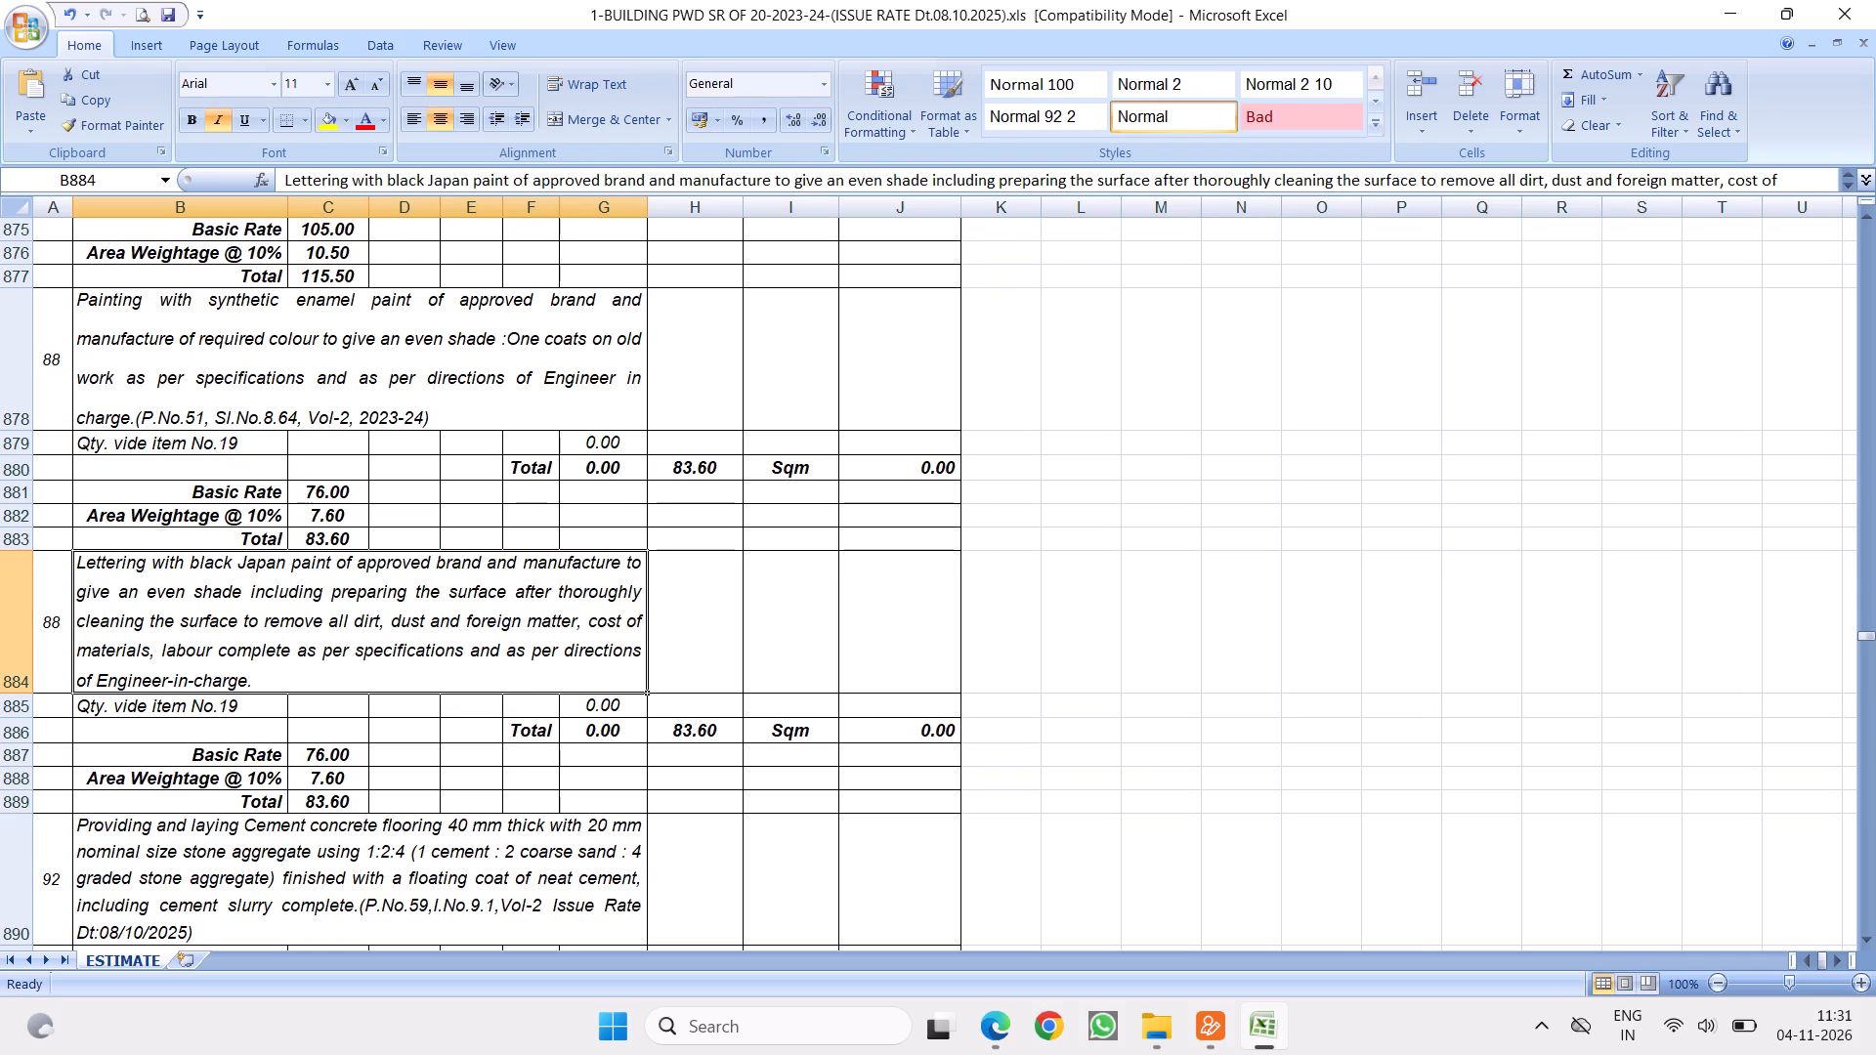
# Append the reference "(P.No.49, Sl.No.8.49, Vol-2, 2023-24)" to the end of the black Japan paint lettering description in B884.
pyautogui.doubleClick(277, 683)
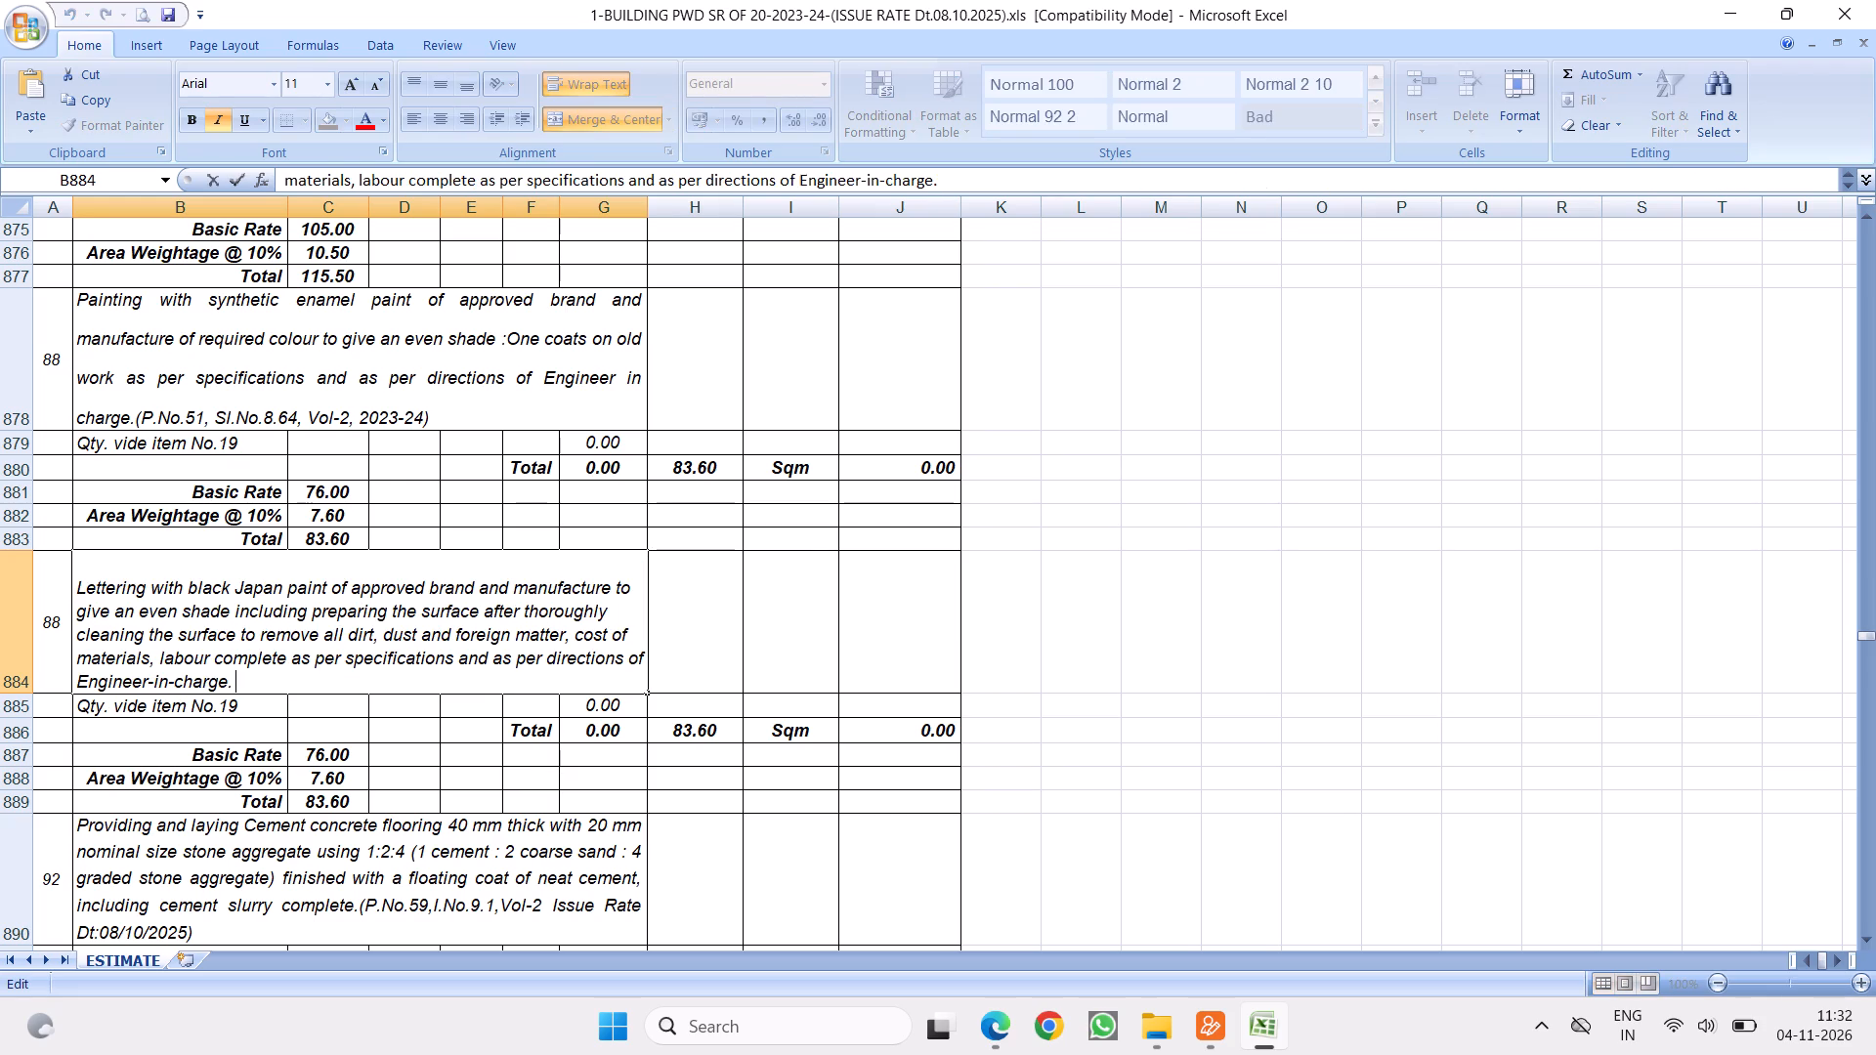
pyautogui.hotkey('shift', '(')
pyautogui.write('P.No.')
pyautogui.write('49,')
pyautogui.press('space')
pyautogui.write('Sl.No.')
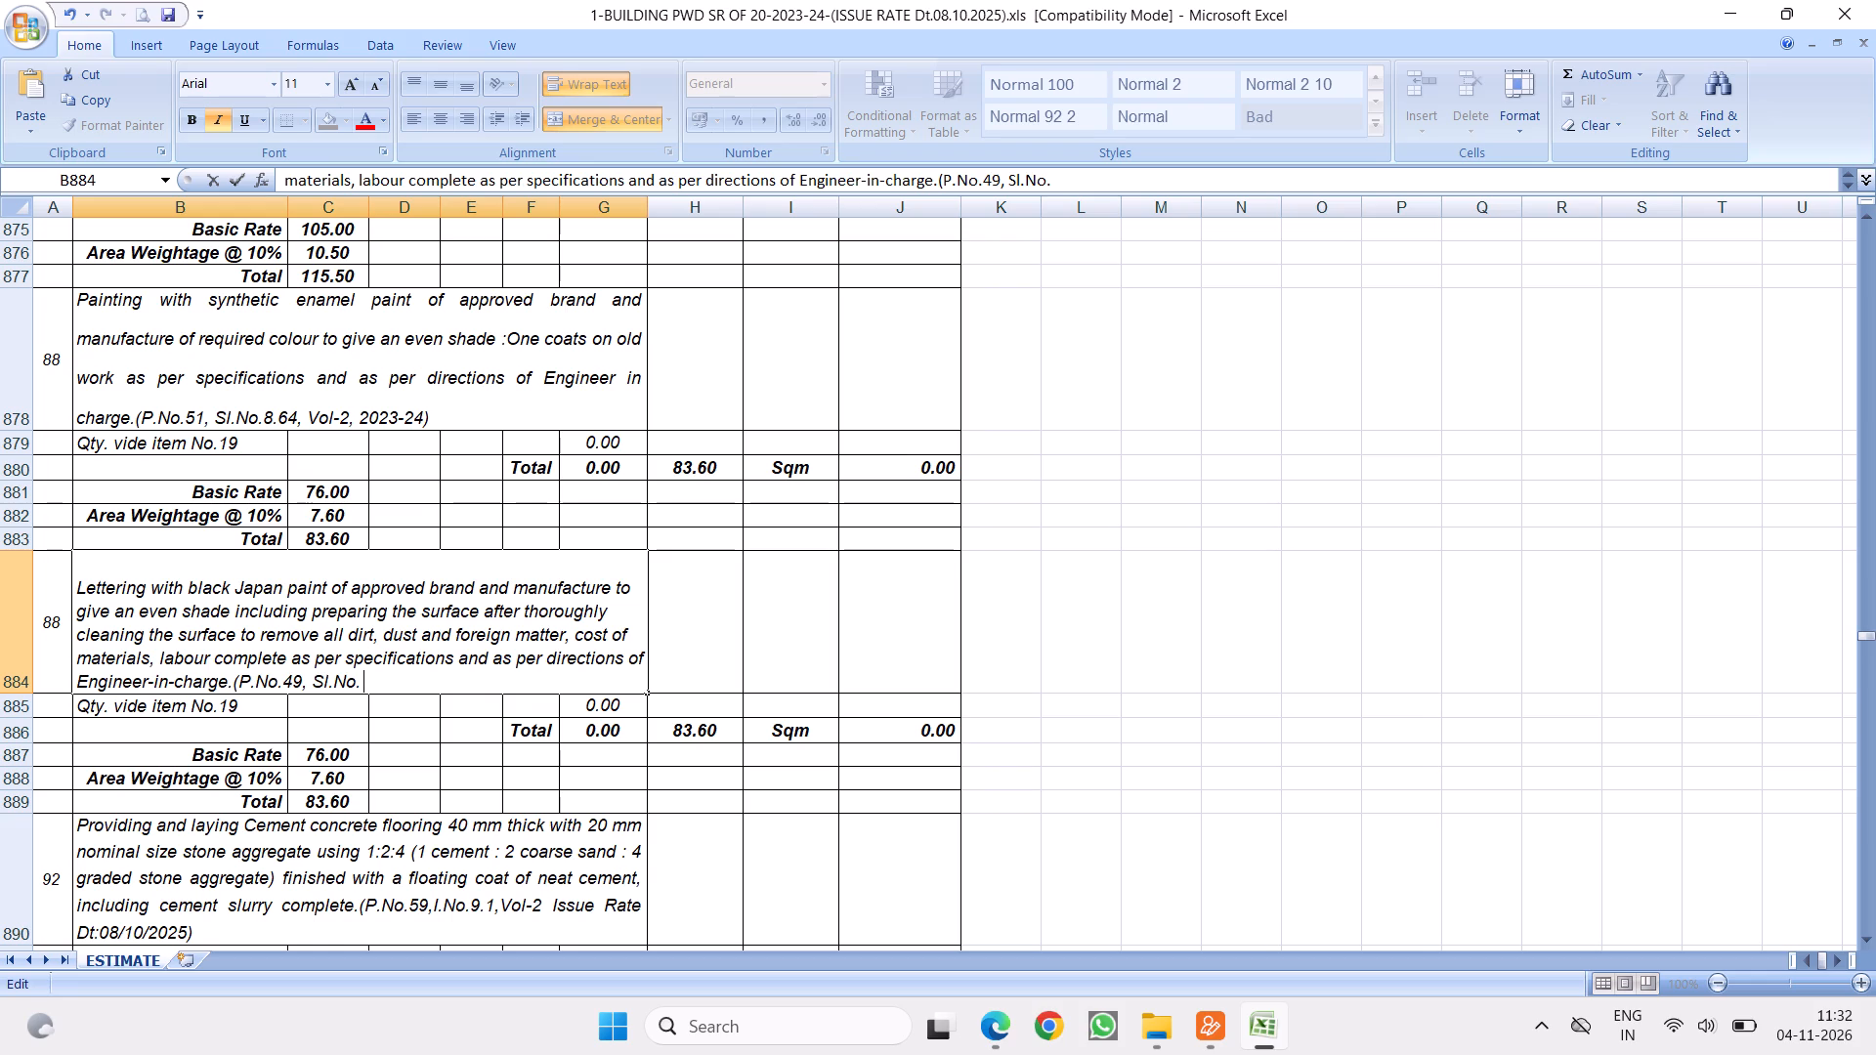
pyautogui.write('8.49')
pyautogui.write(', Vol-2')
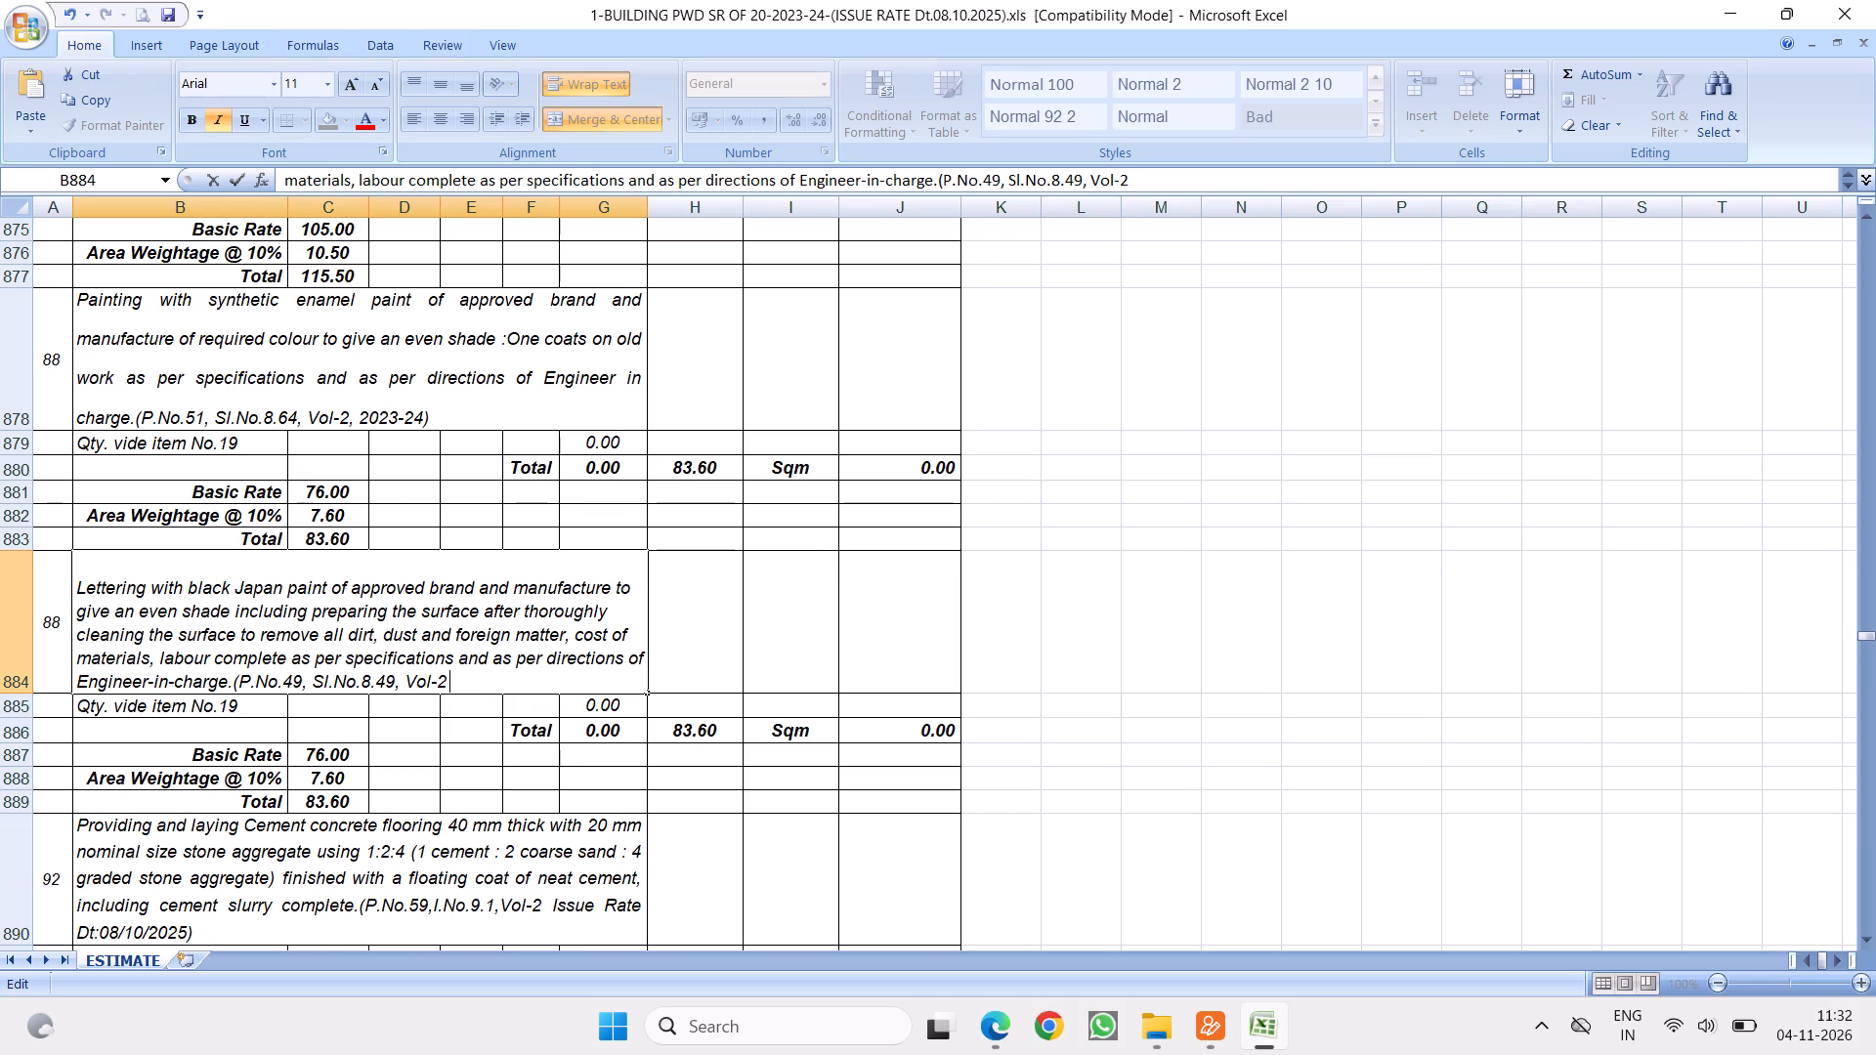
pyautogui.write(', 2023-24)')
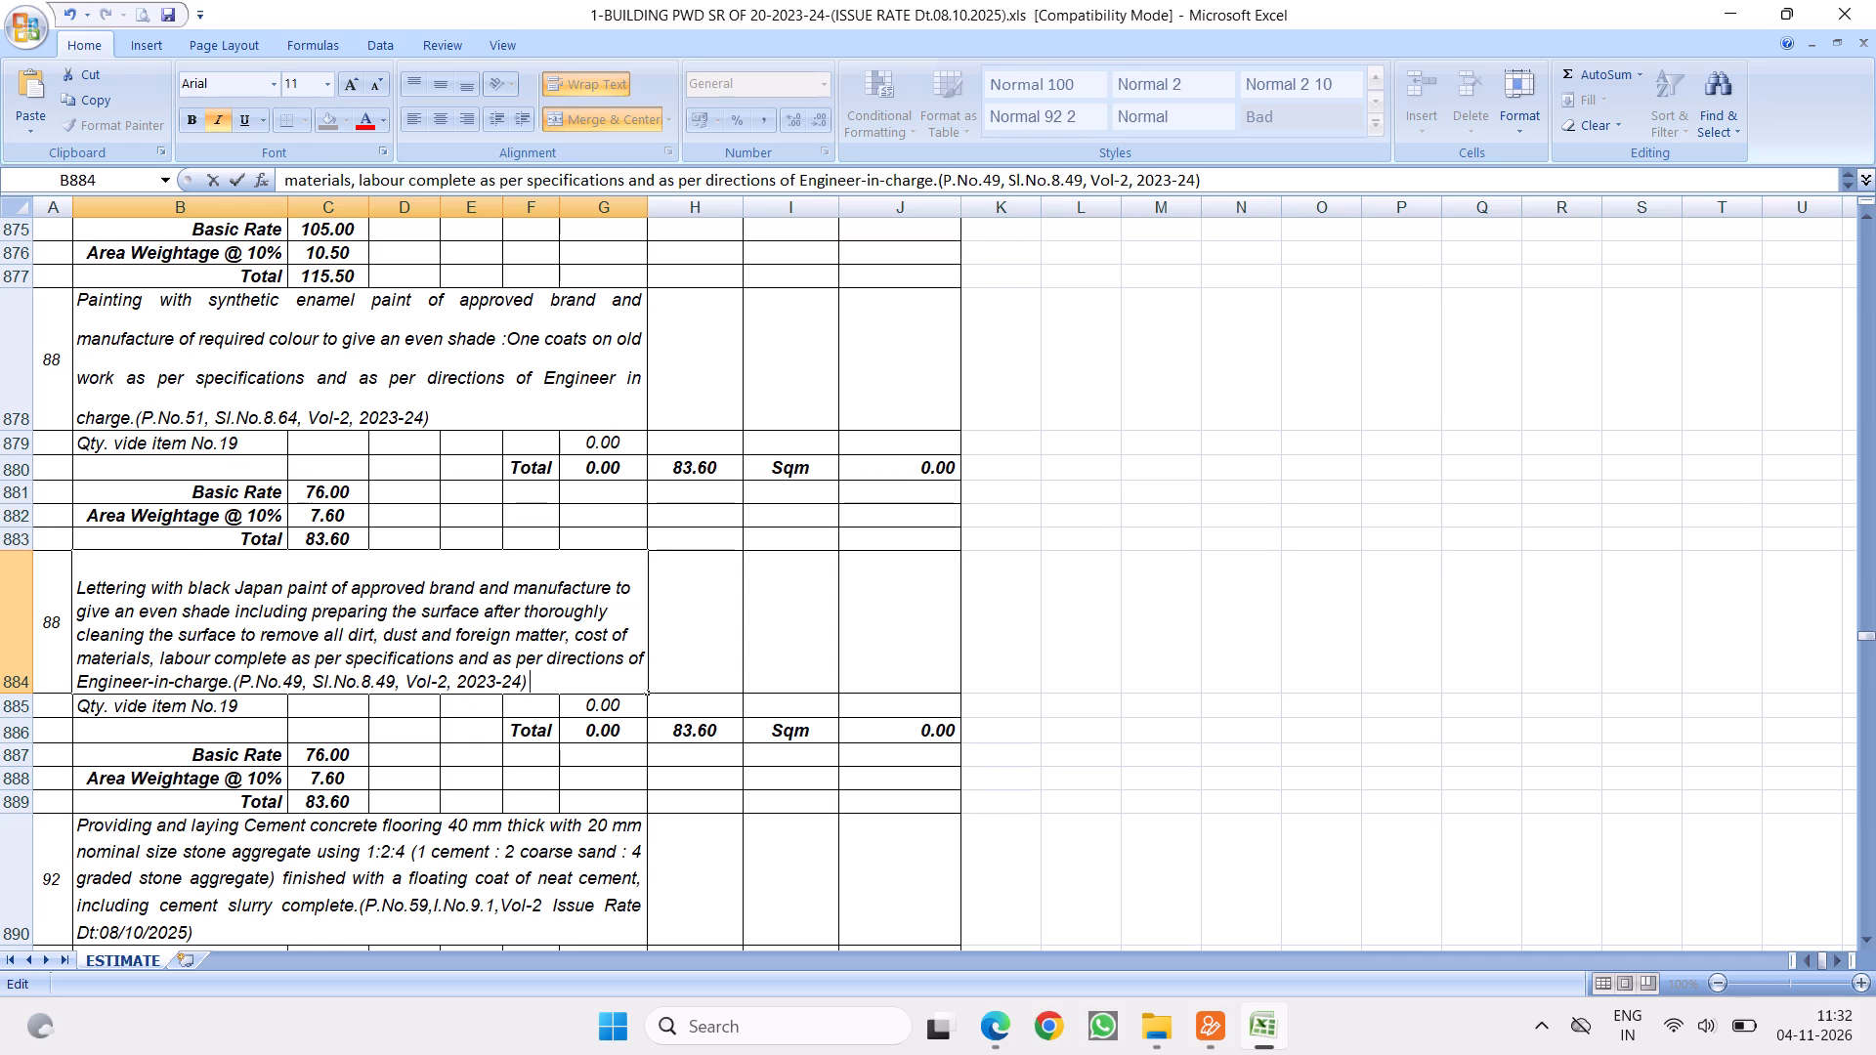
pyautogui.click(432, 771)
# Set the black Japan paint lettering item's basic rate in C887 to 4.
pyautogui.click(321, 759)
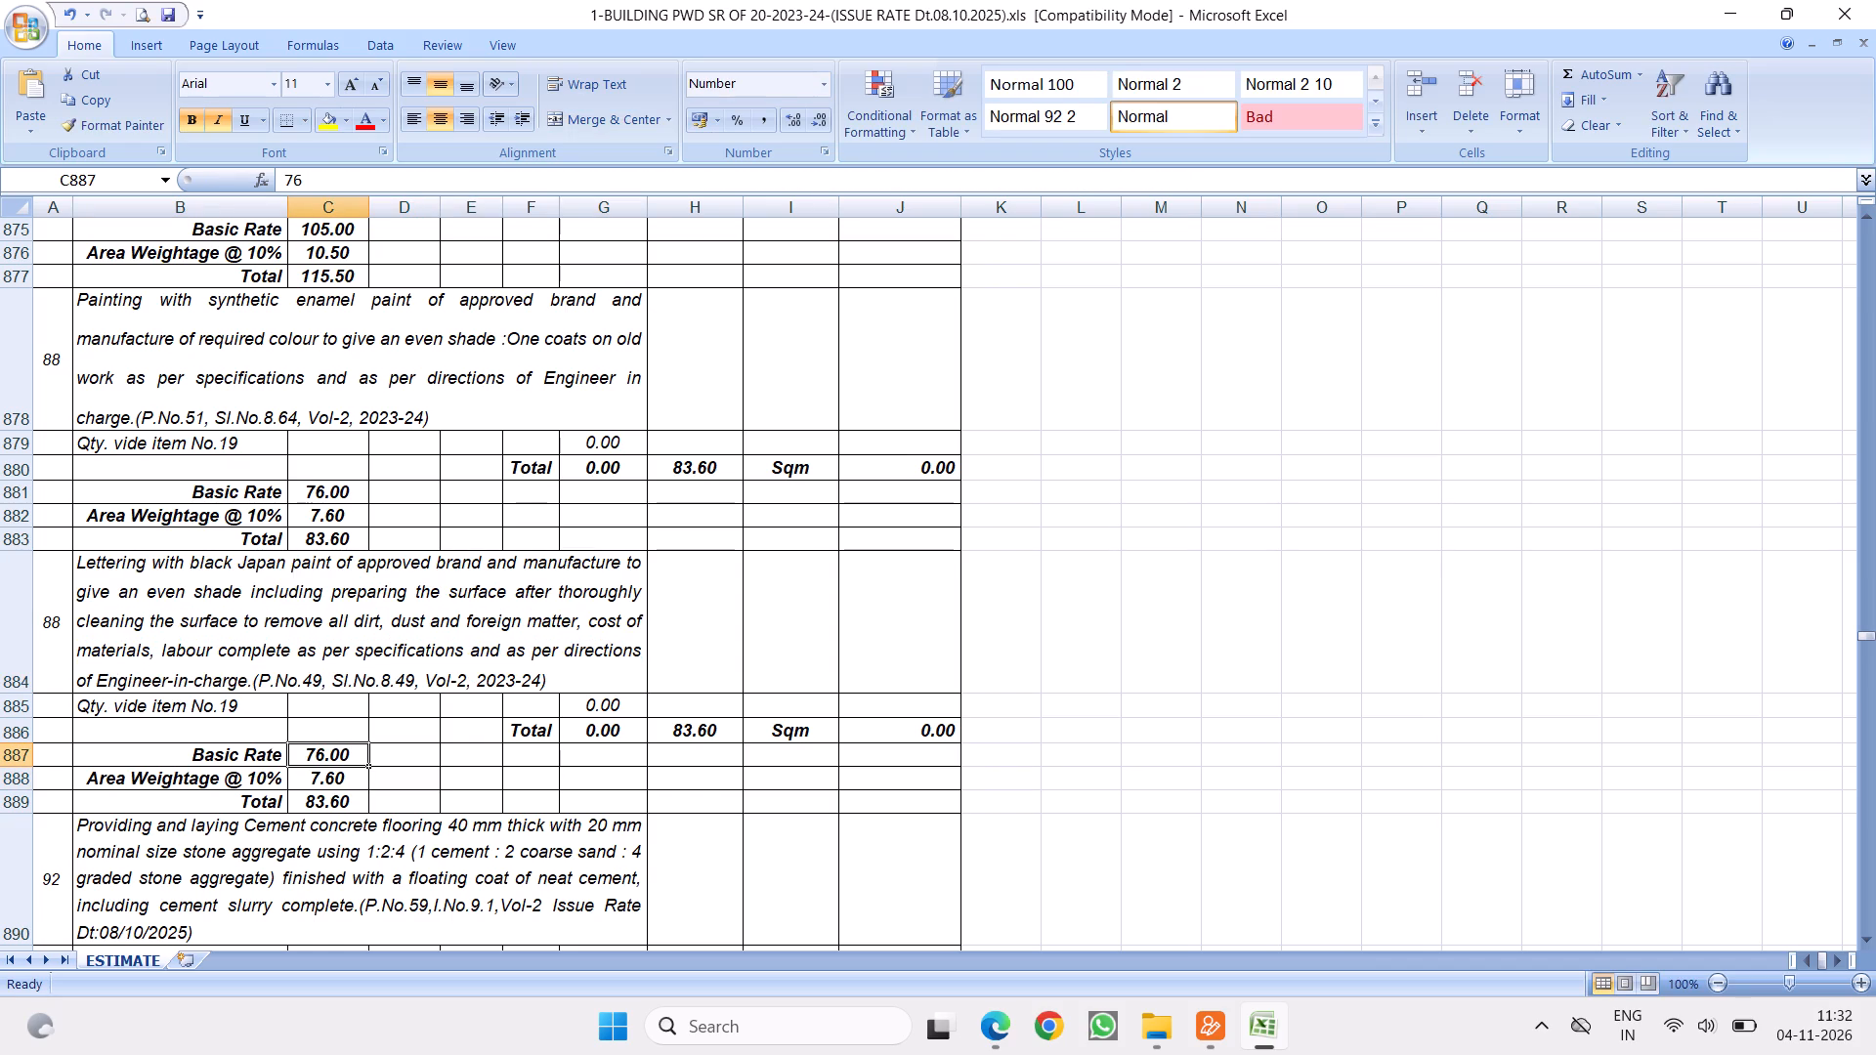
pyautogui.press('4')
pyautogui.press('Return')
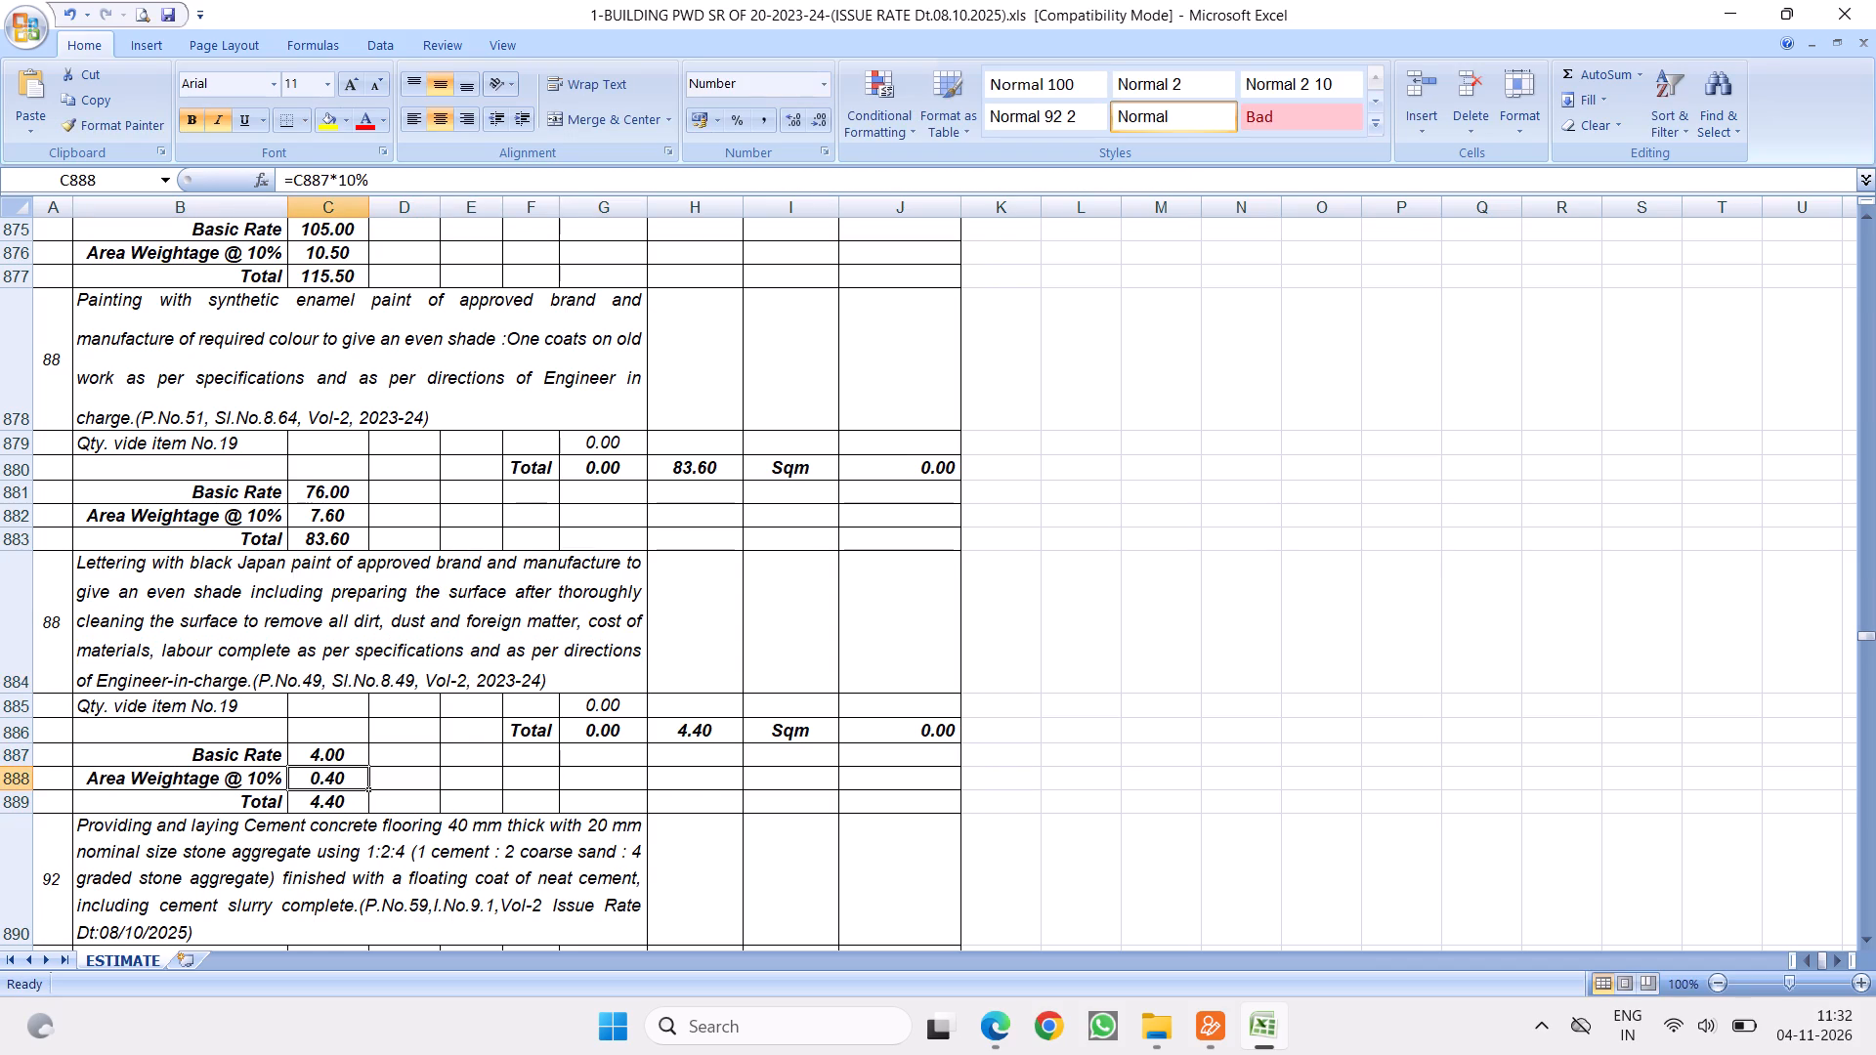
# Replace the lettering item's unit in I886 with "per letter per cm height".
pyautogui.click(804, 737)
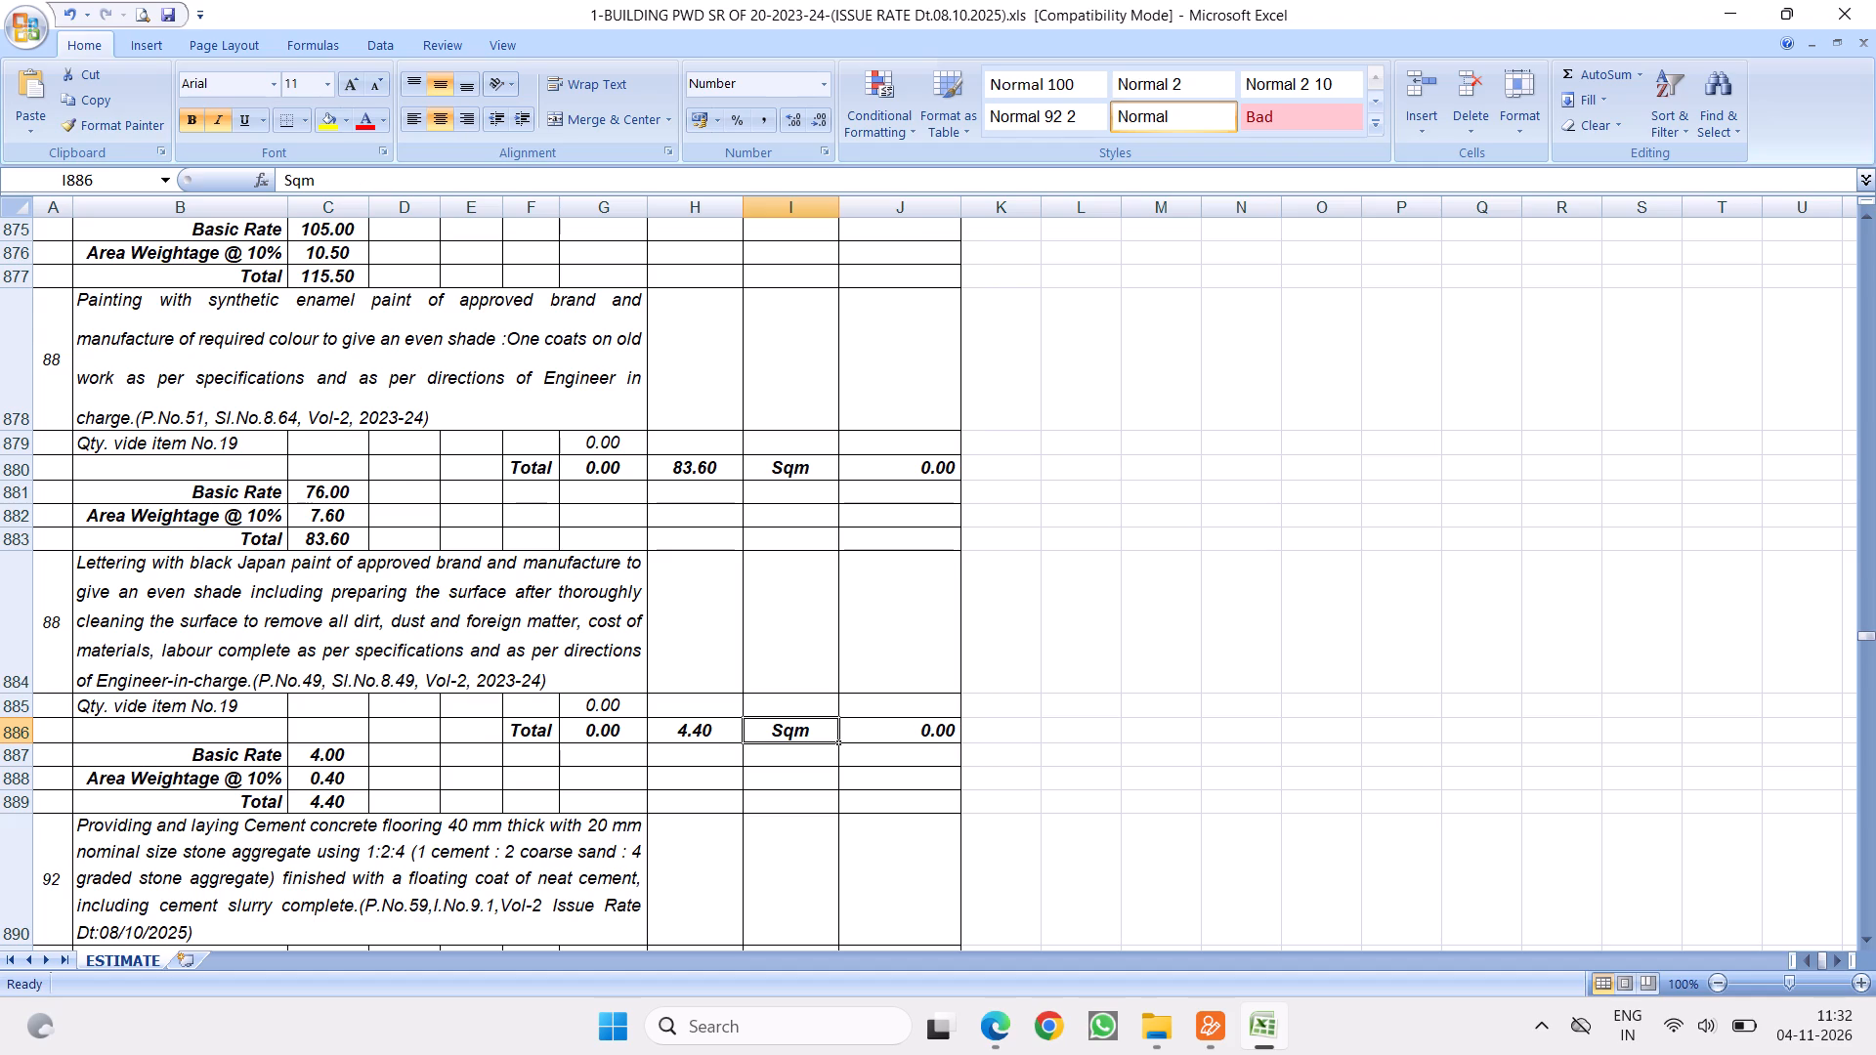
pyautogui.write('per letter')
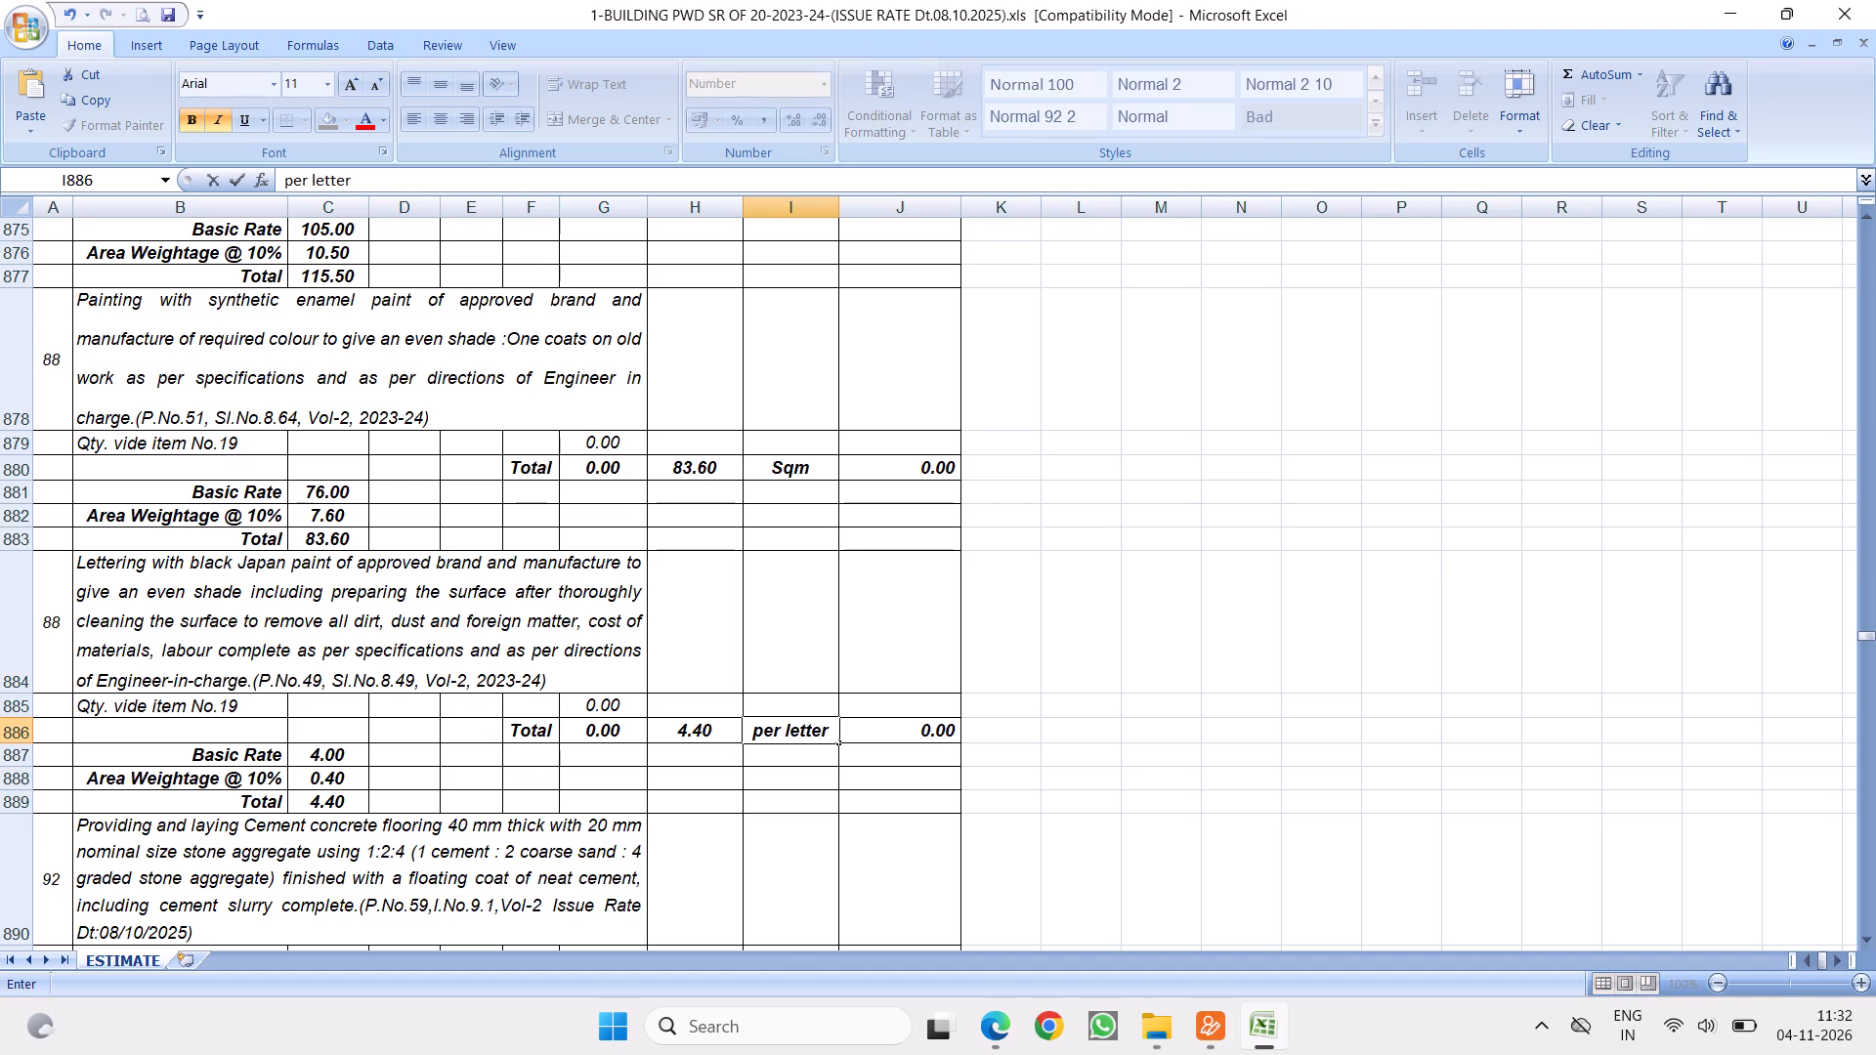
pyautogui.press('space')
pyautogui.write('per cm')
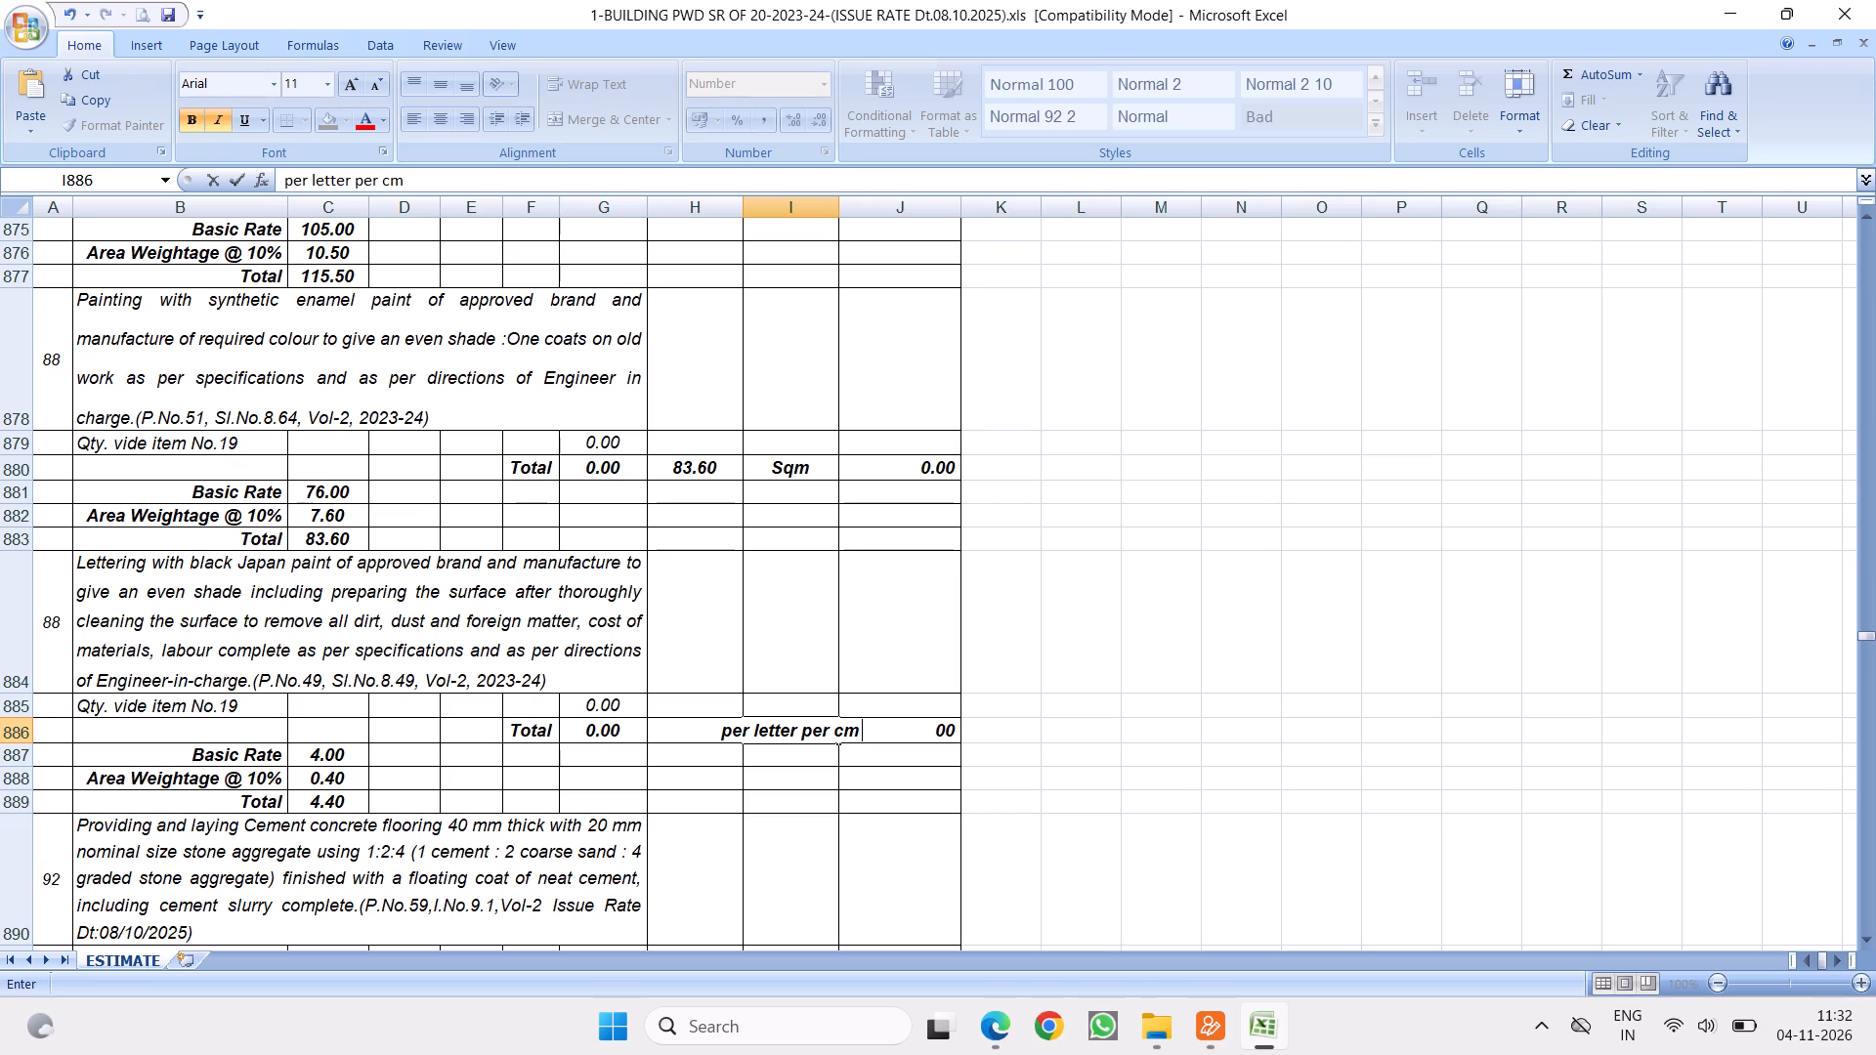
pyautogui.press('space')
pyautogui.write('height')
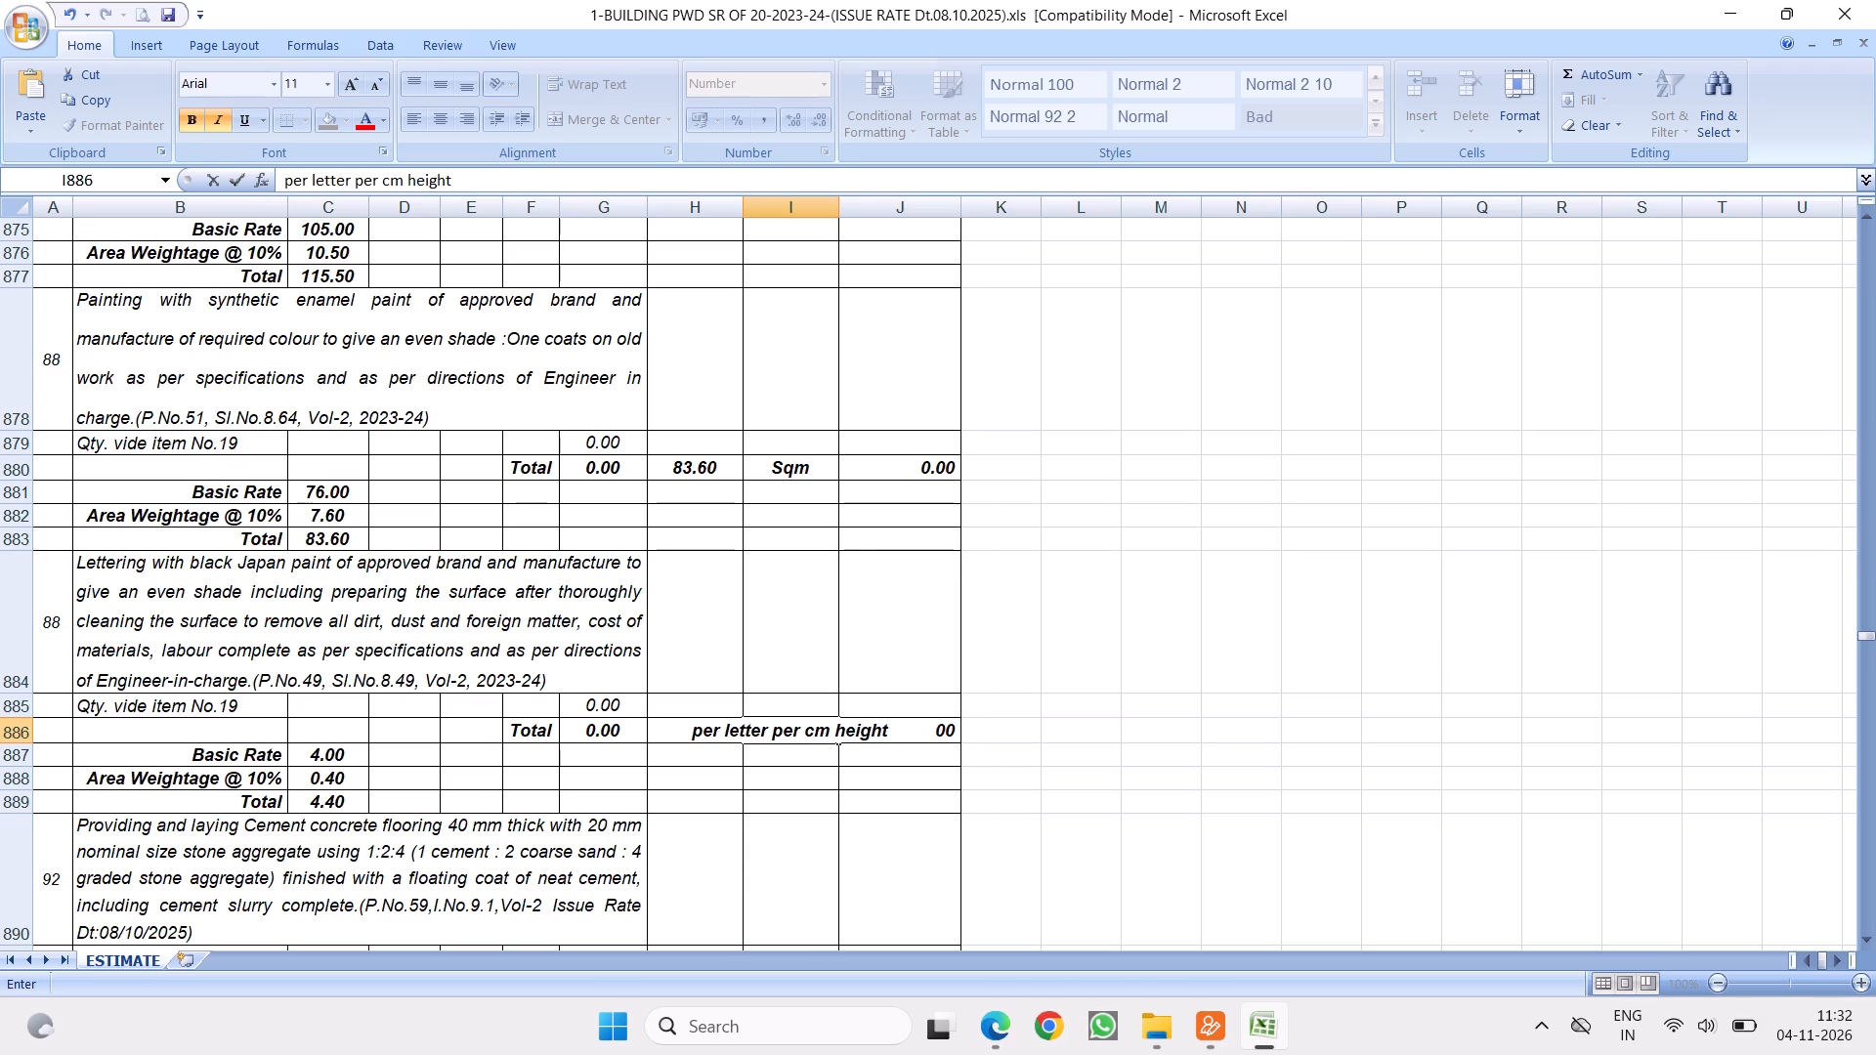
pyautogui.click(1219, 745)
# Enable text wrapping and cell merging for the unit cell I886, and autofit the height of row 886.
pyautogui.click(763, 735)
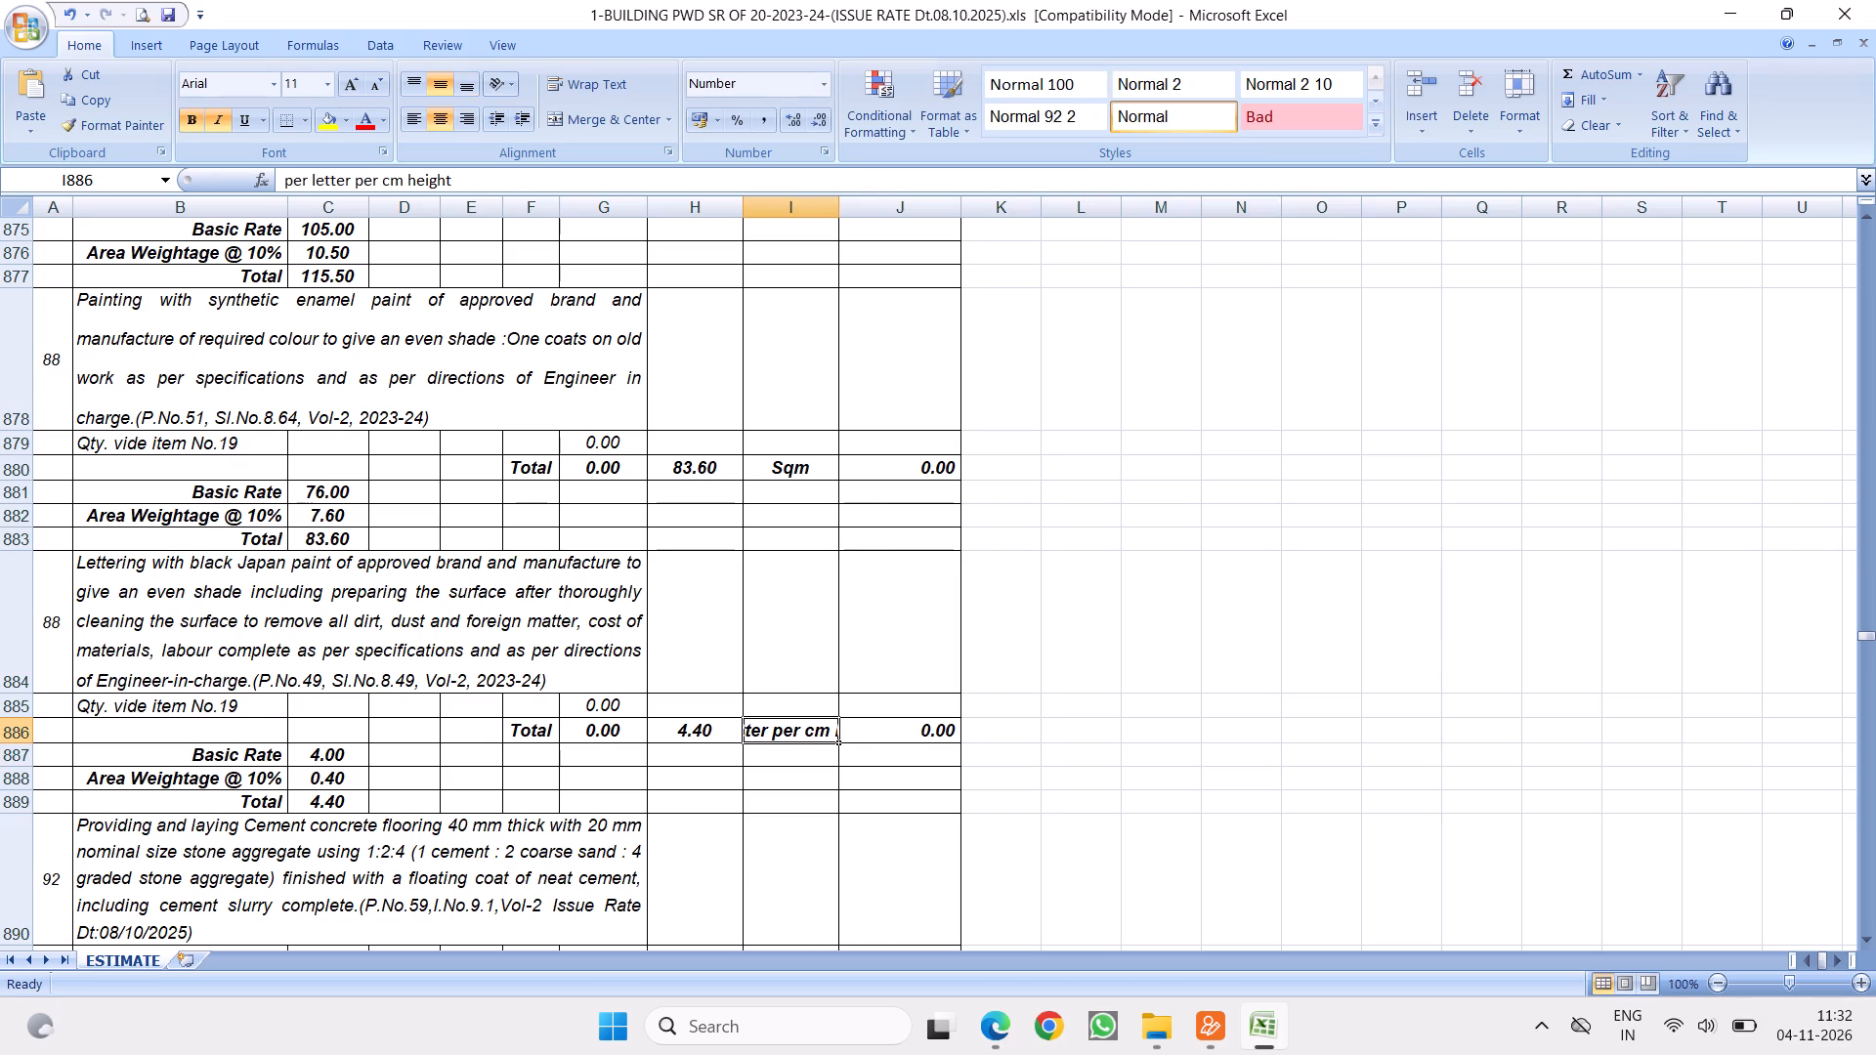
pyautogui.rightClick(763, 735)
pyautogui.click(839, 638)
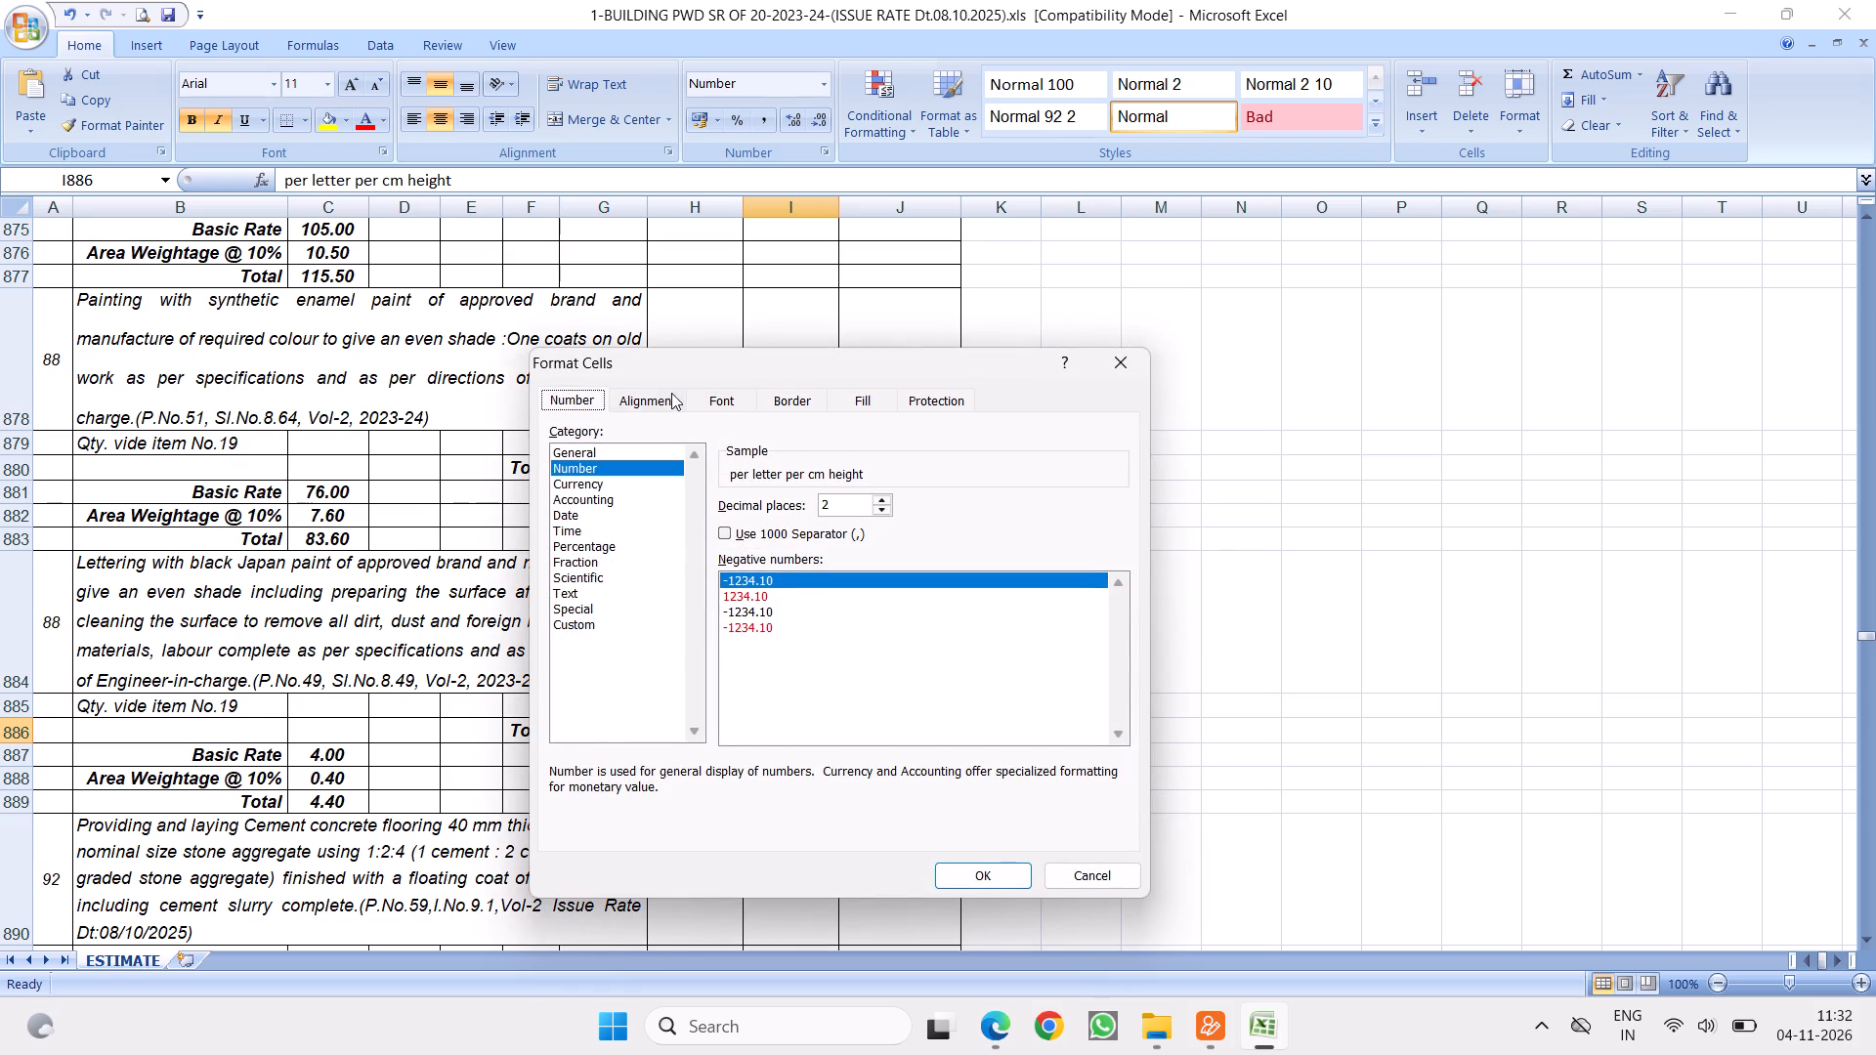
pyautogui.click(645, 401)
pyautogui.click(597, 613)
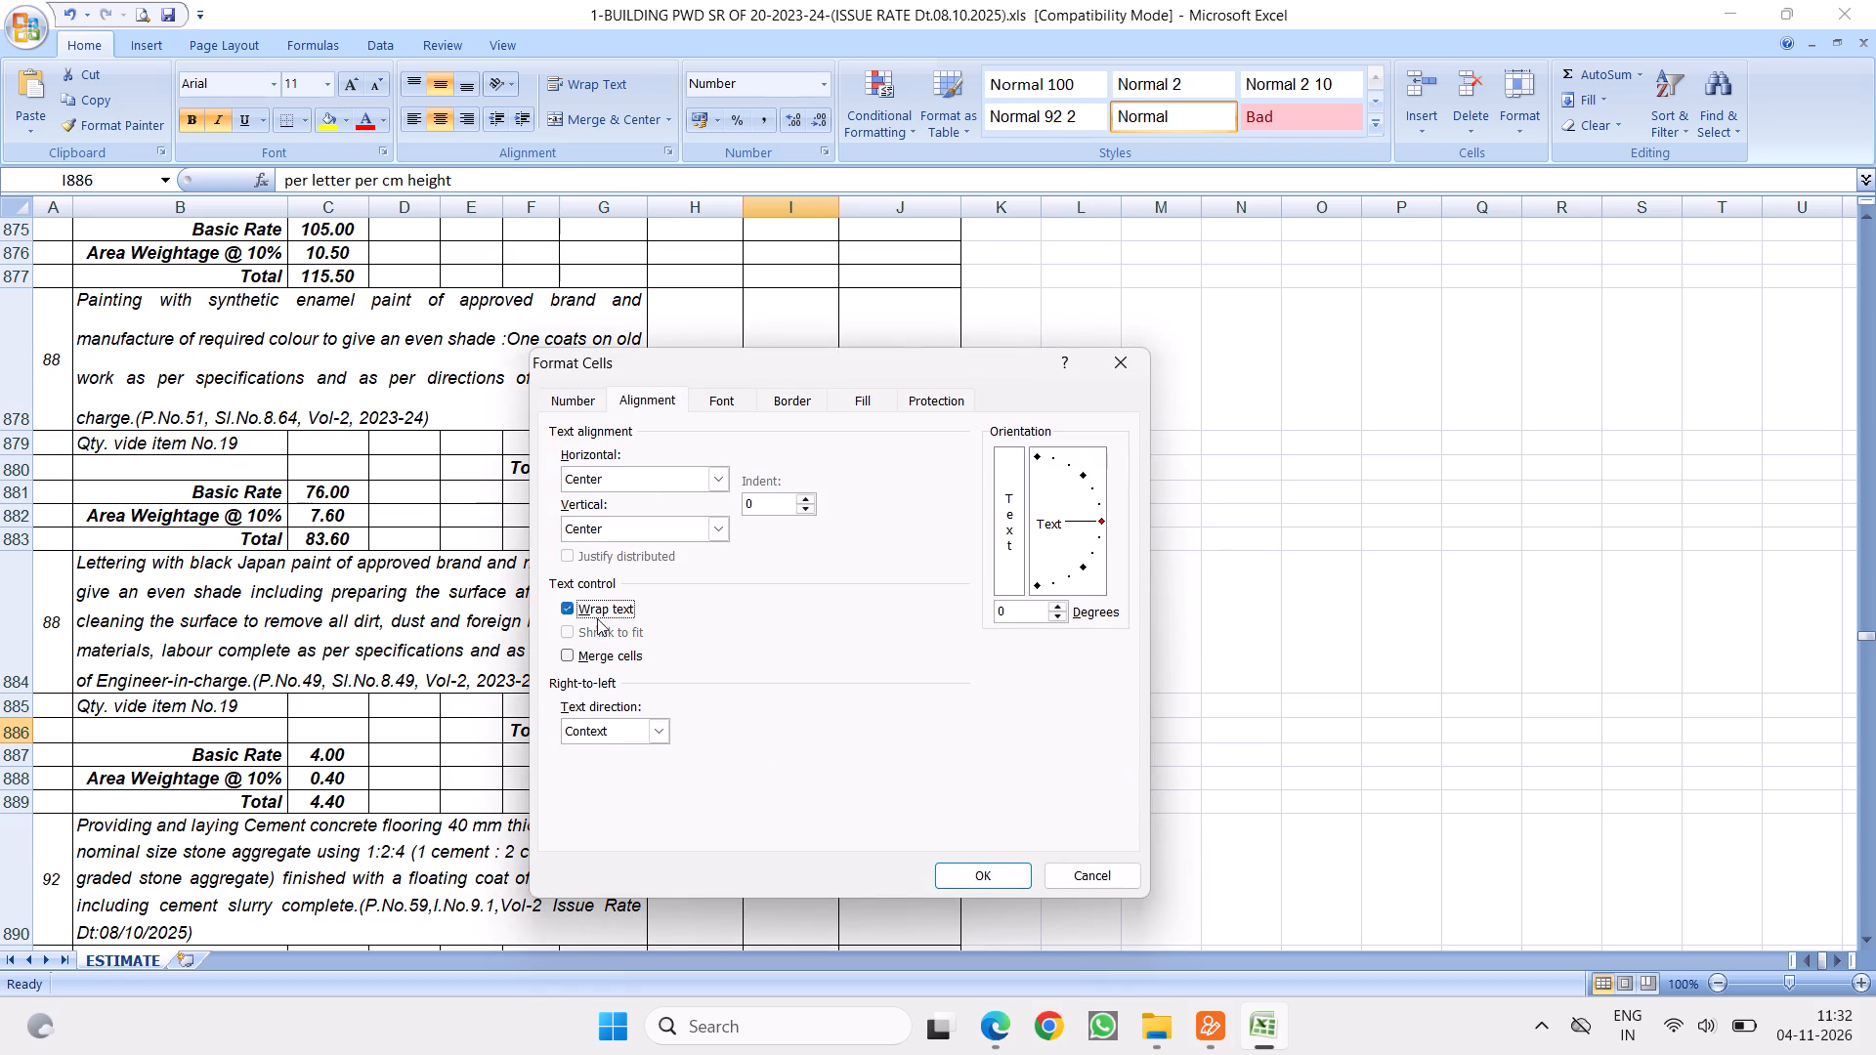
pyautogui.click(585, 655)
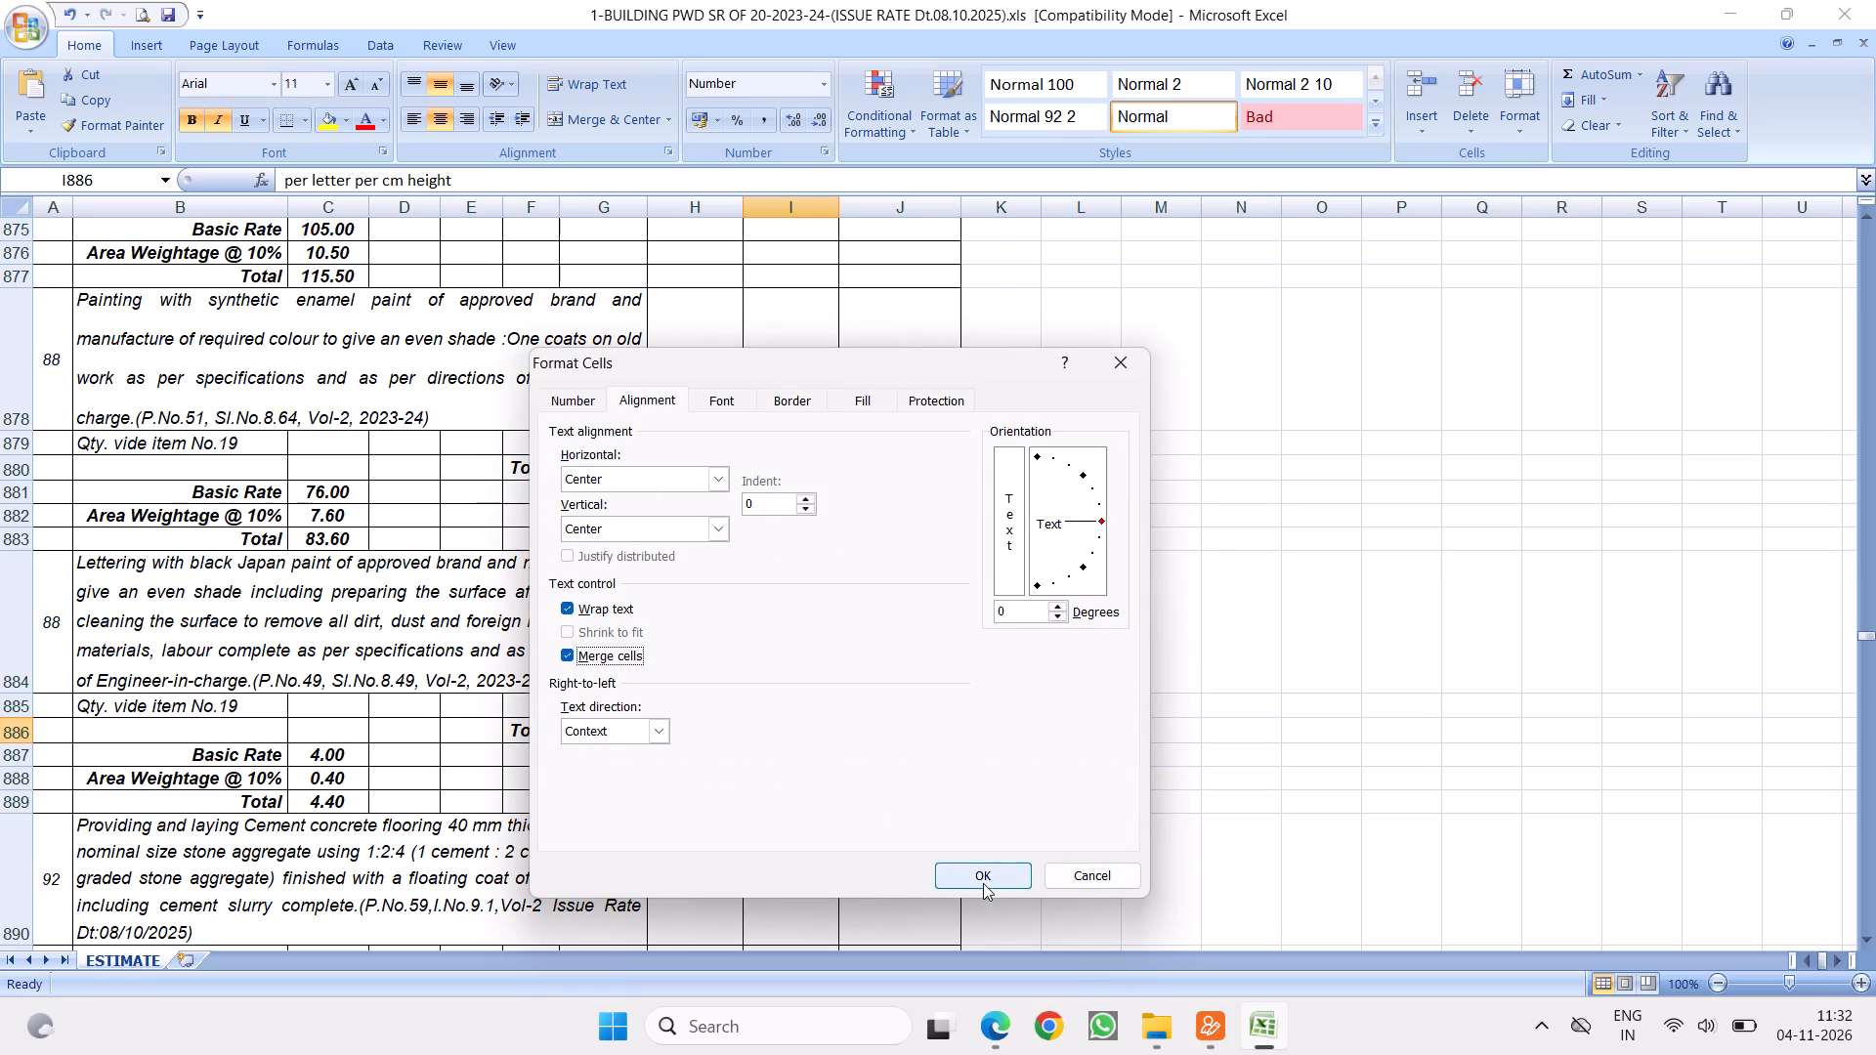
pyautogui.click(982, 878)
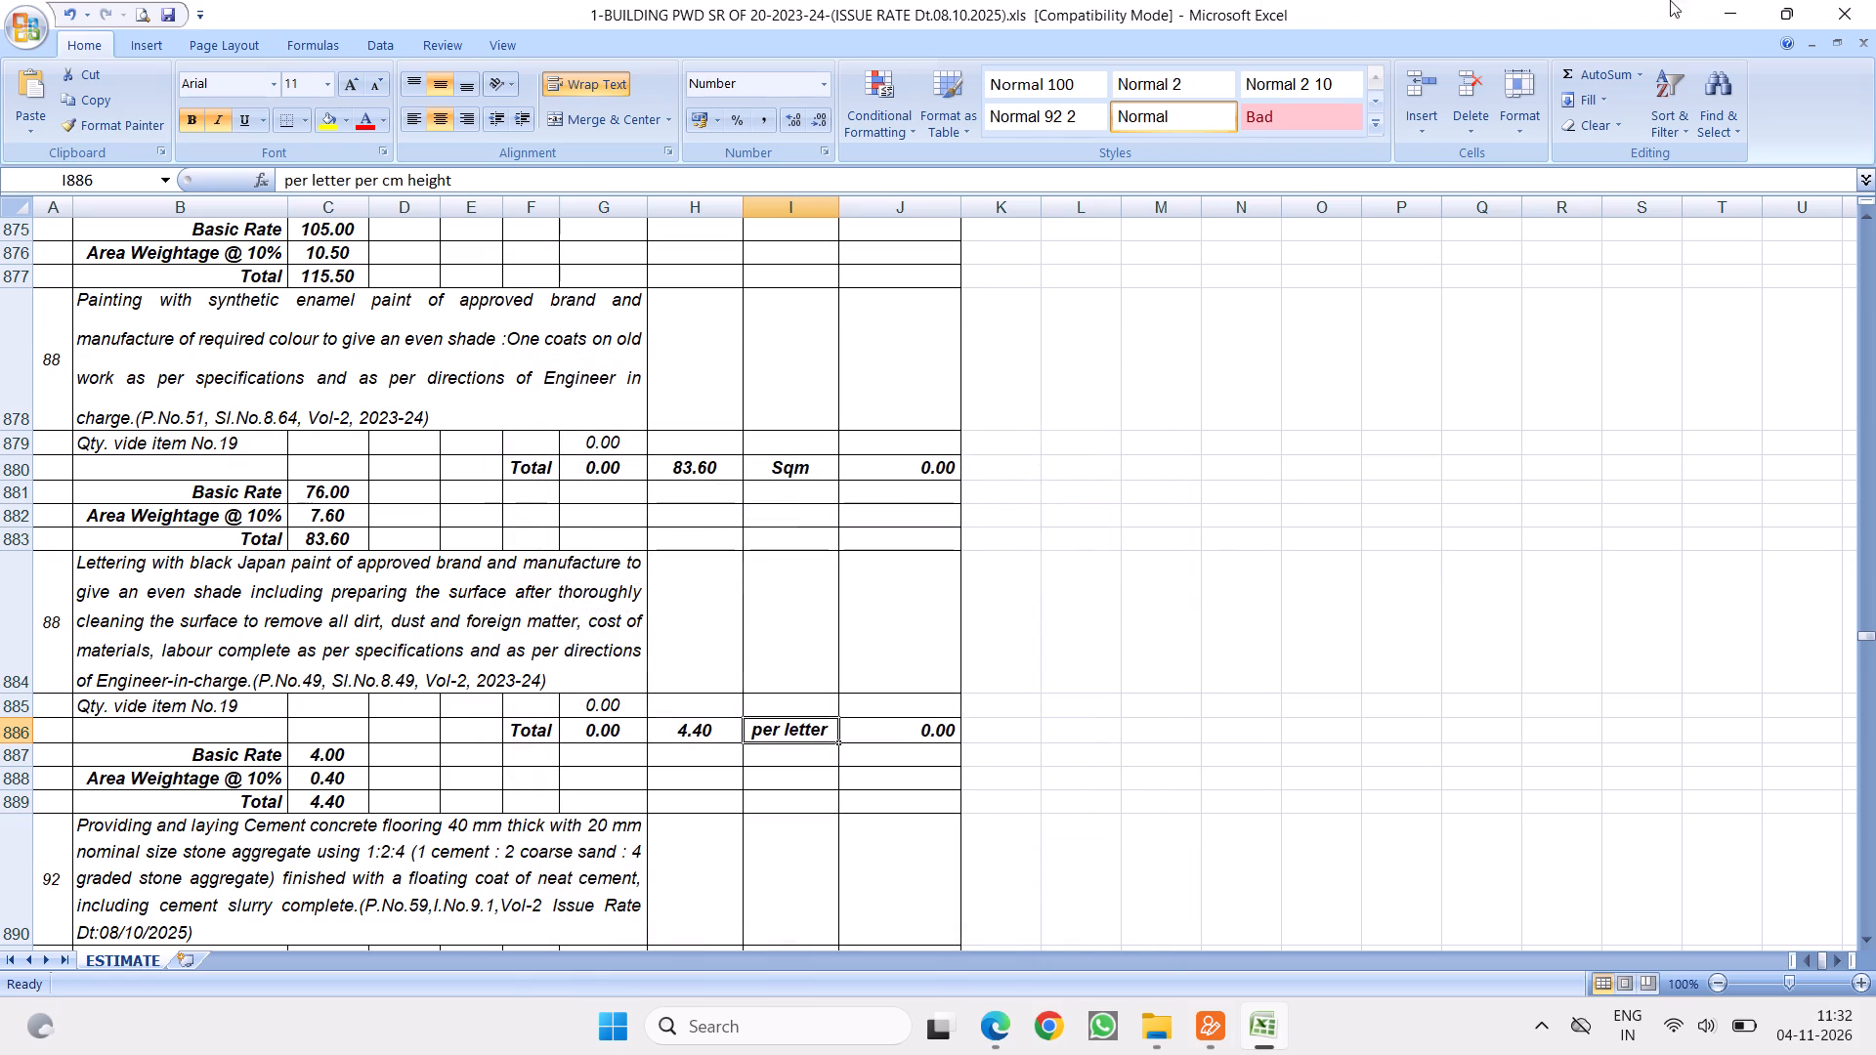
pyautogui.click(1514, 136)
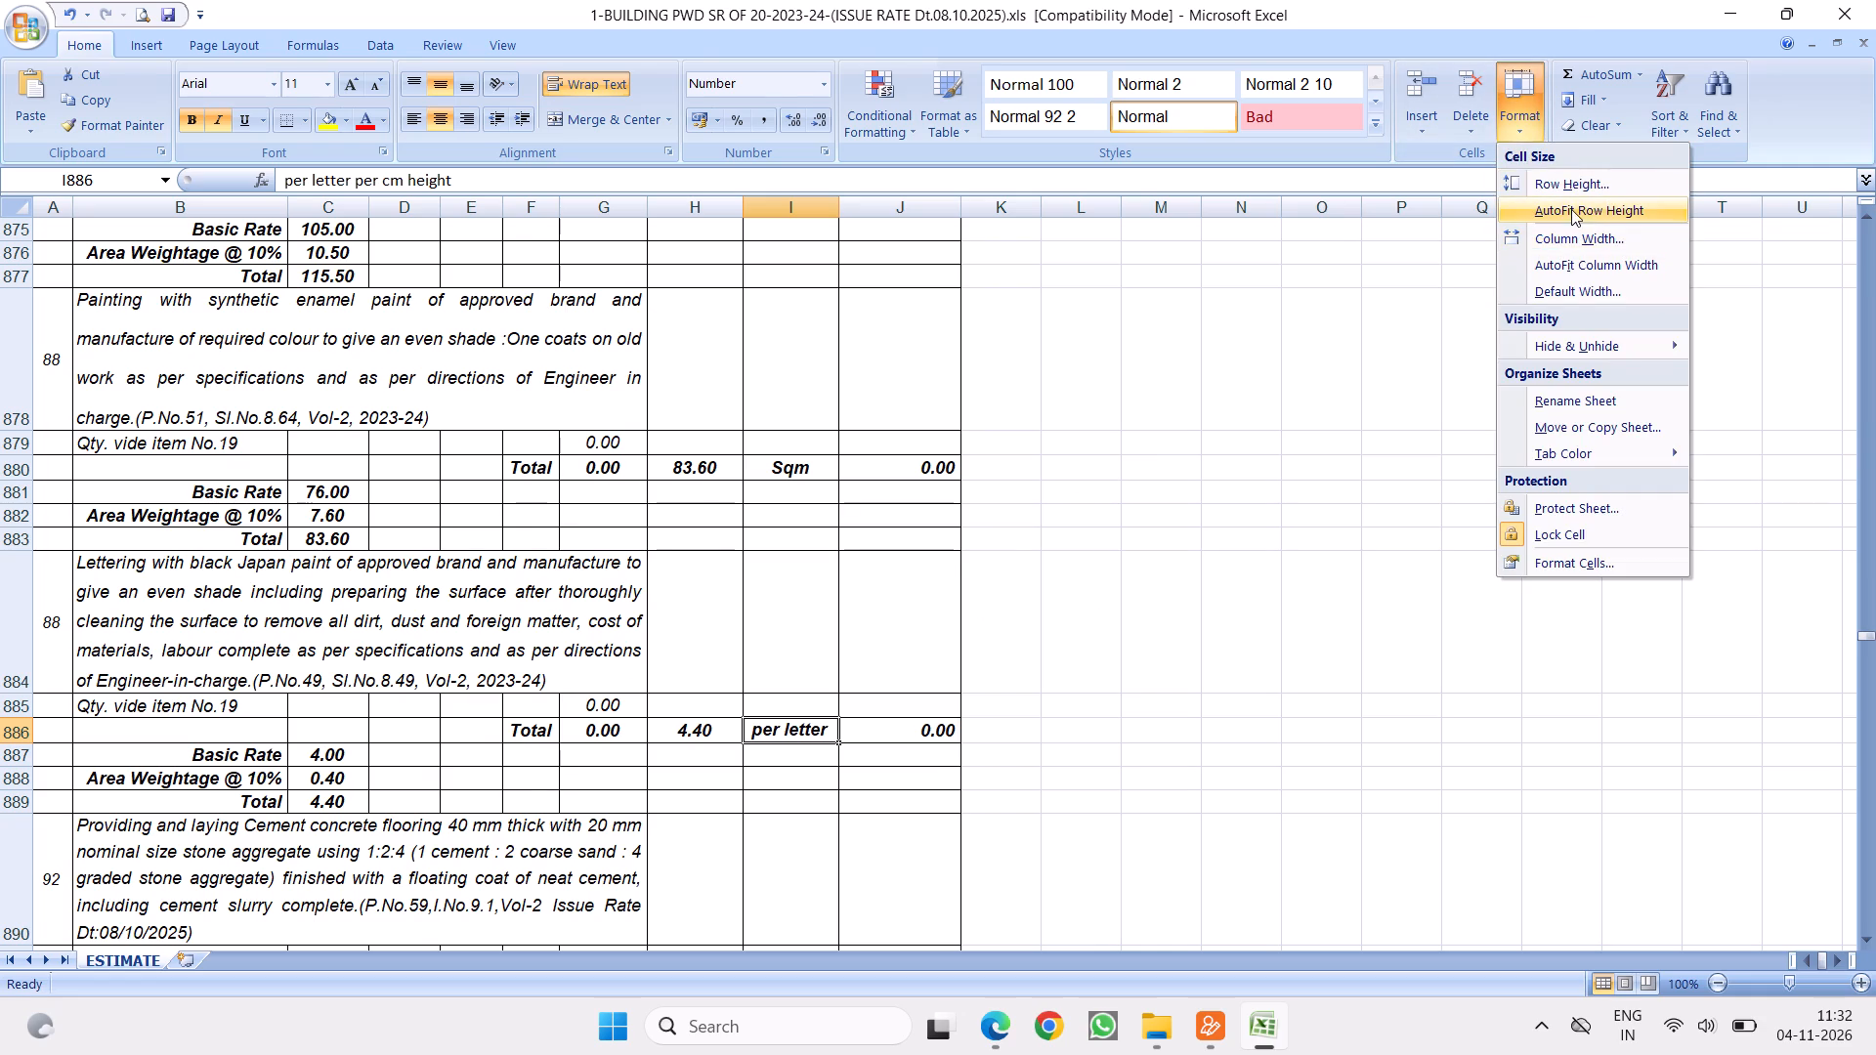
pyautogui.click(1571, 207)
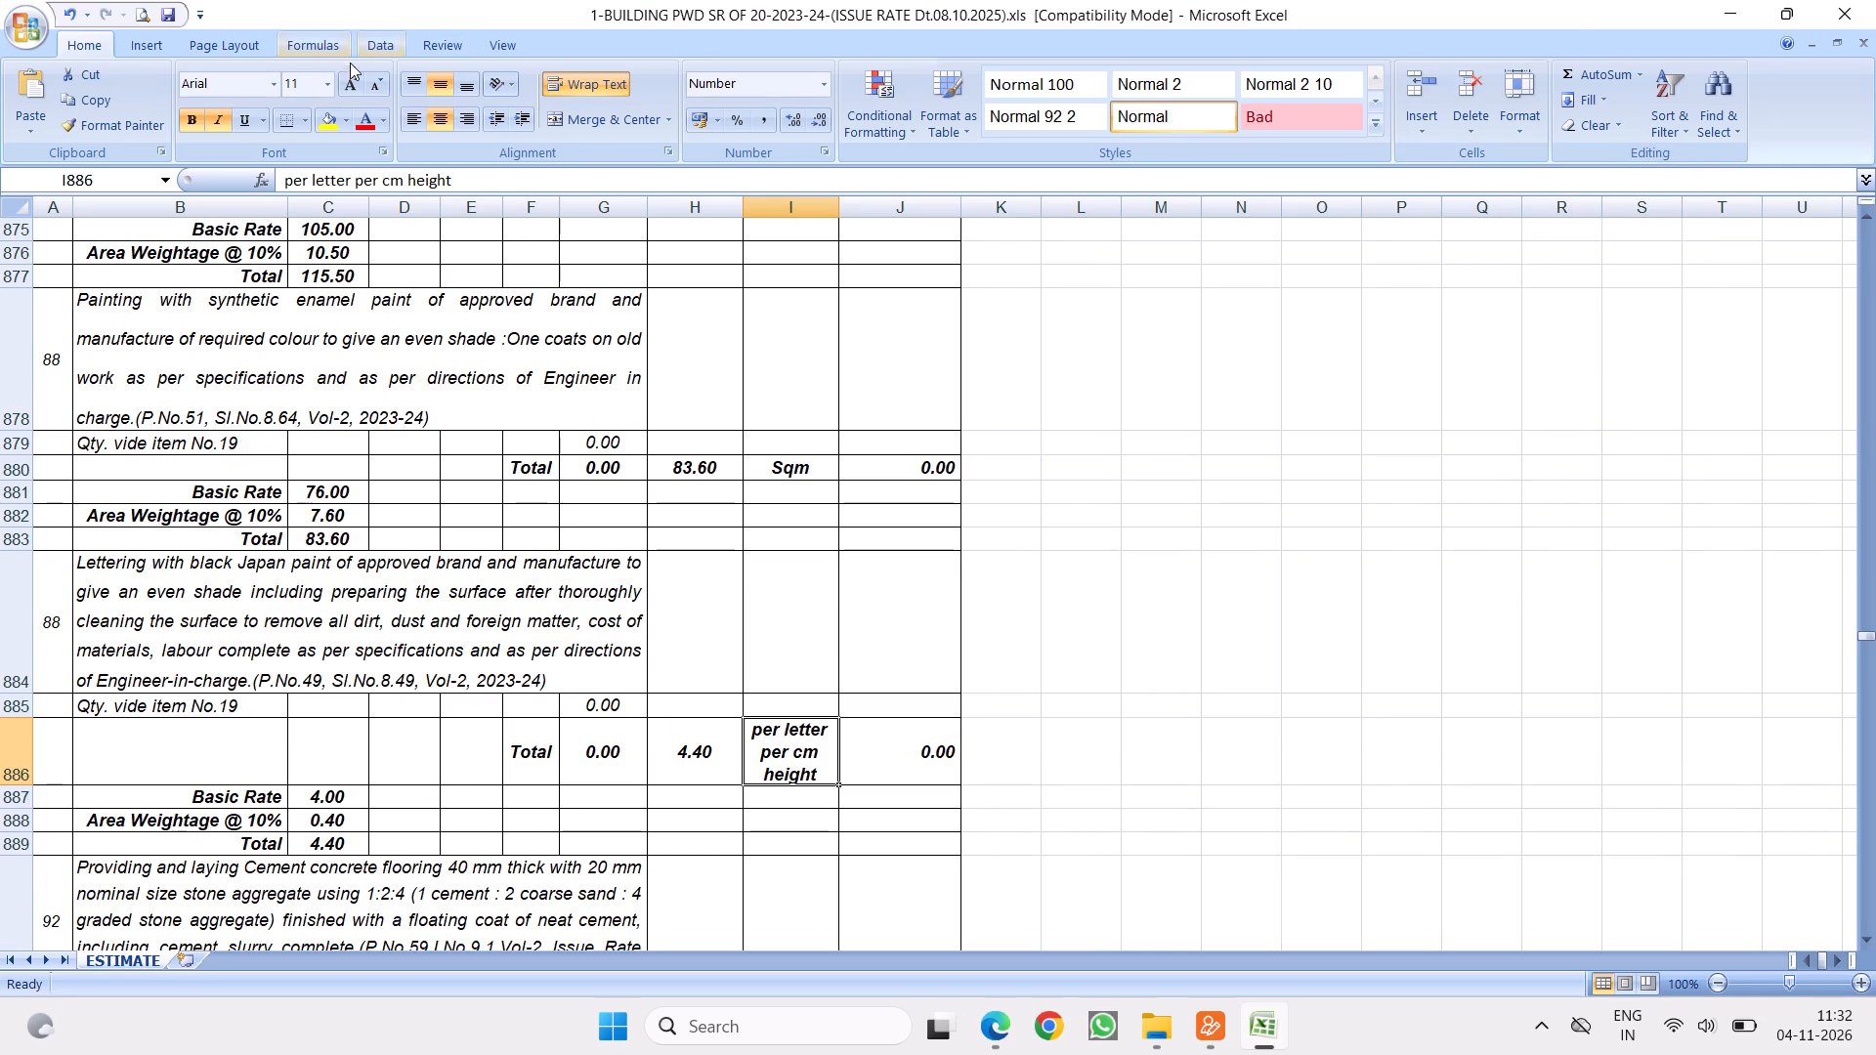
# Reduce the font size of the lettering item's unit text in I886 to 9.
pyautogui.click(332, 85)
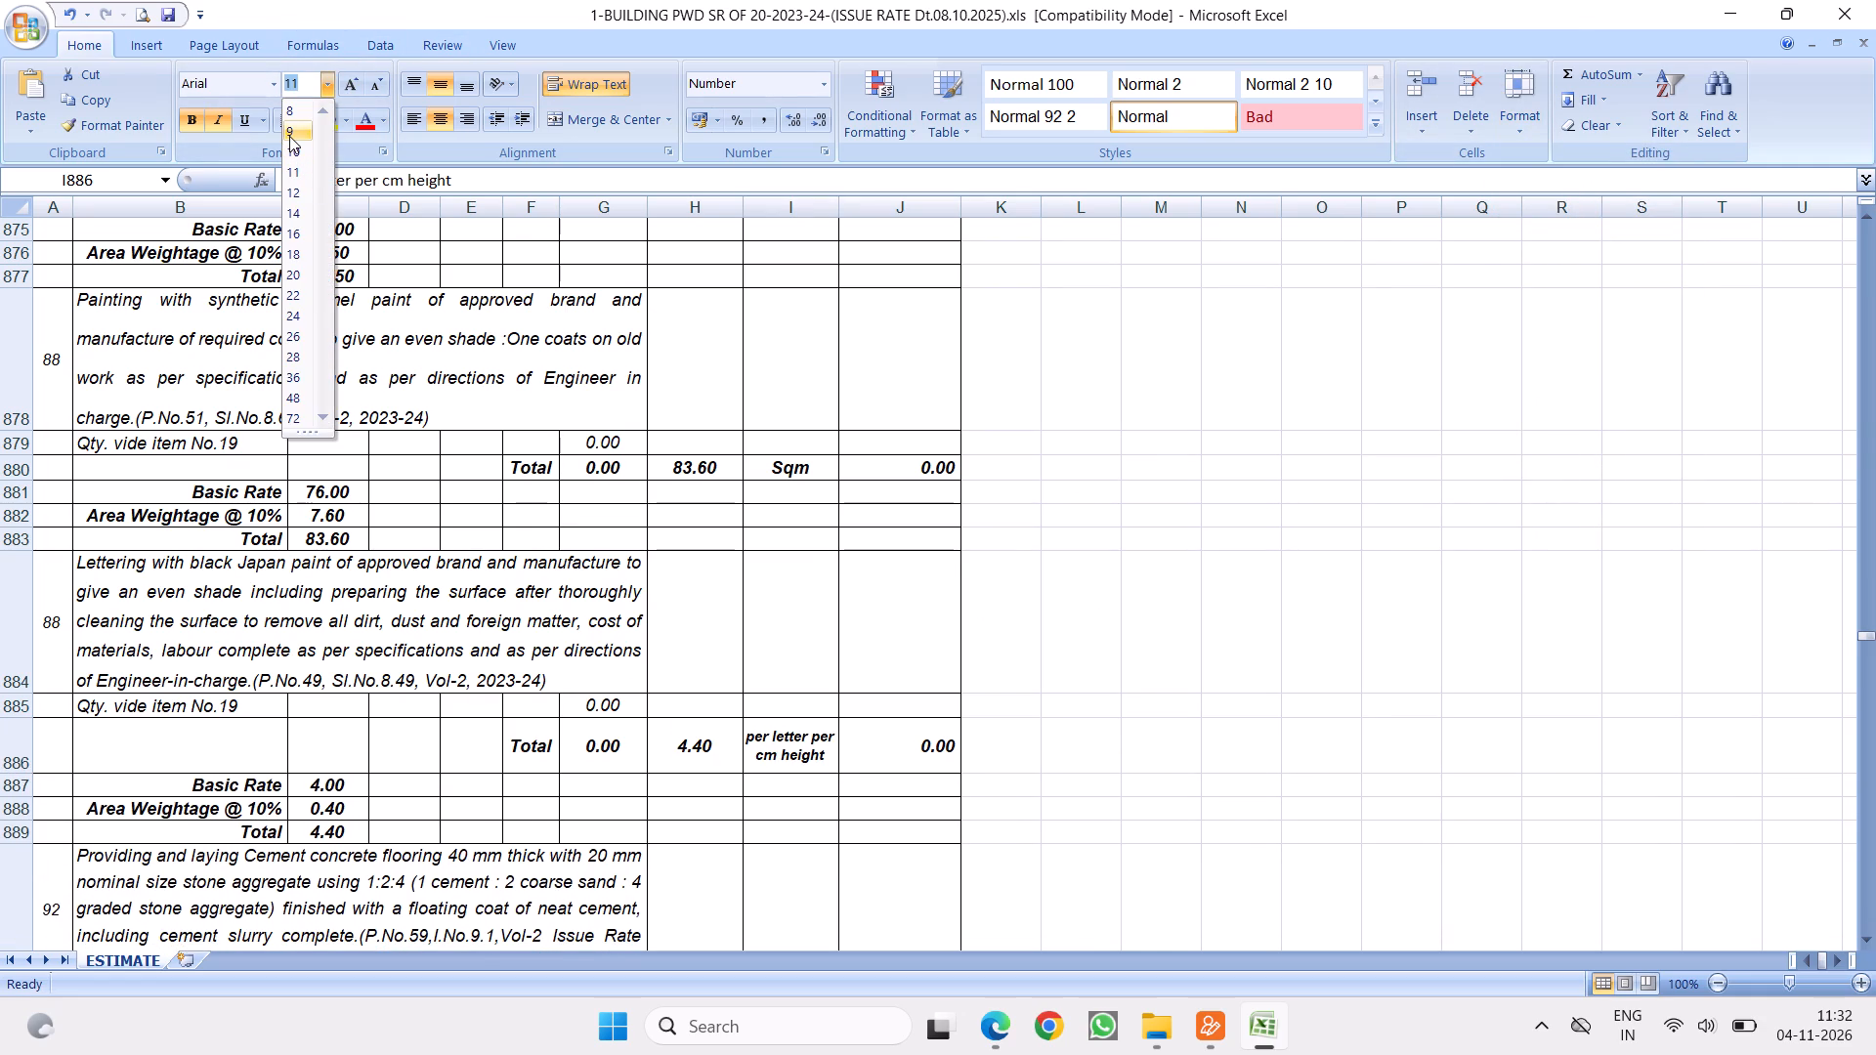
pyautogui.click(289, 136)
pyautogui.click(1228, 680)
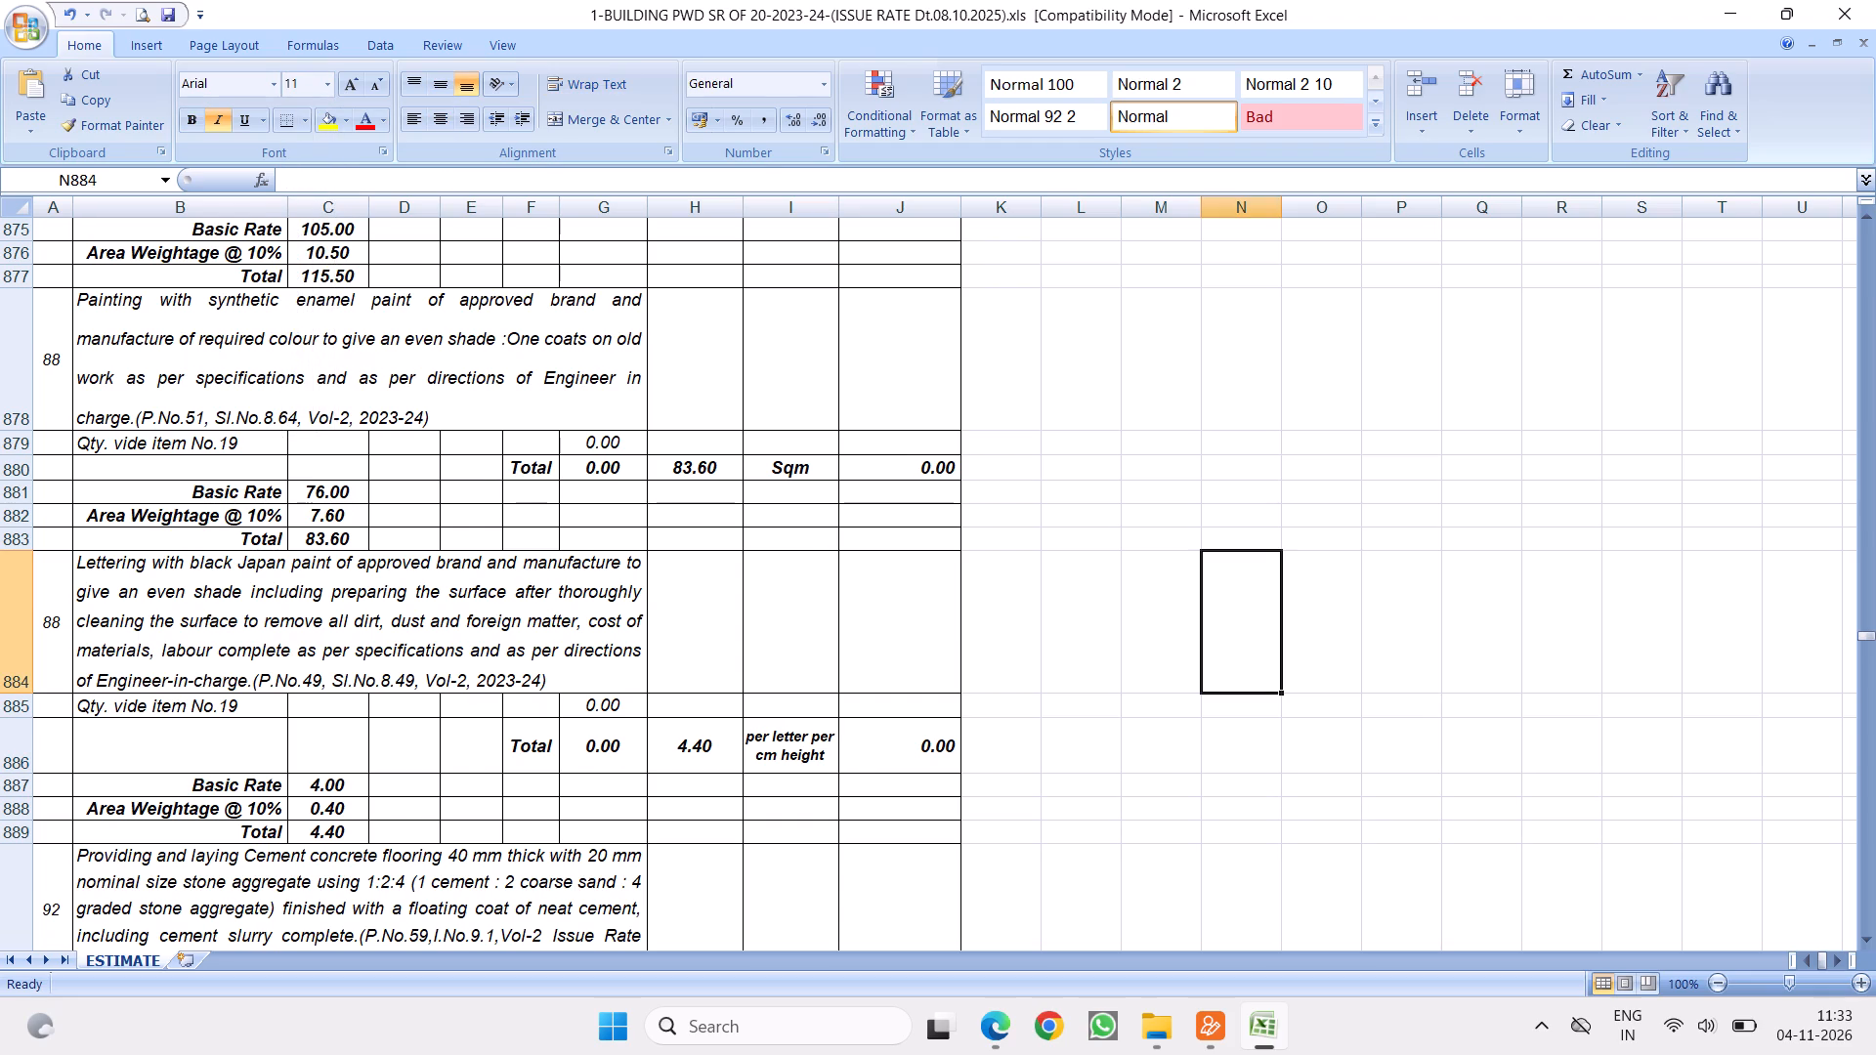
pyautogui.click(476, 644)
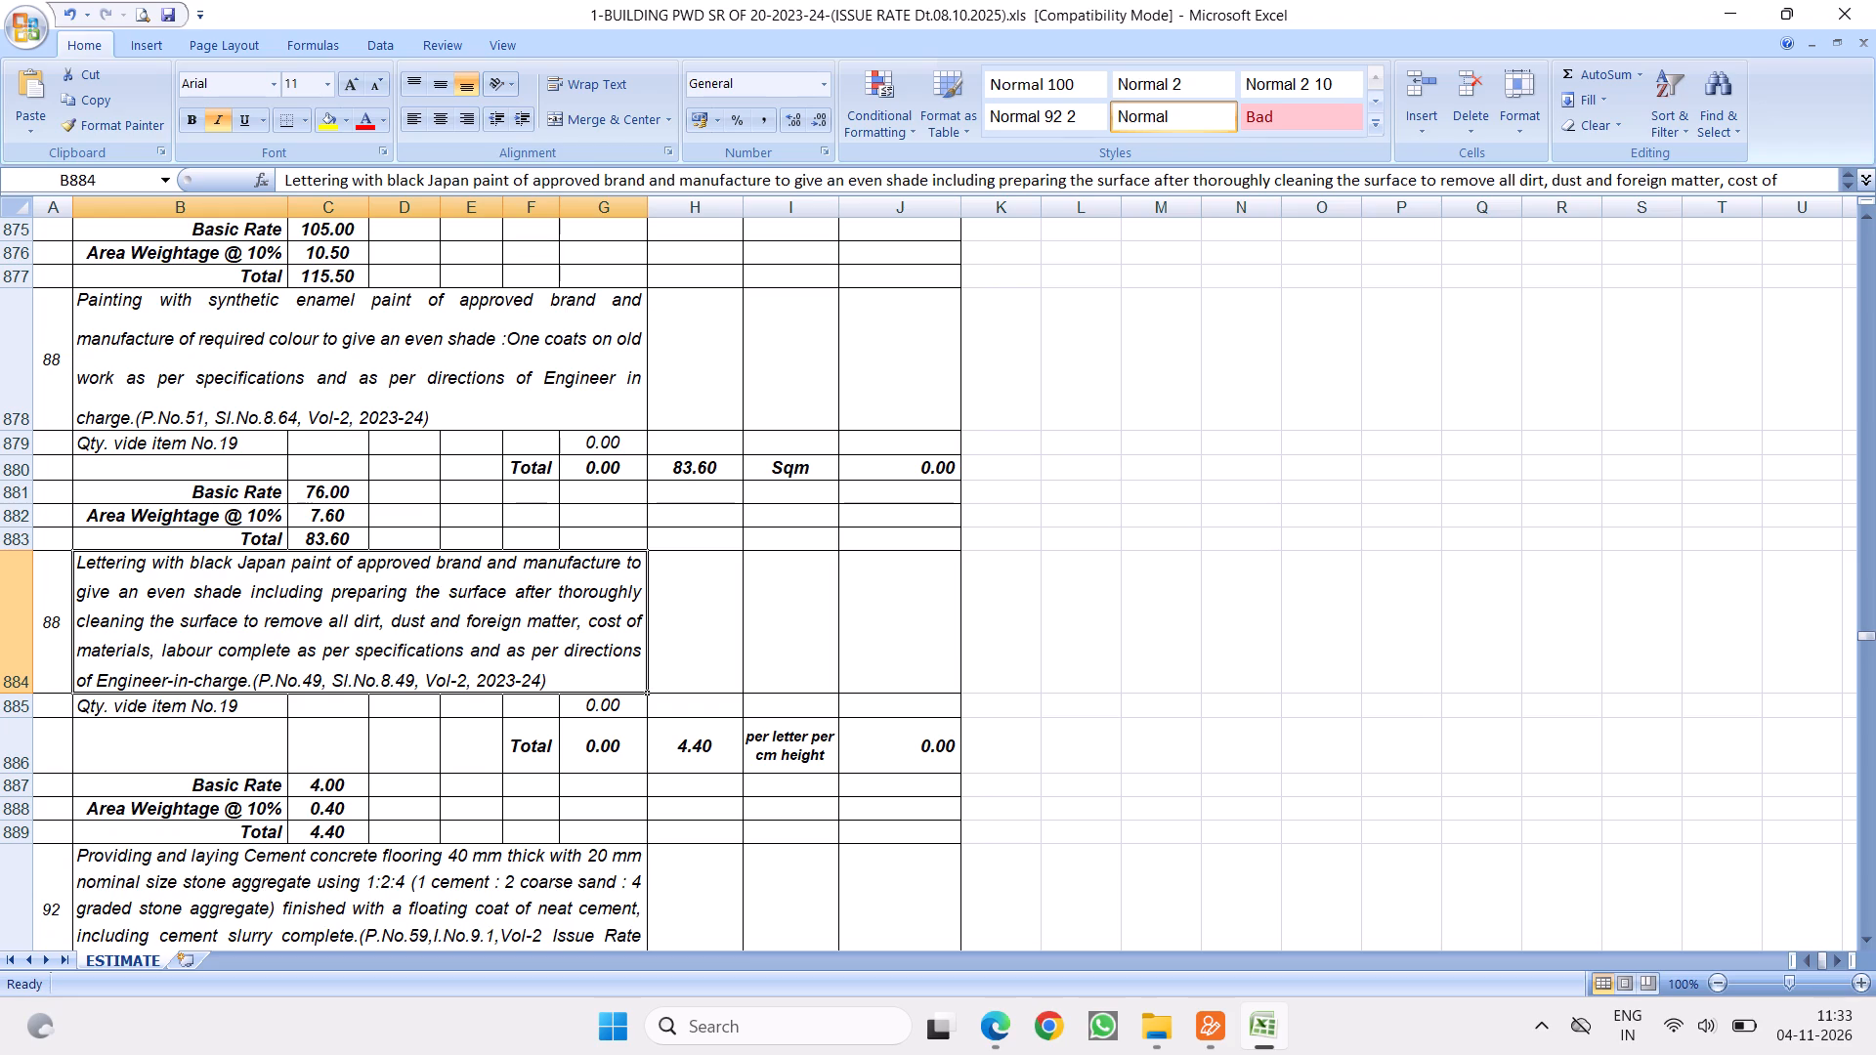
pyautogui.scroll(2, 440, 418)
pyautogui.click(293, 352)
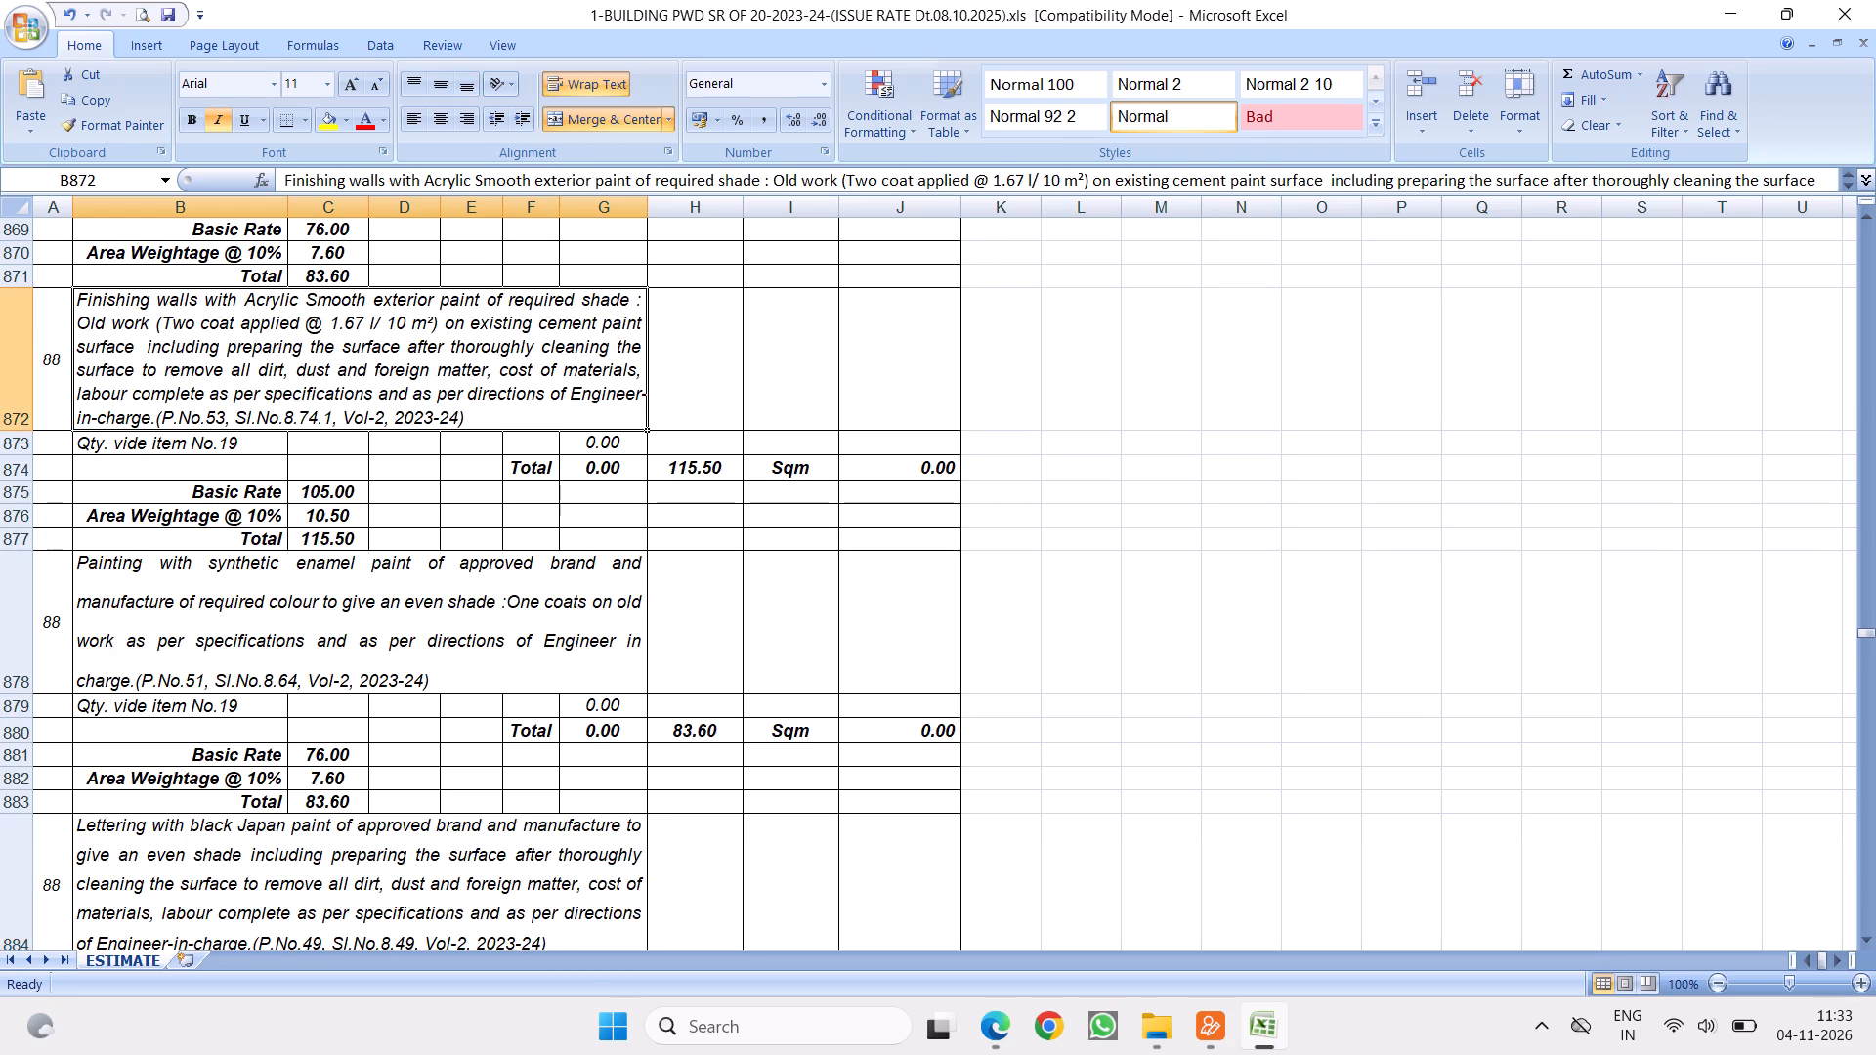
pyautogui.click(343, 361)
# Switch to File Explorer and open the Ragi Gudda slum 500.00 comprehensive development workbook from 1.ALL POW ESTIMATES-2026-27 > JPN-SC ST TSP GRANTS 2026-27.
pyautogui.click(1156, 1023)
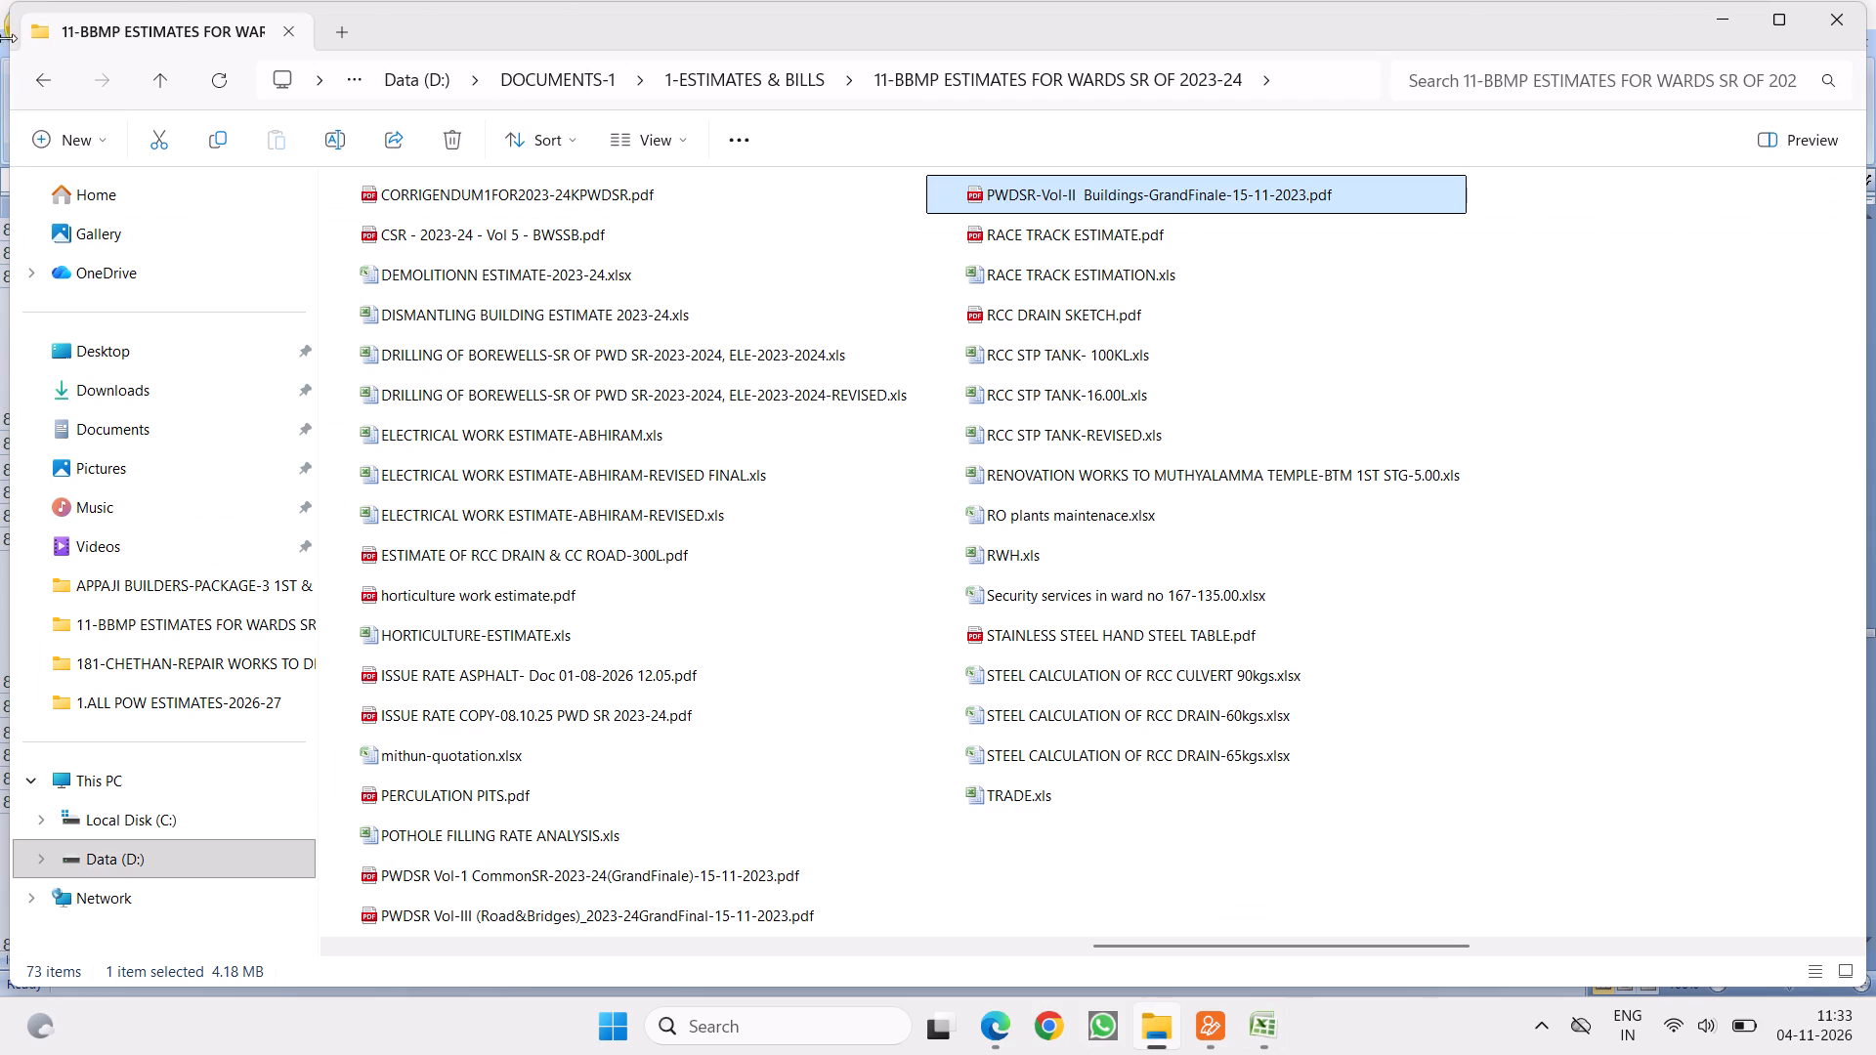
pyautogui.click(43, 78)
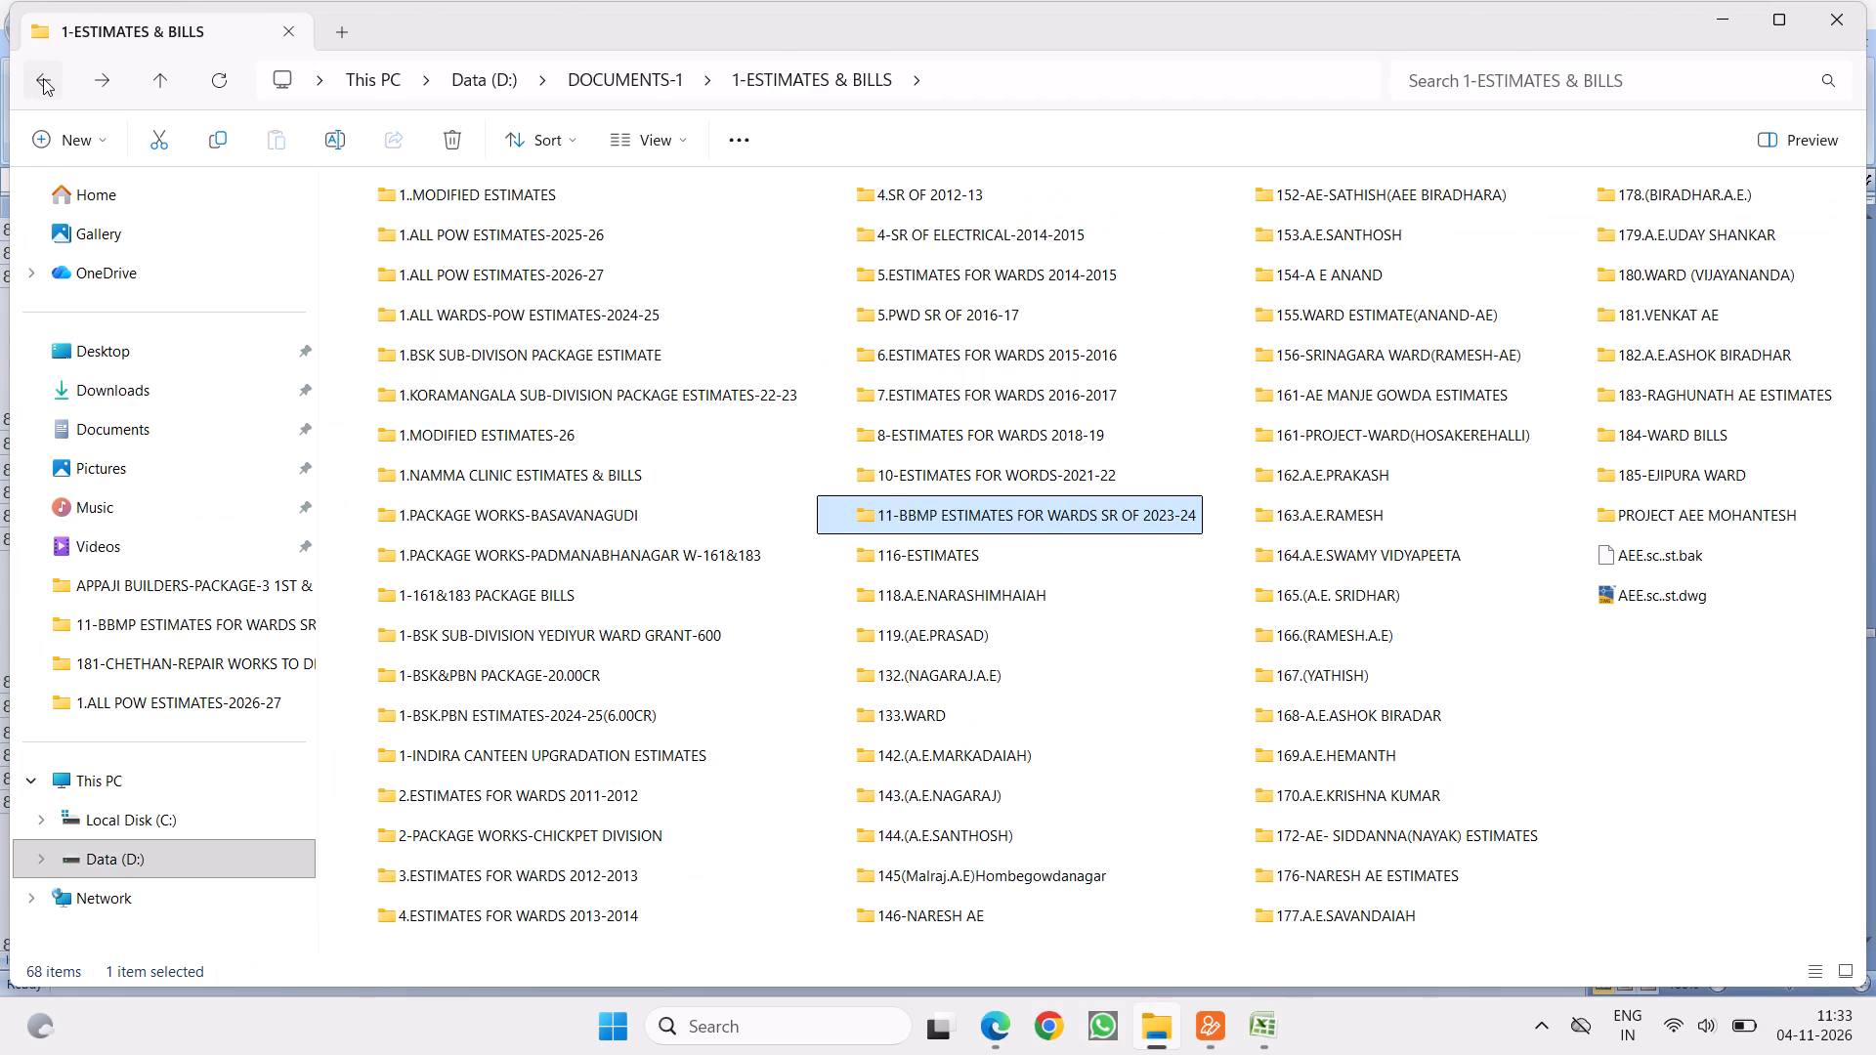
pyautogui.doubleClick(530, 276)
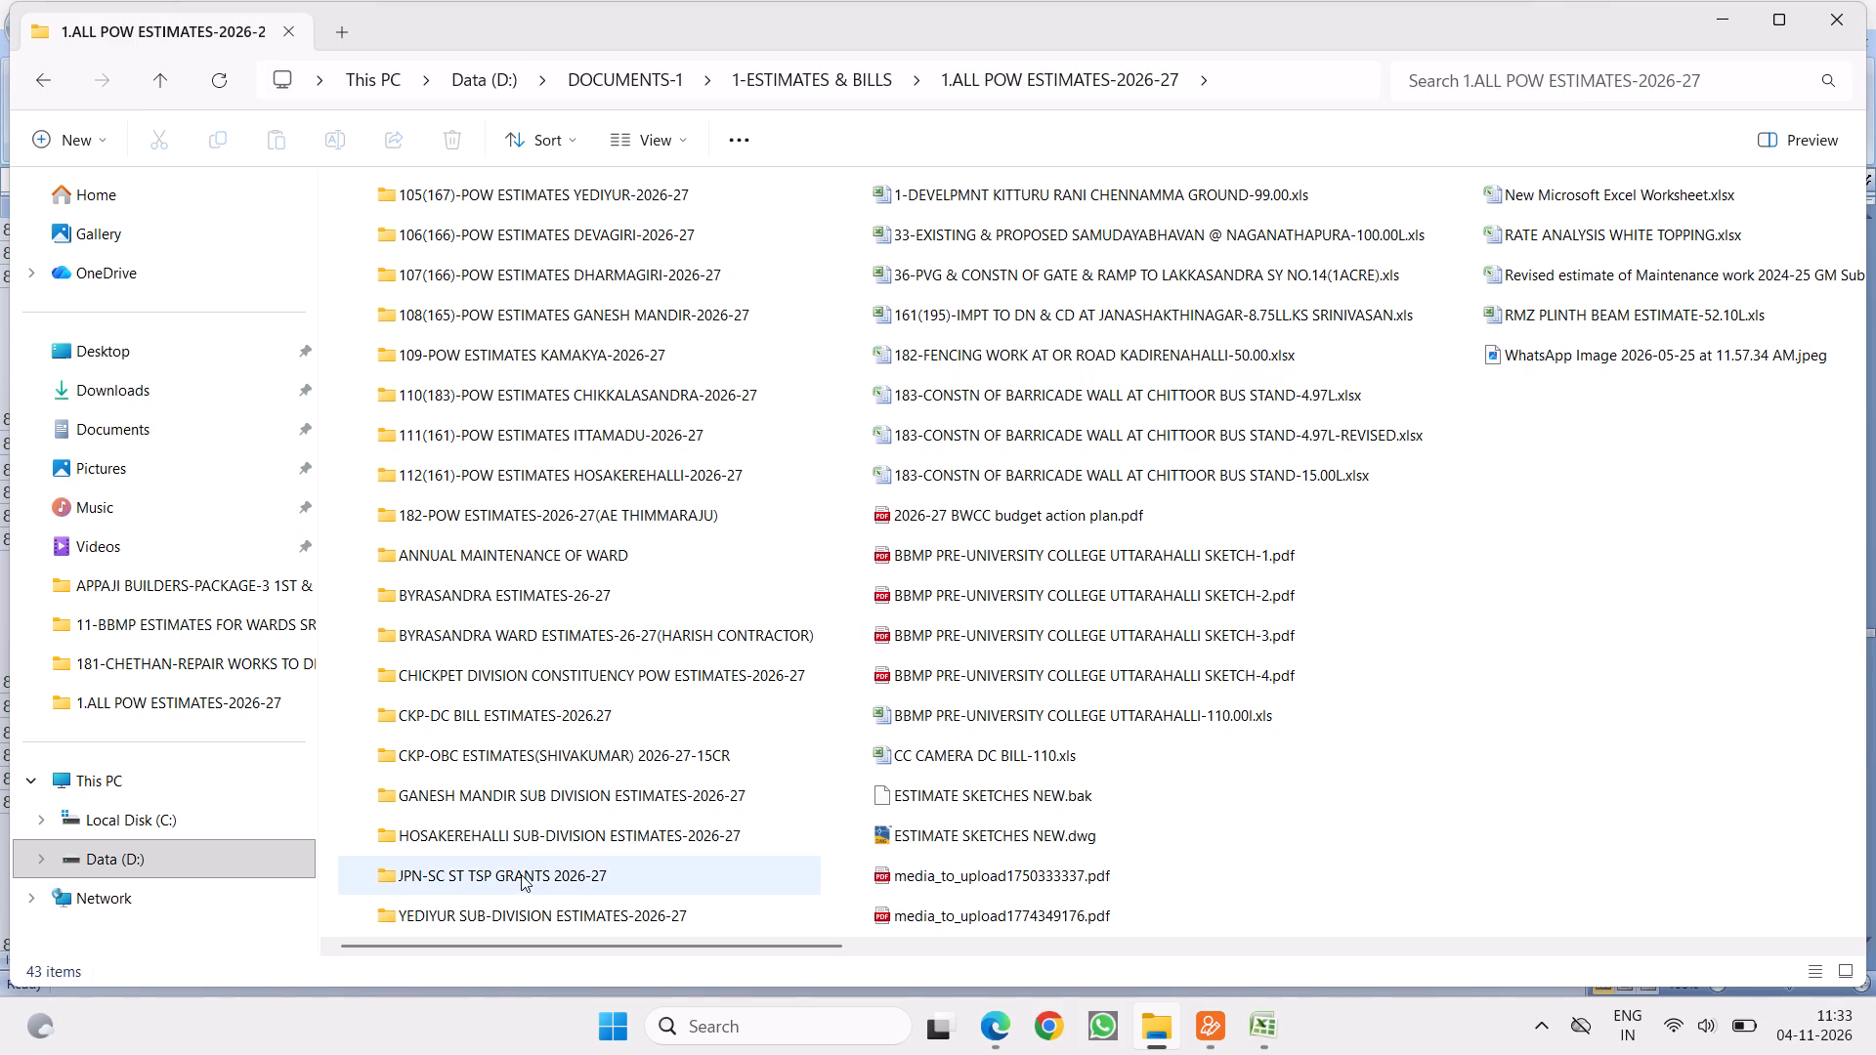
pyautogui.doubleClick(520, 872)
pyautogui.click(646, 442)
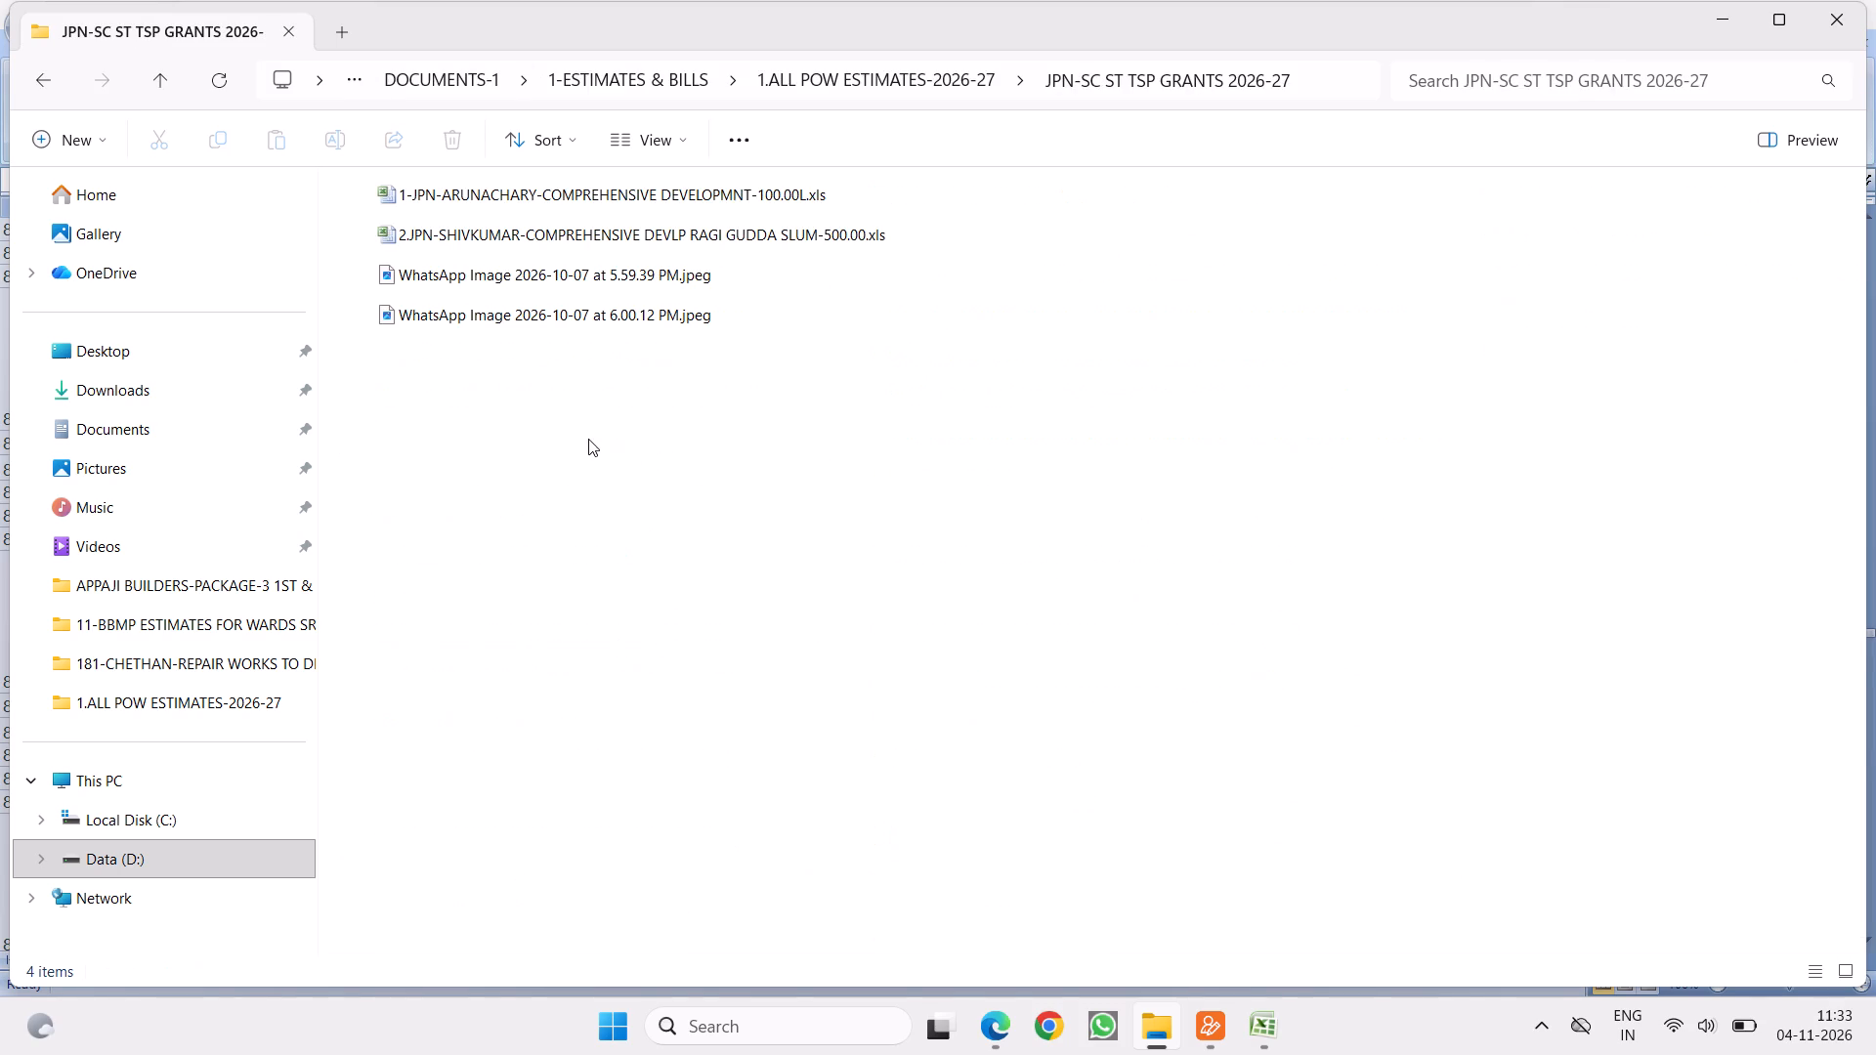
pyautogui.doubleClick(556, 245)
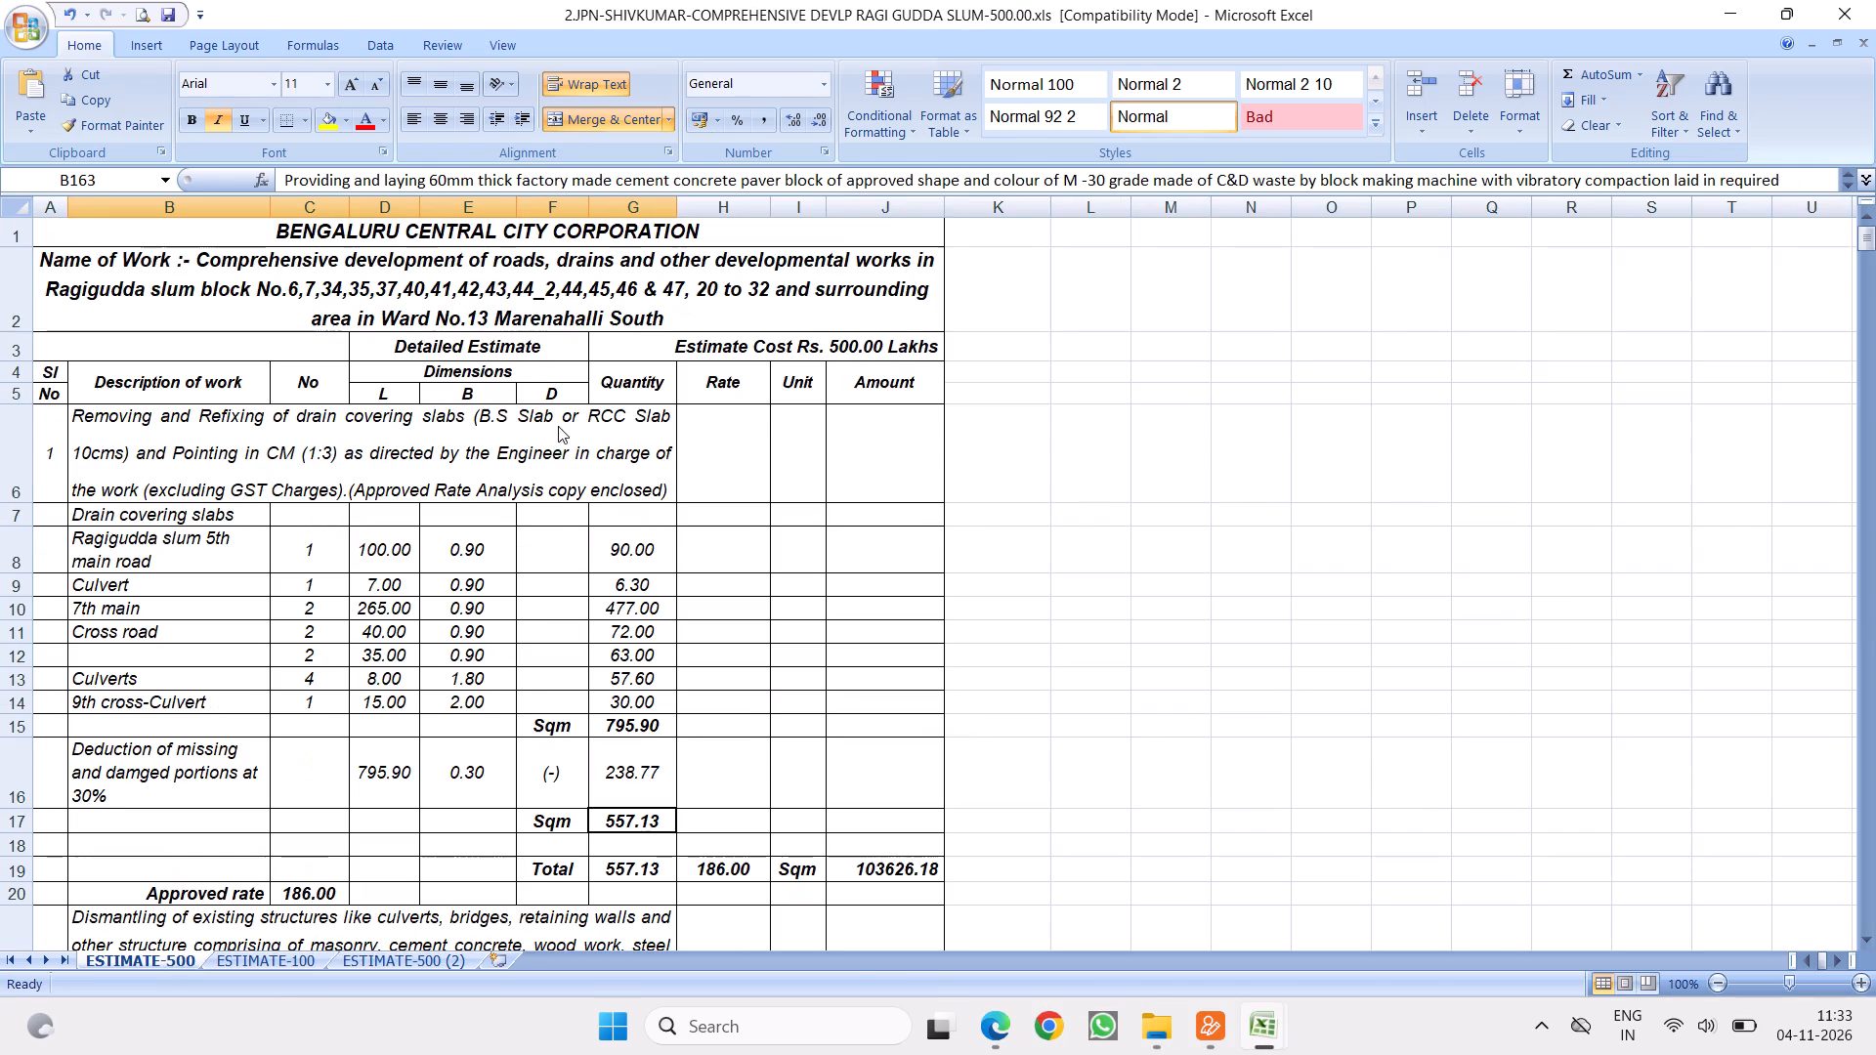
# Examine the closing items and cost abstract at the end of the Ragi Gudda slum estimate on the ESTIMATE-500 sheet.
pyautogui.click(405, 456)
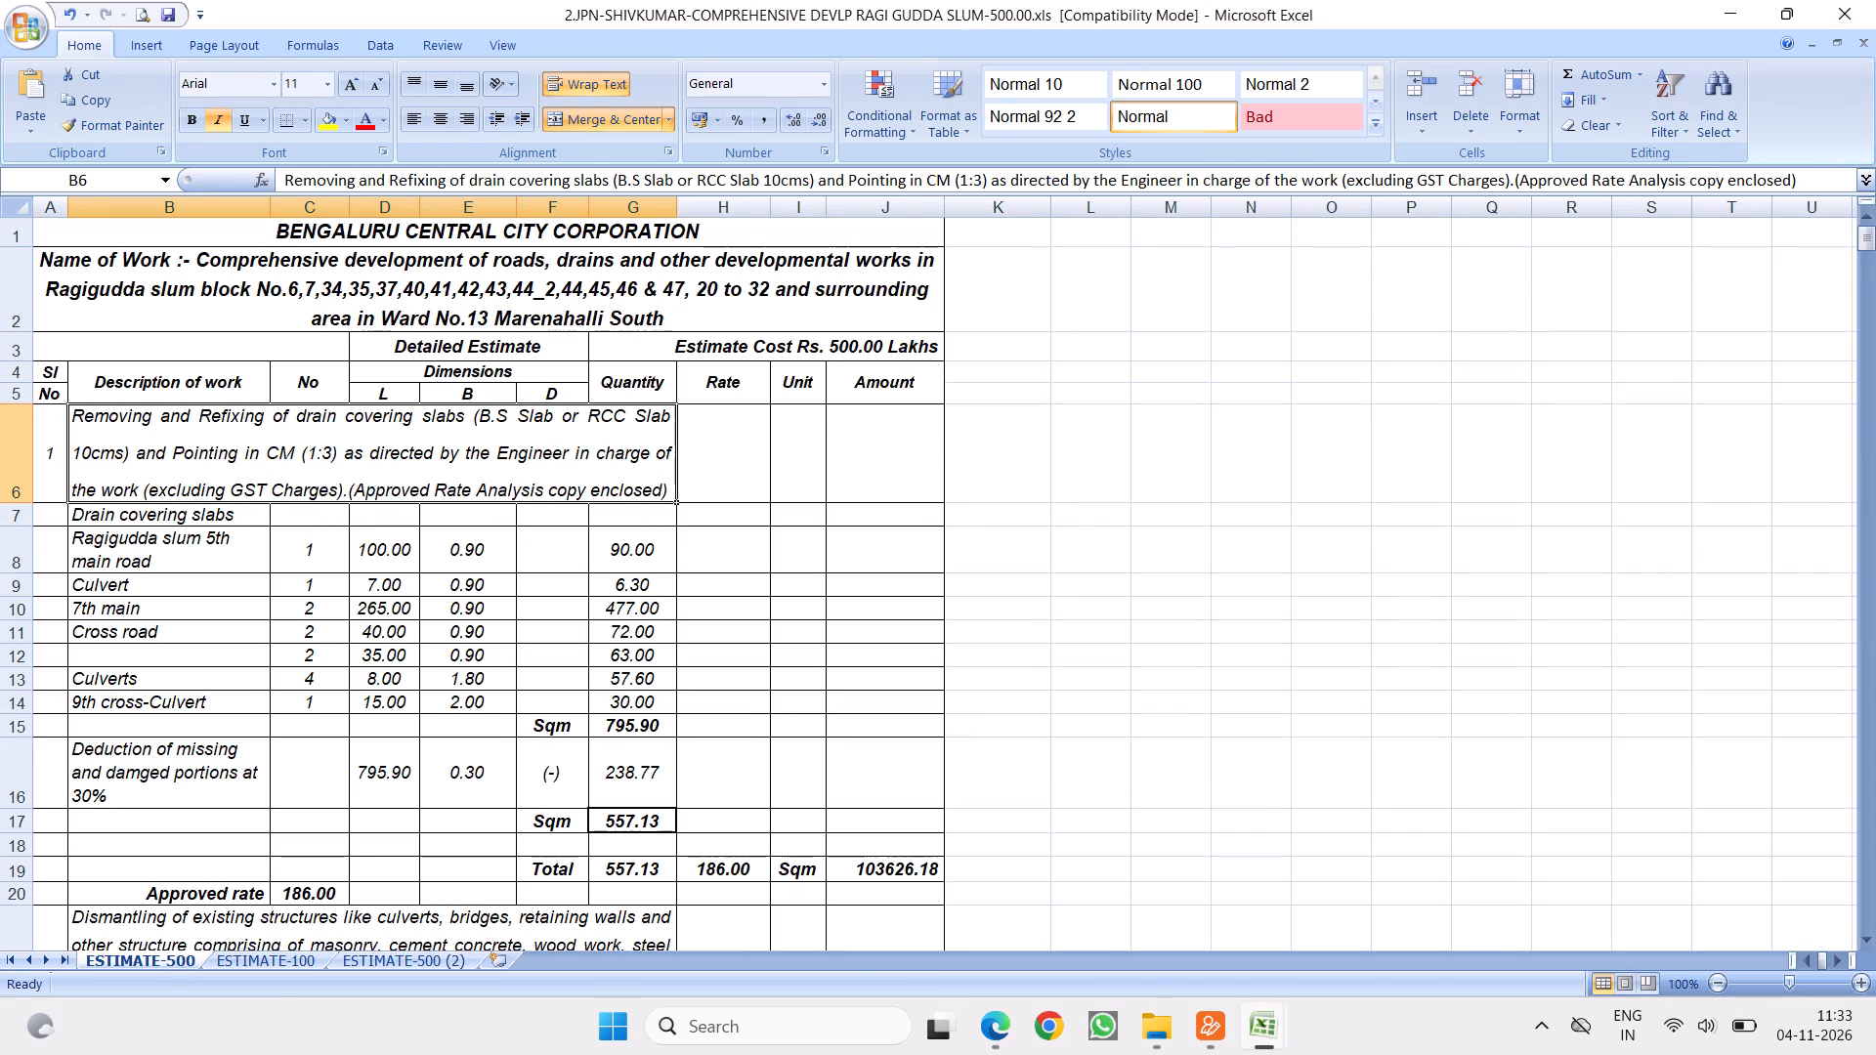
pyautogui.moveTo(1864, 241); pyautogui.dragTo(1875, 1054)
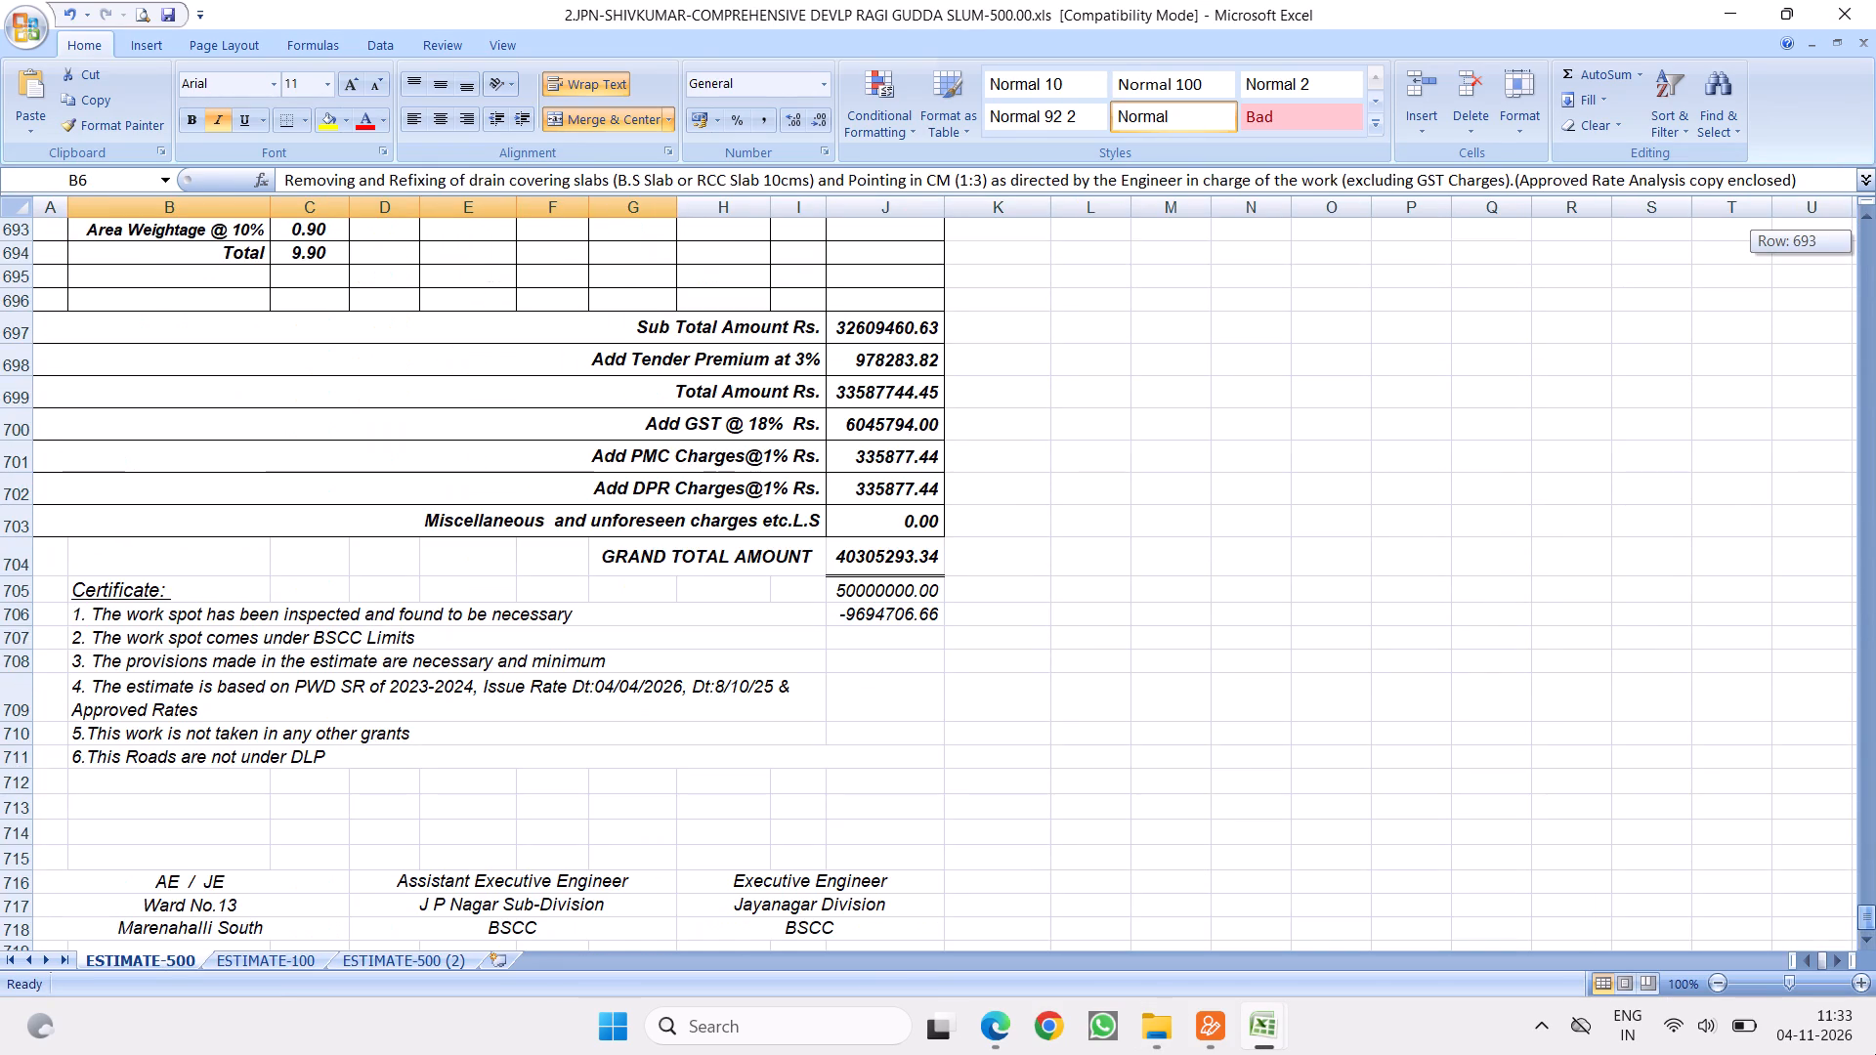
pyautogui.moveTo(1875, 1054); pyautogui.dragTo(1875, 1053)
pyautogui.scroll(4, 241, 627)
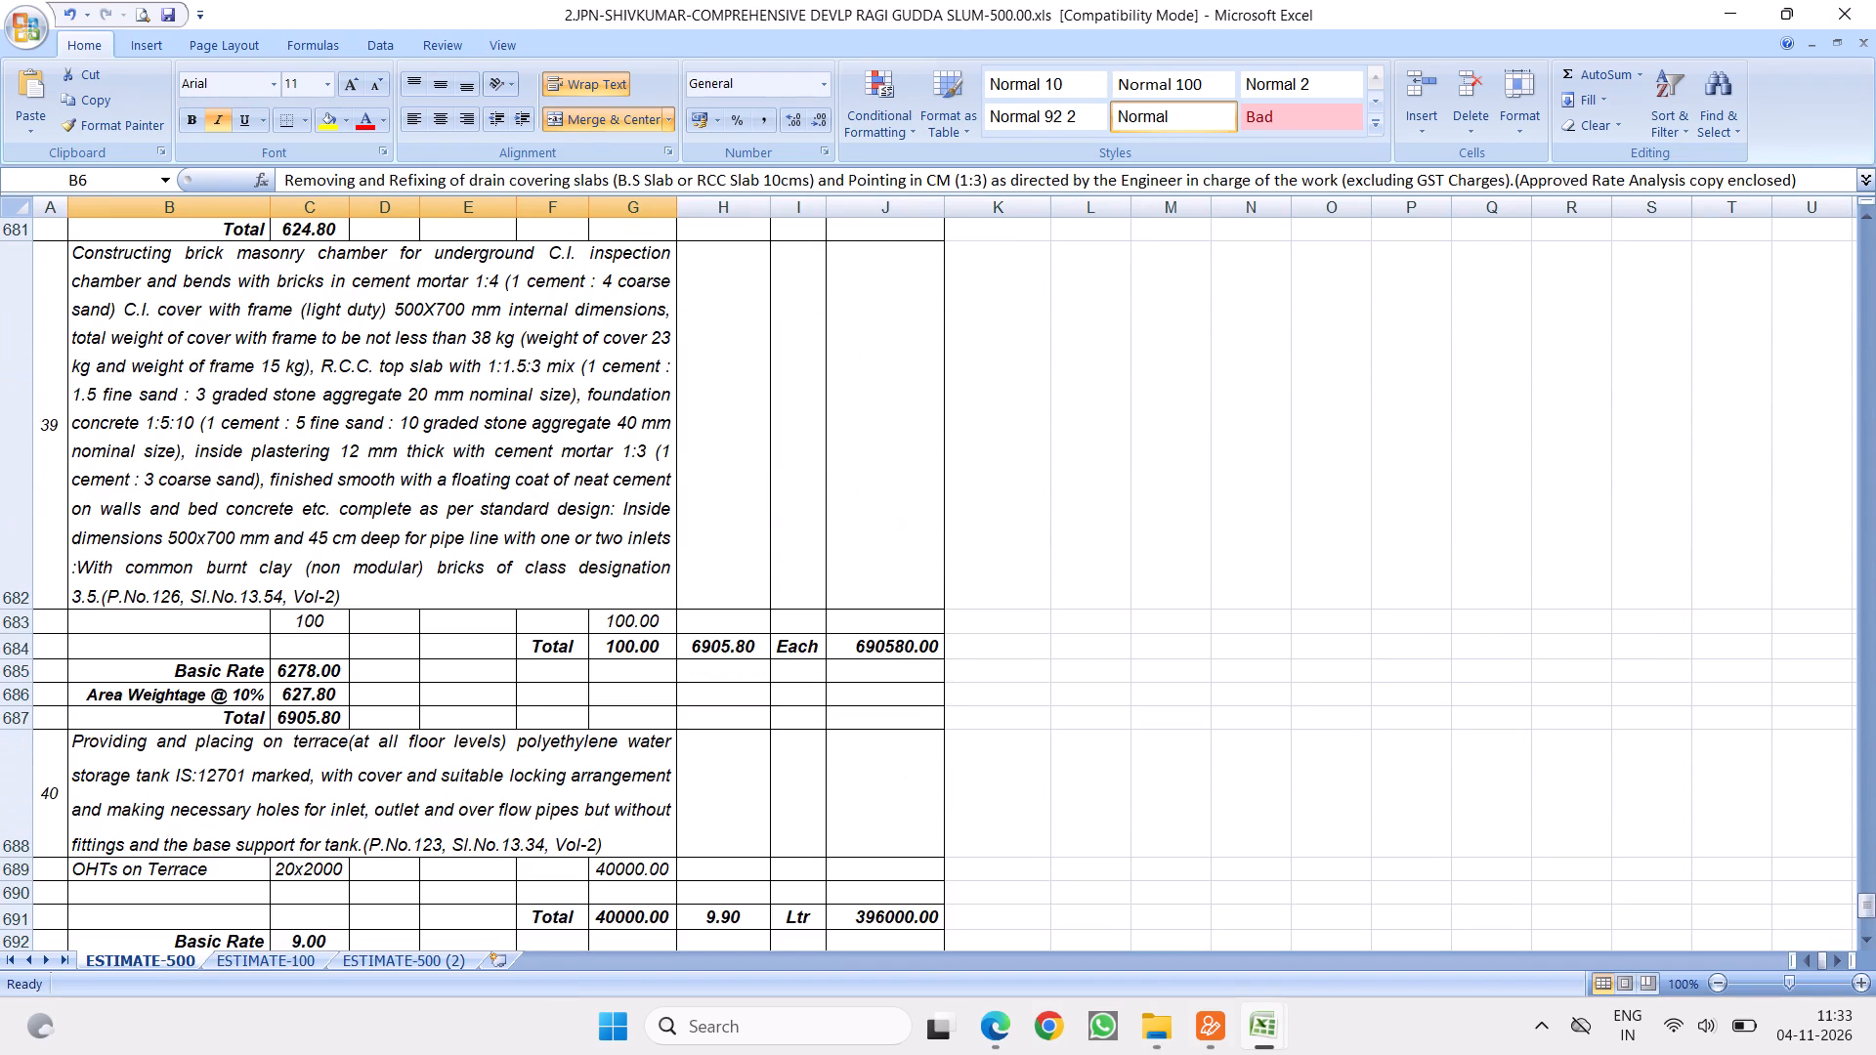
pyautogui.scroll(9, 353, 571)
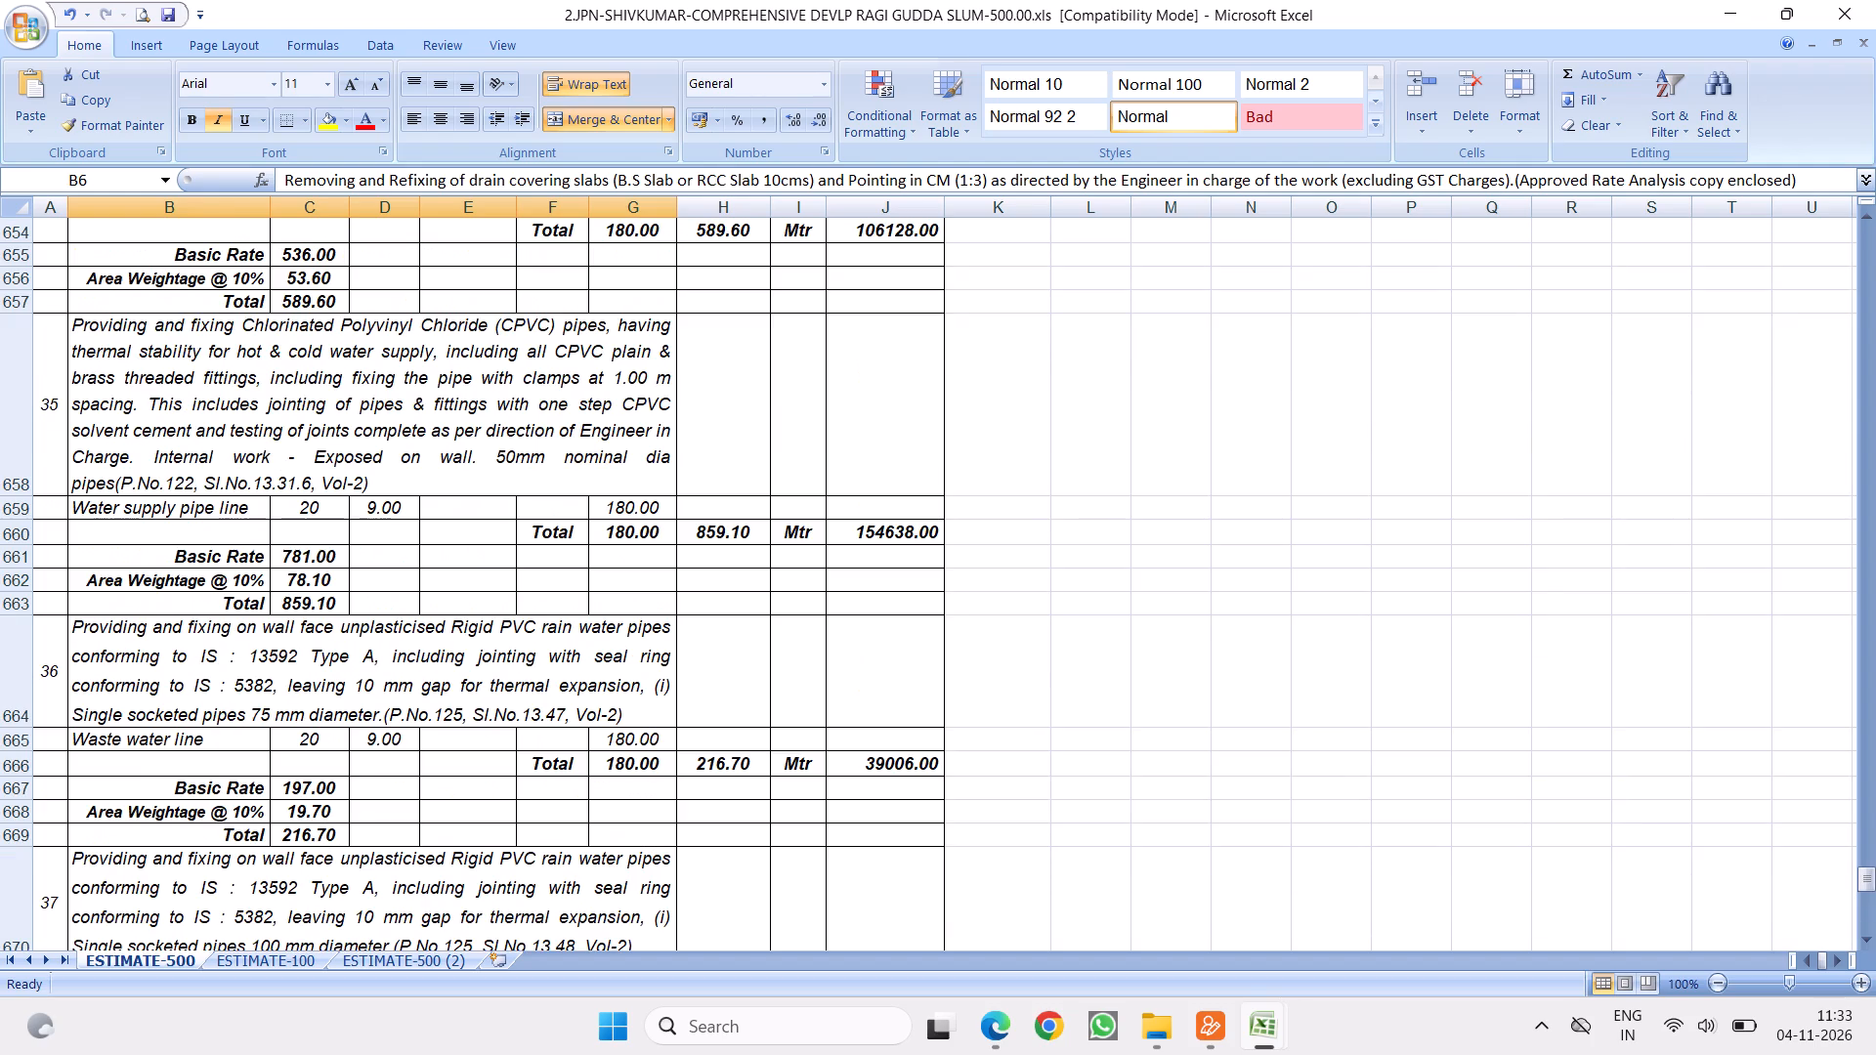
pyautogui.scroll(19, 363, 546)
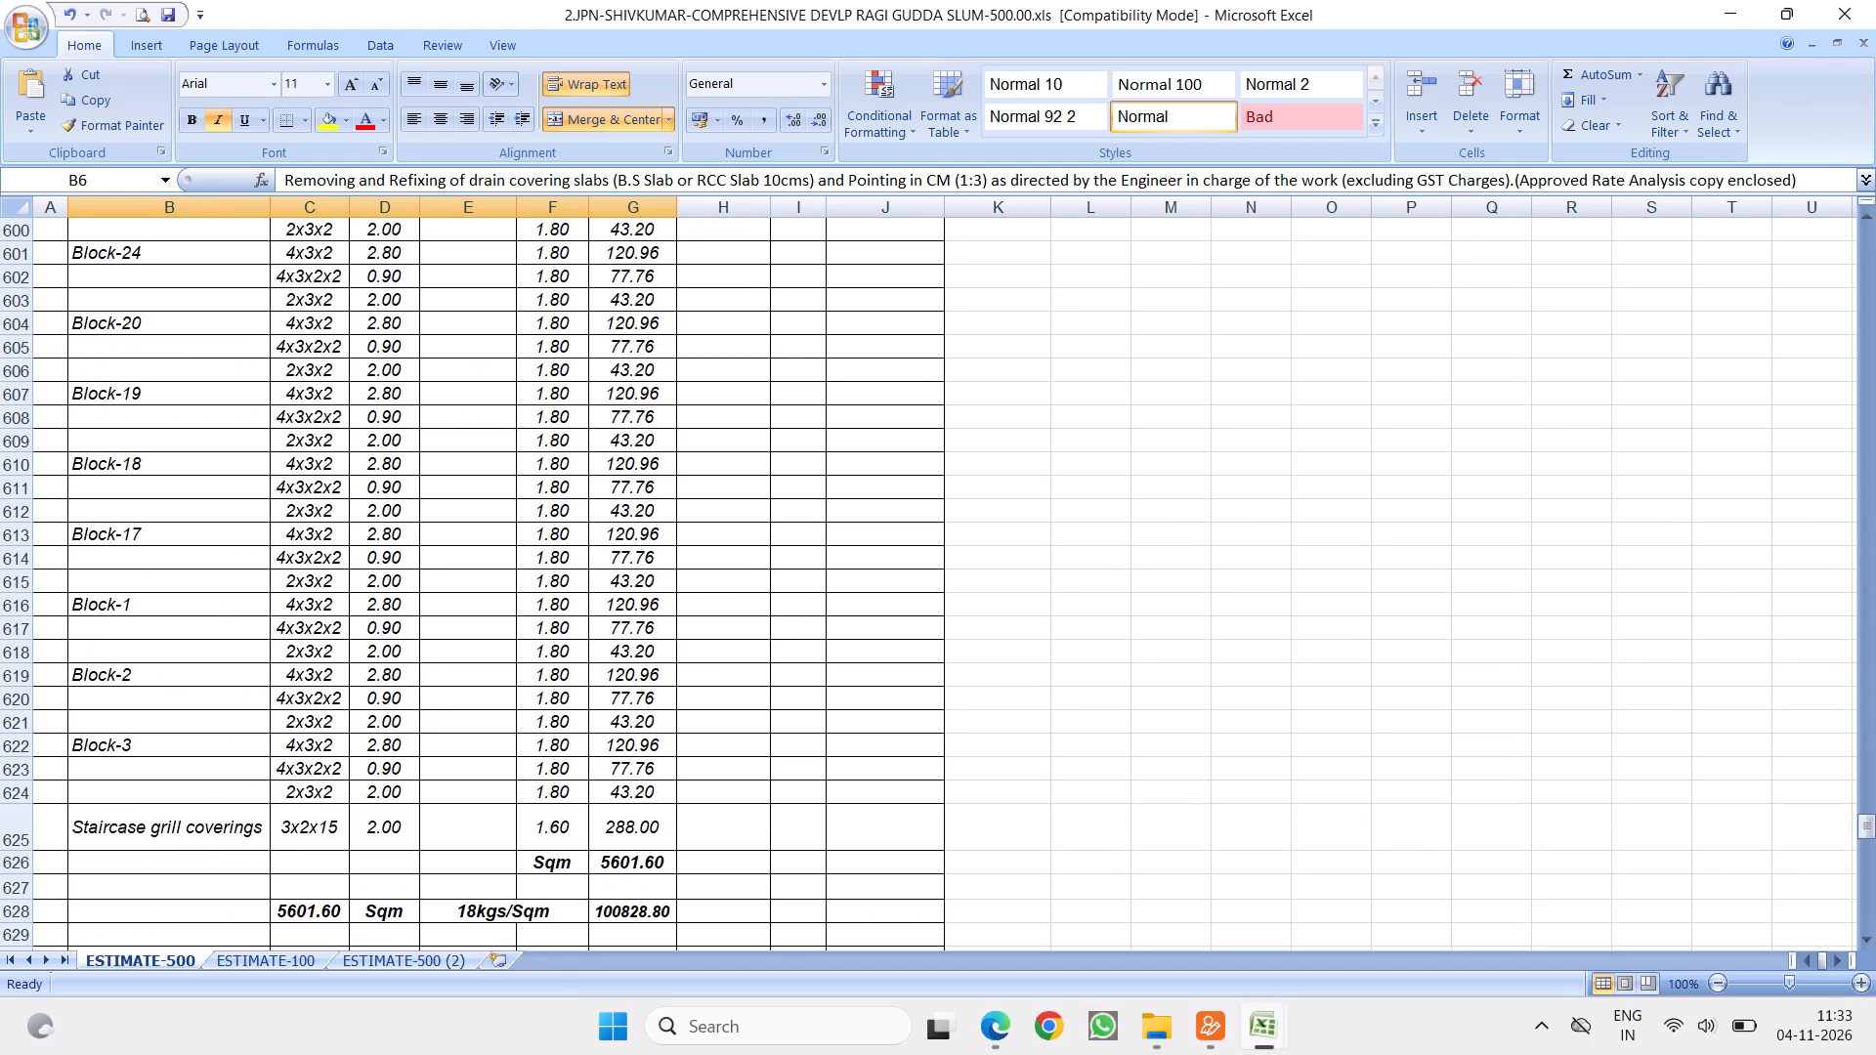
pyautogui.scroll(-5, 494, 617)
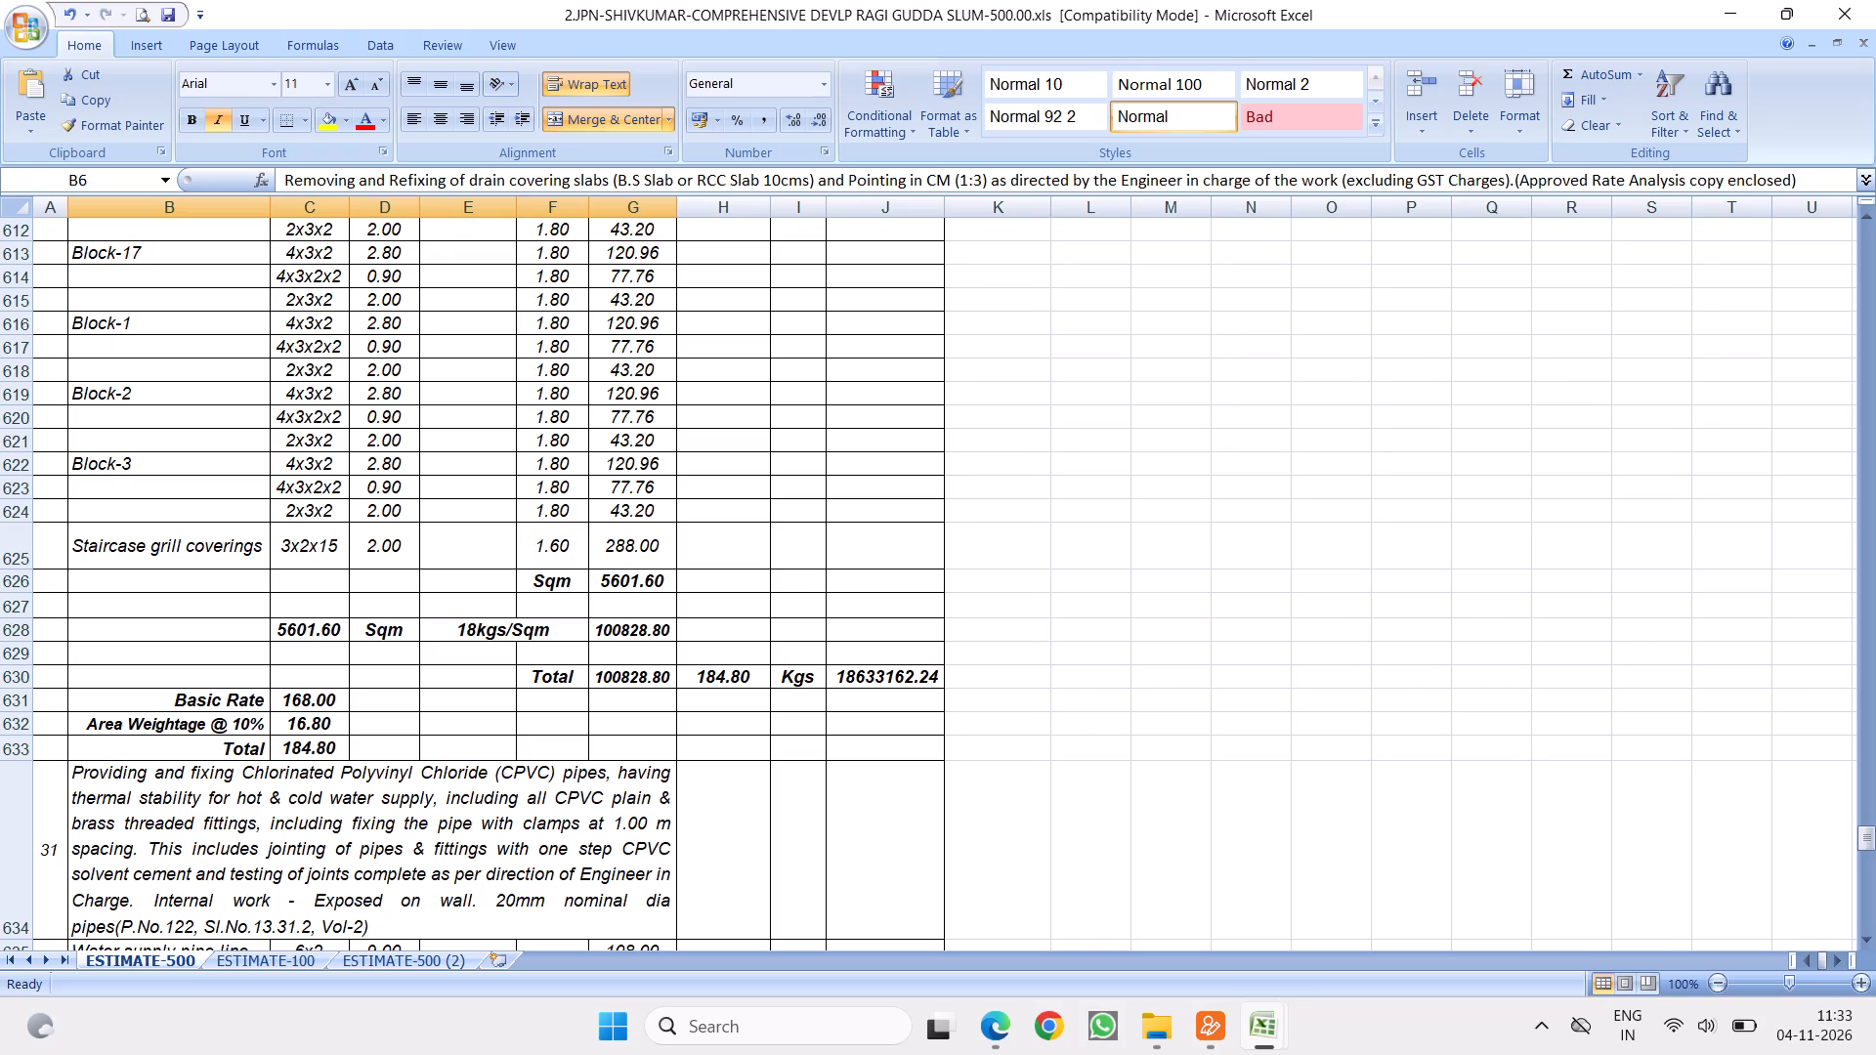
pyautogui.scroll(-5, 531, 720)
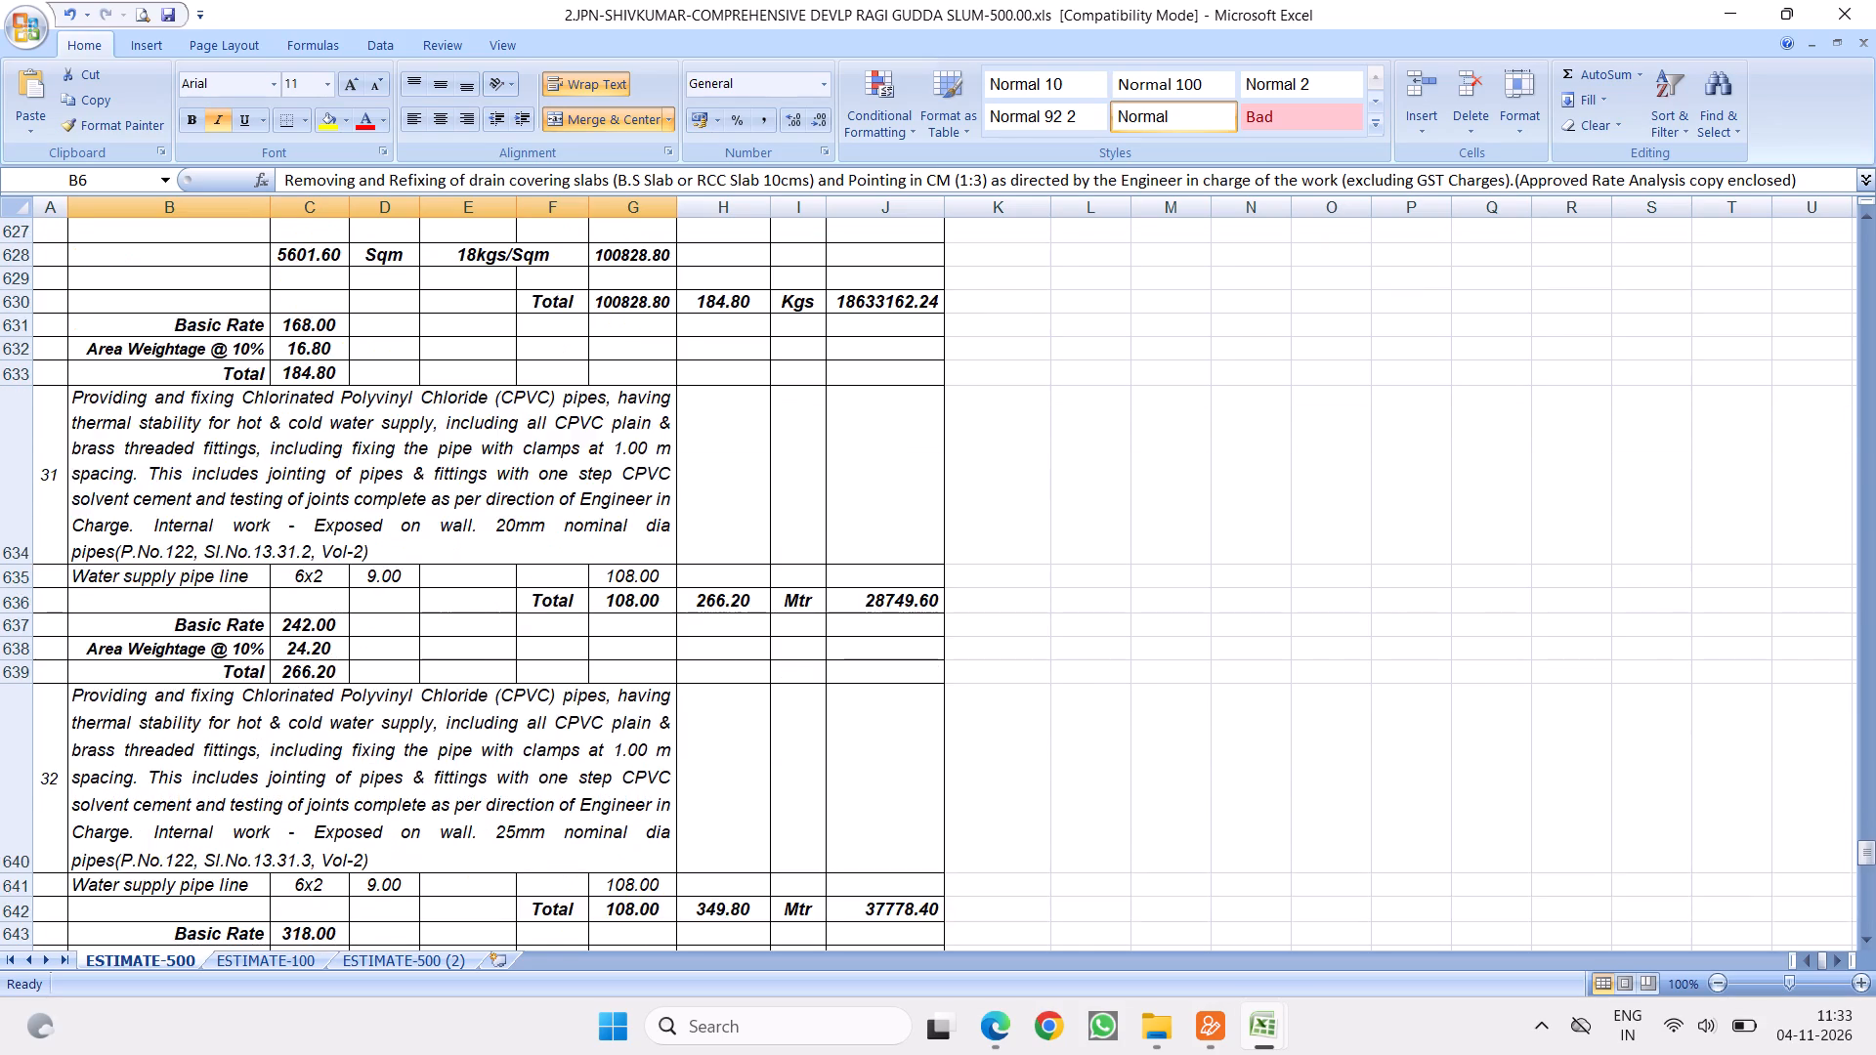
pyautogui.scroll(-15, 581, 638)
pyautogui.scroll(-9, 600, 617)
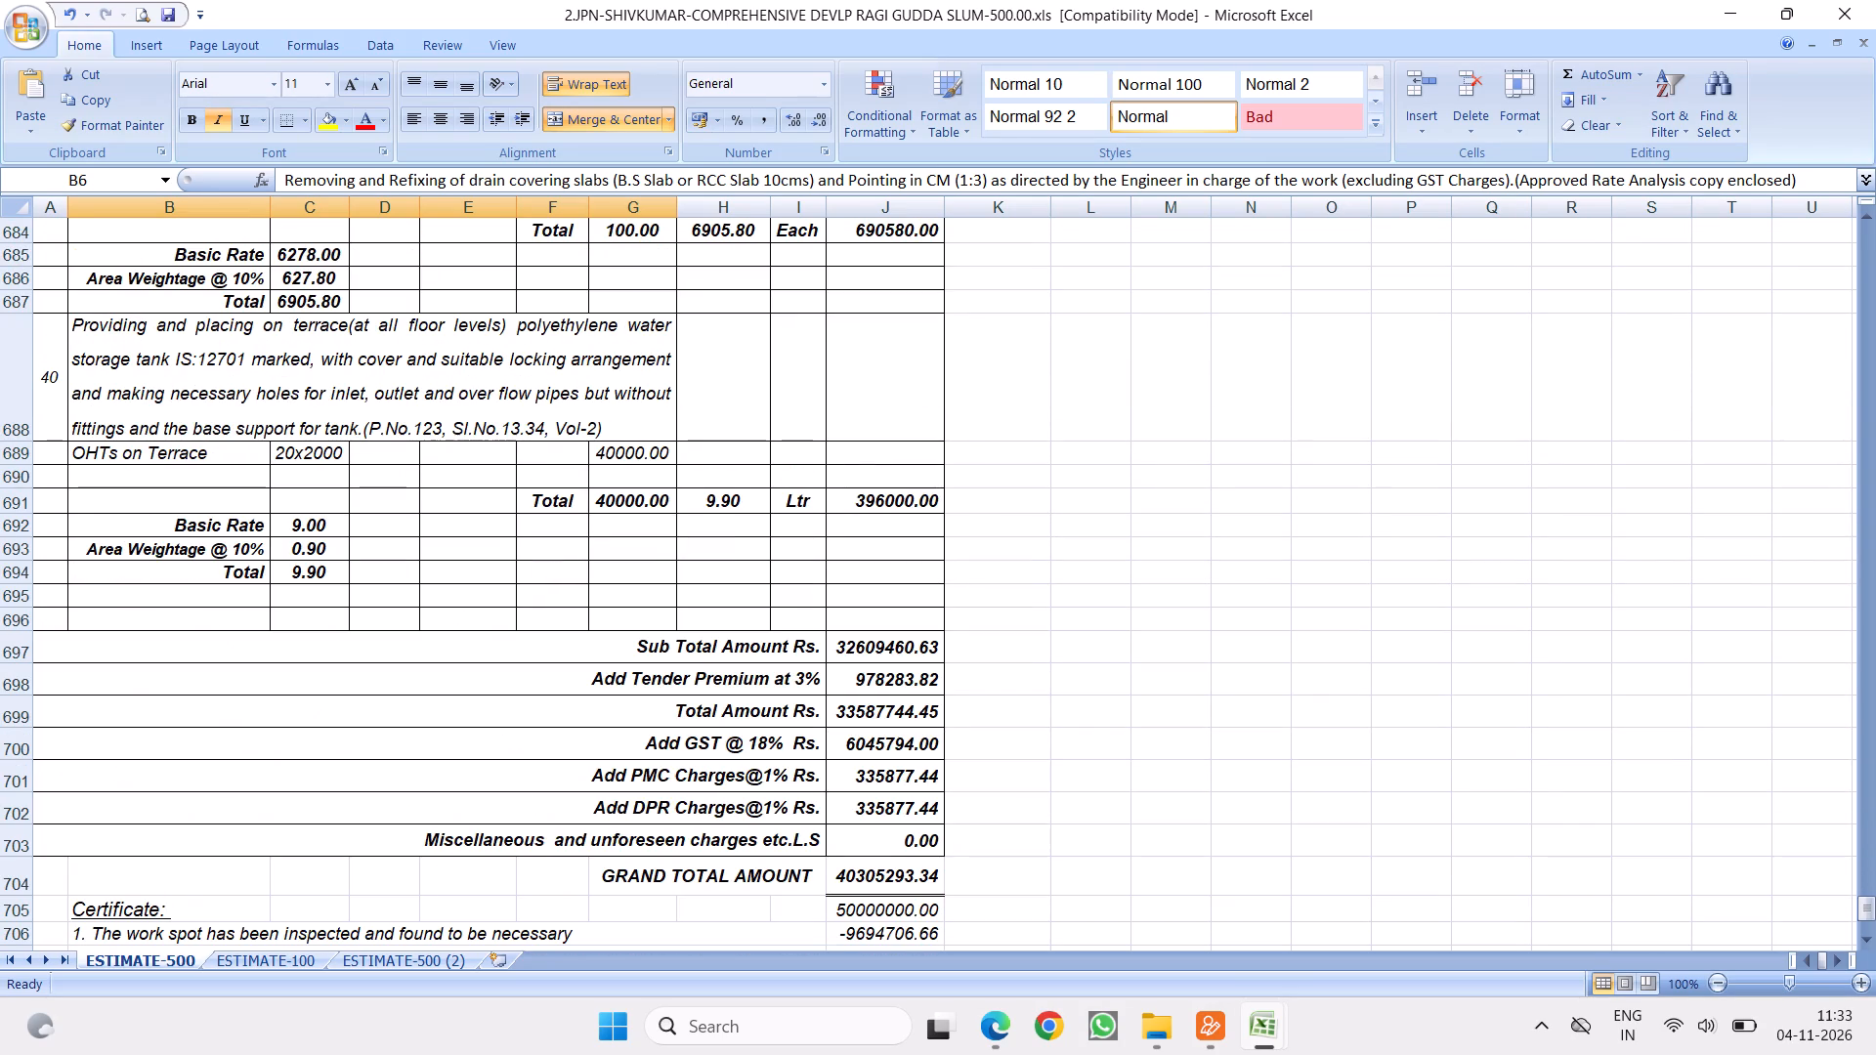
pyautogui.scroll(10, 281, 466)
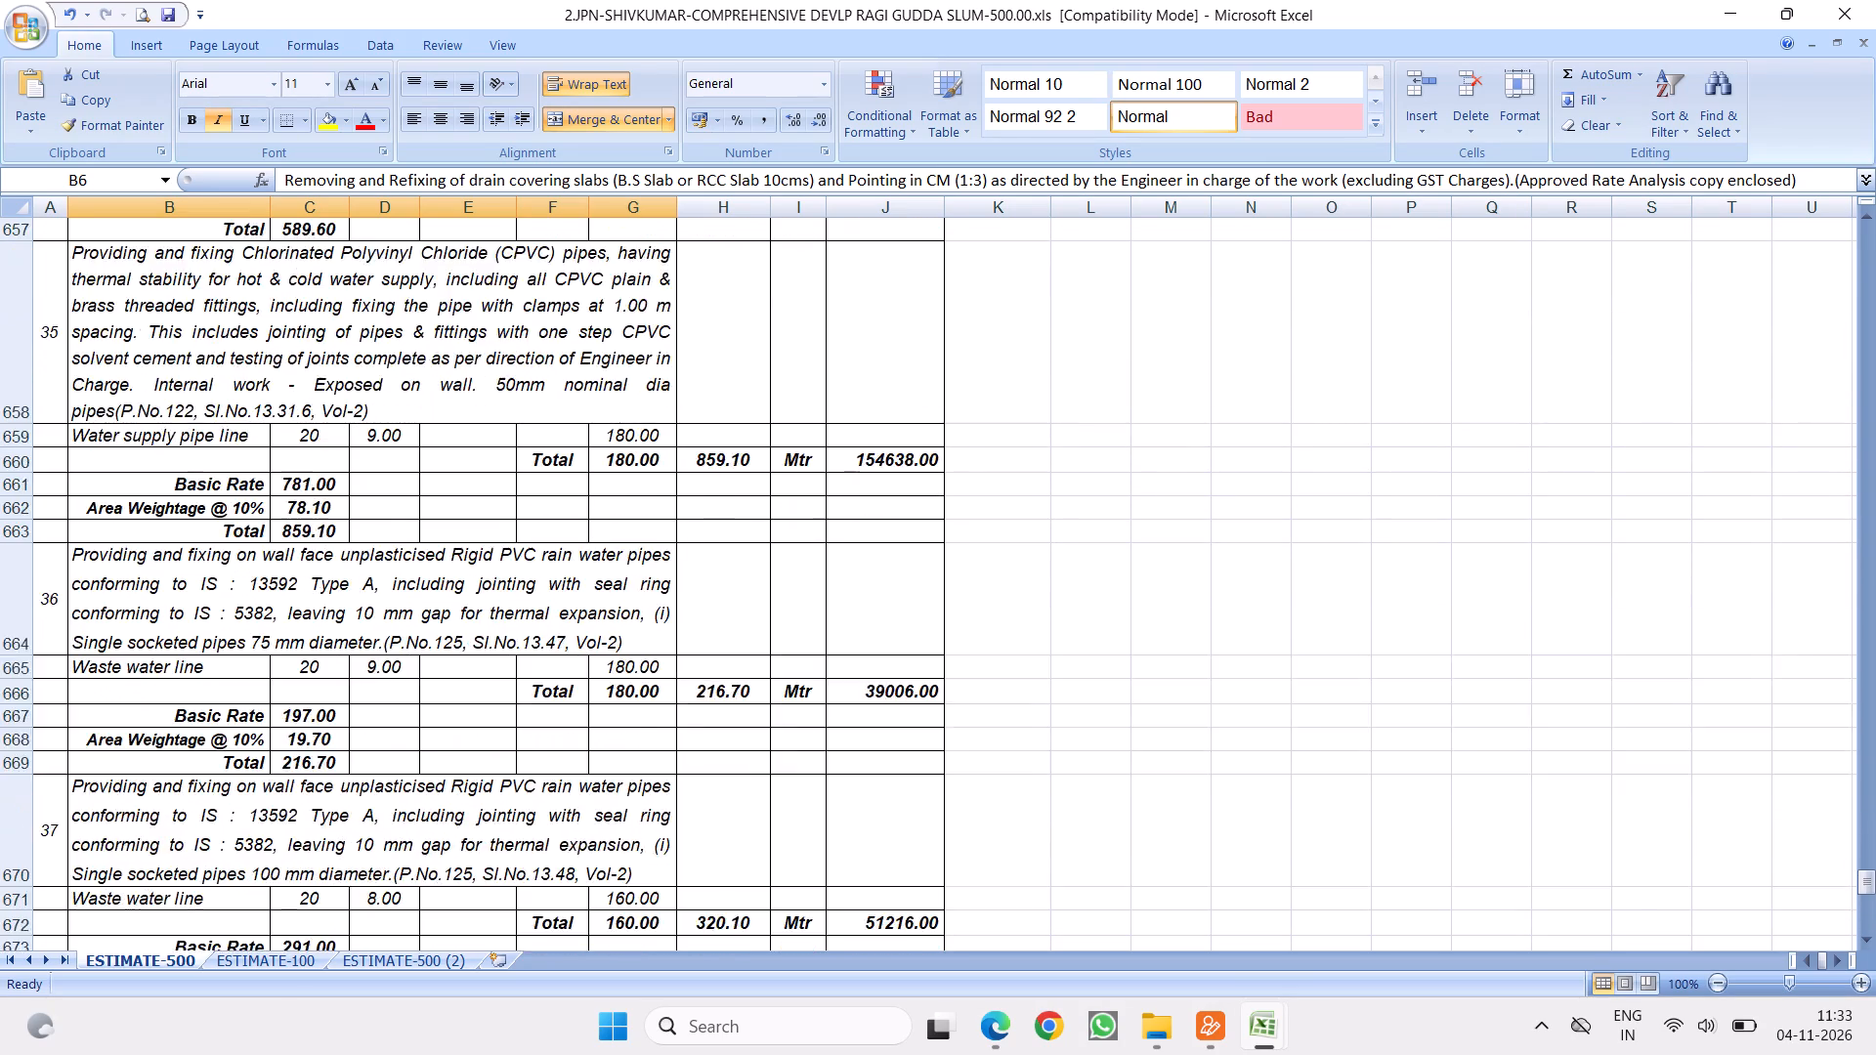
pyautogui.scroll(5, 278, 466)
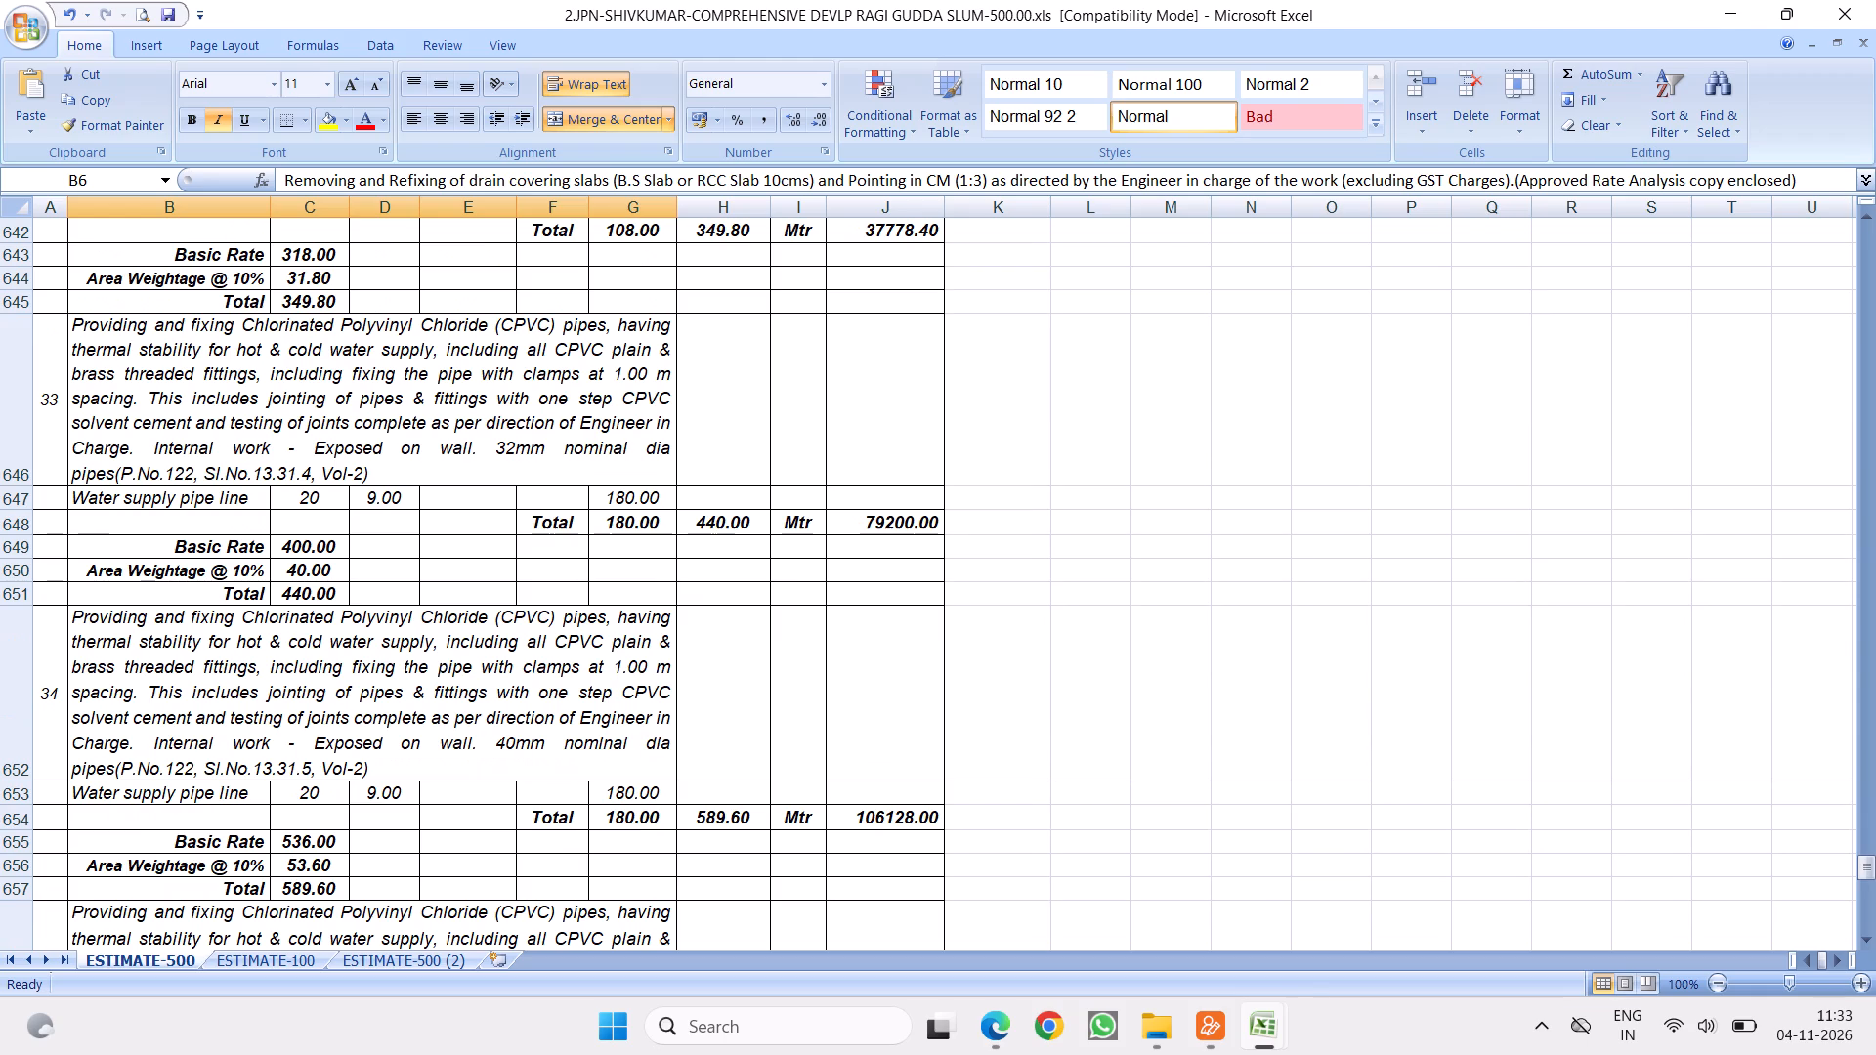
pyautogui.scroll(-17, 625, 492)
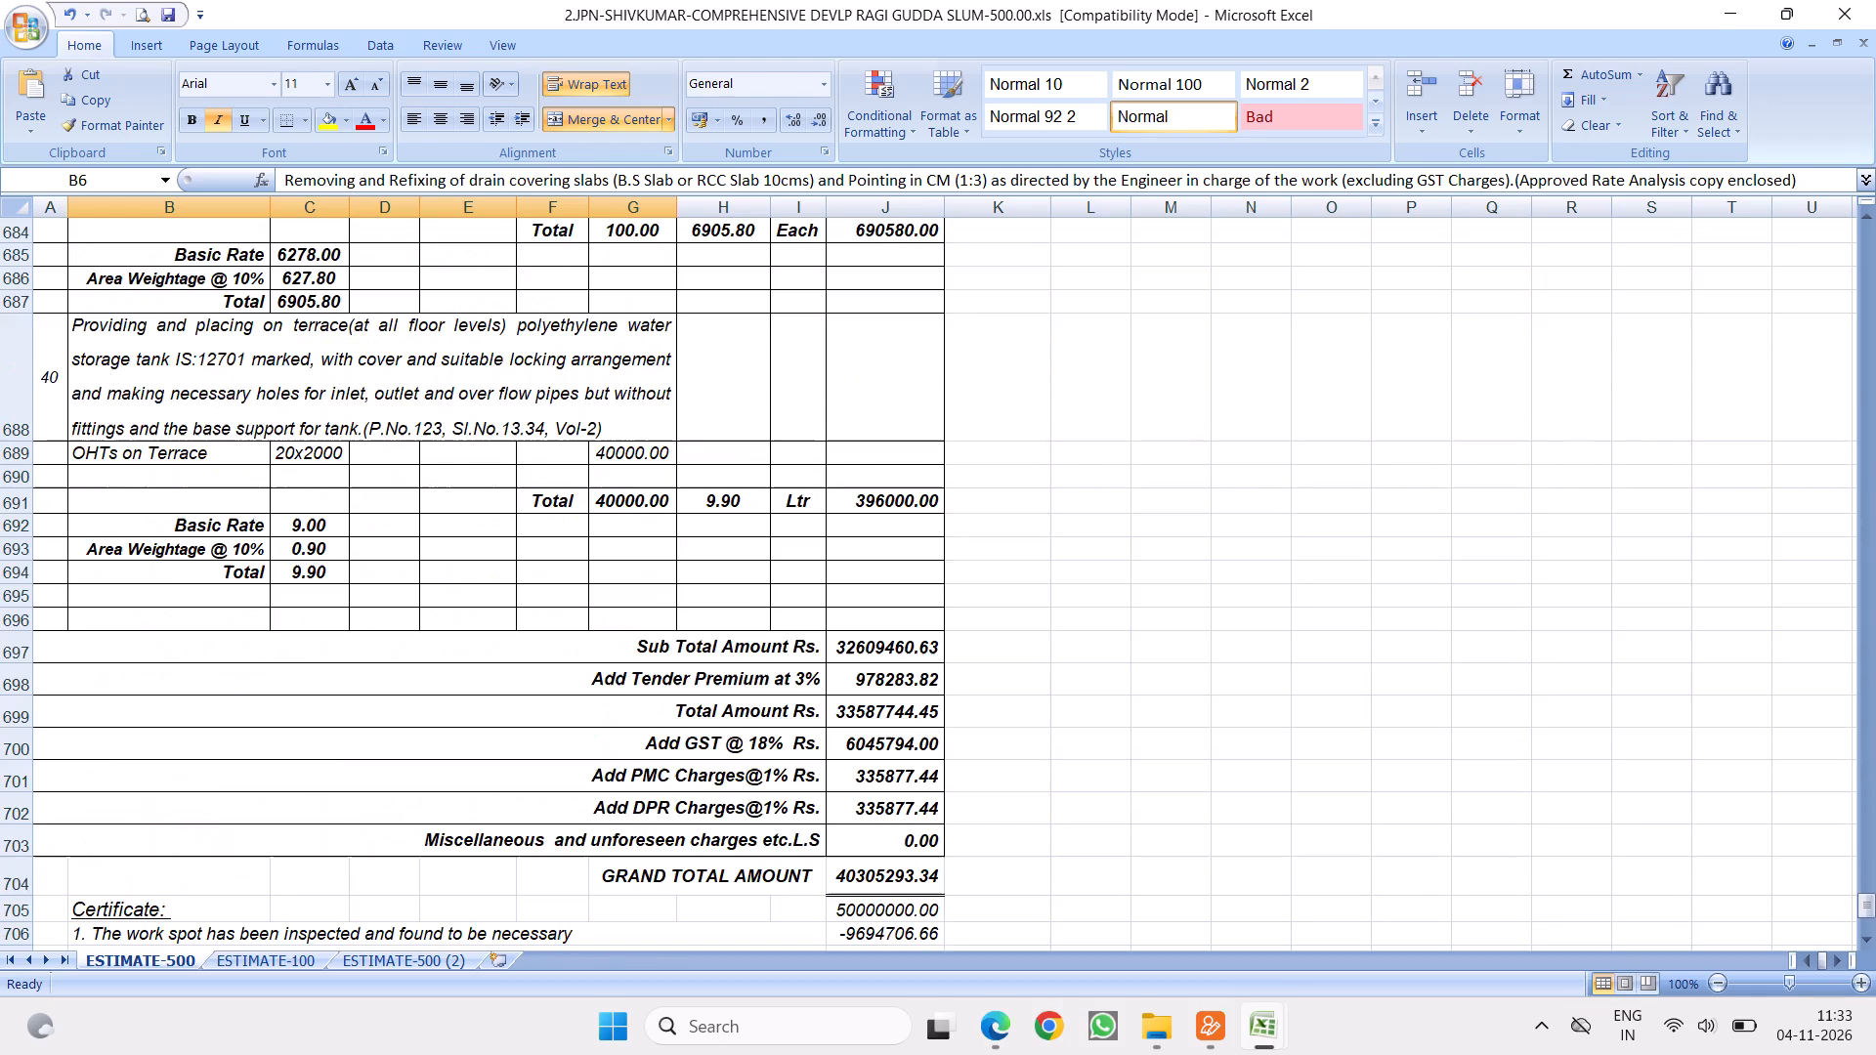
pyautogui.click(1271, 1021)
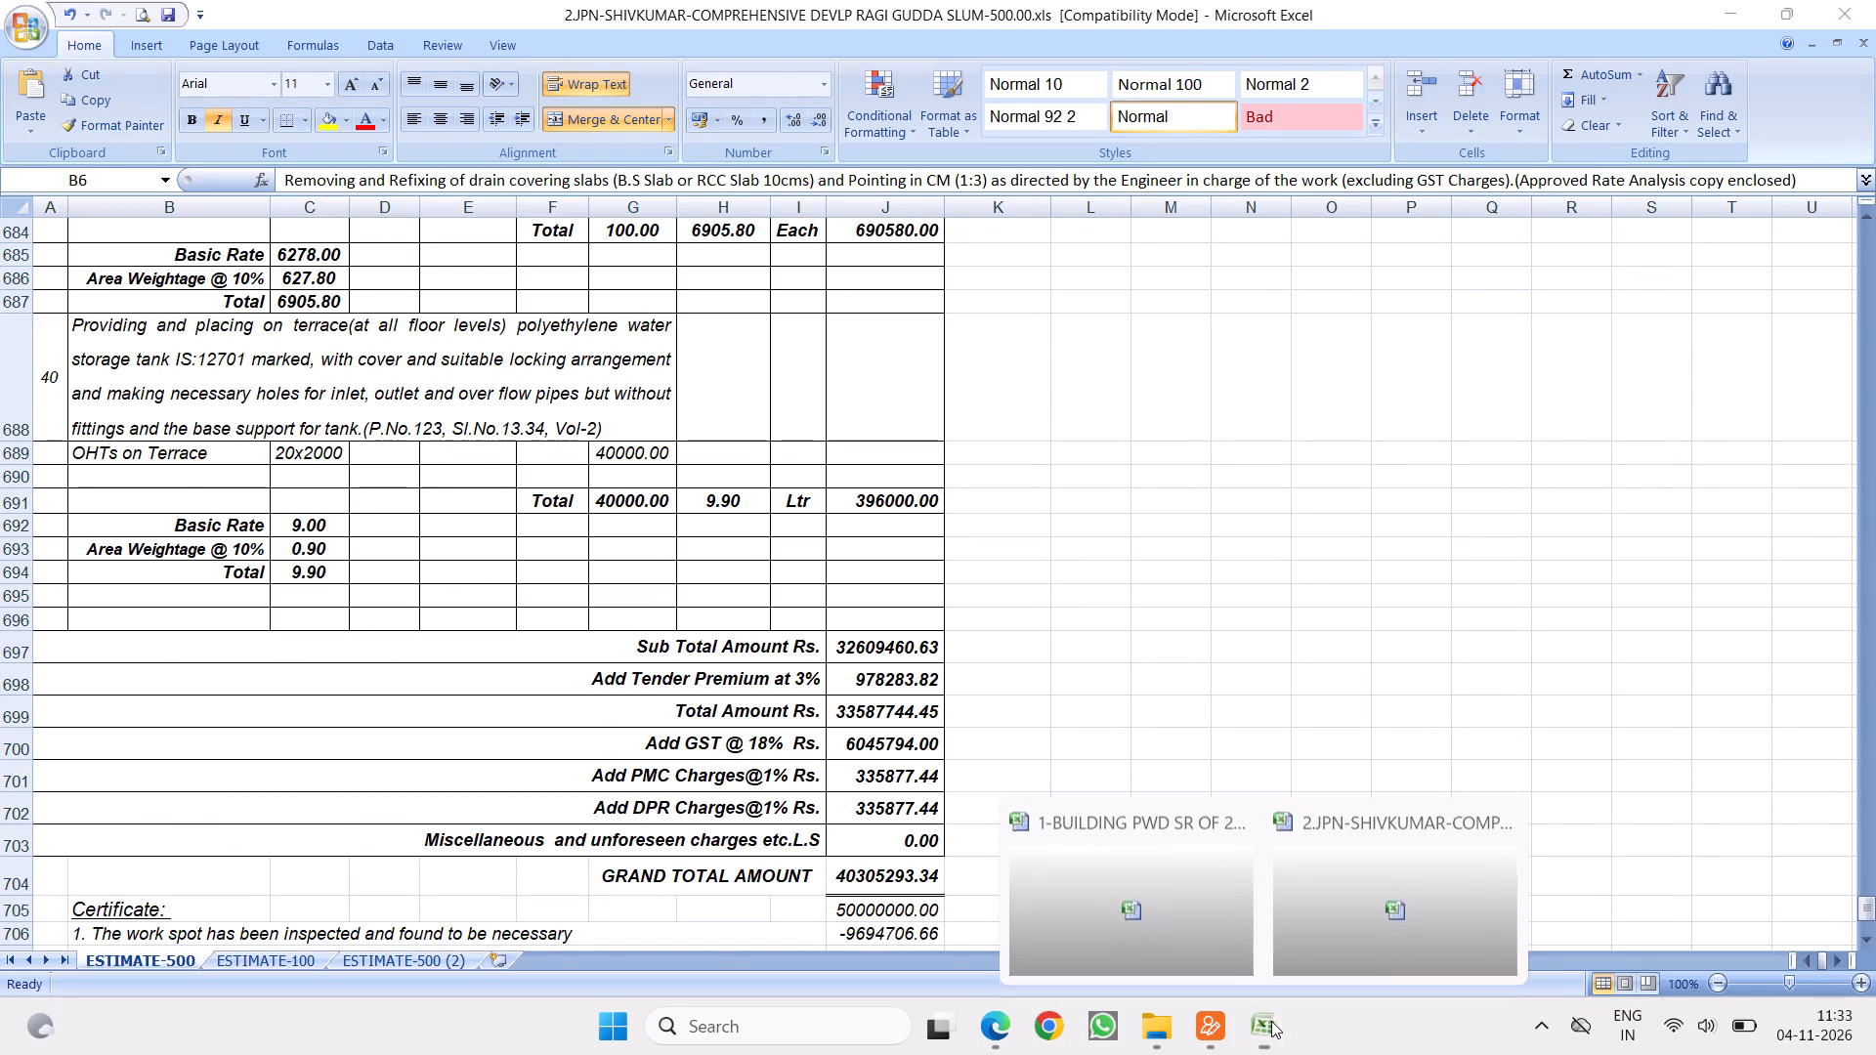
pyautogui.click(1348, 851)
pyautogui.scroll(5, 305, 433)
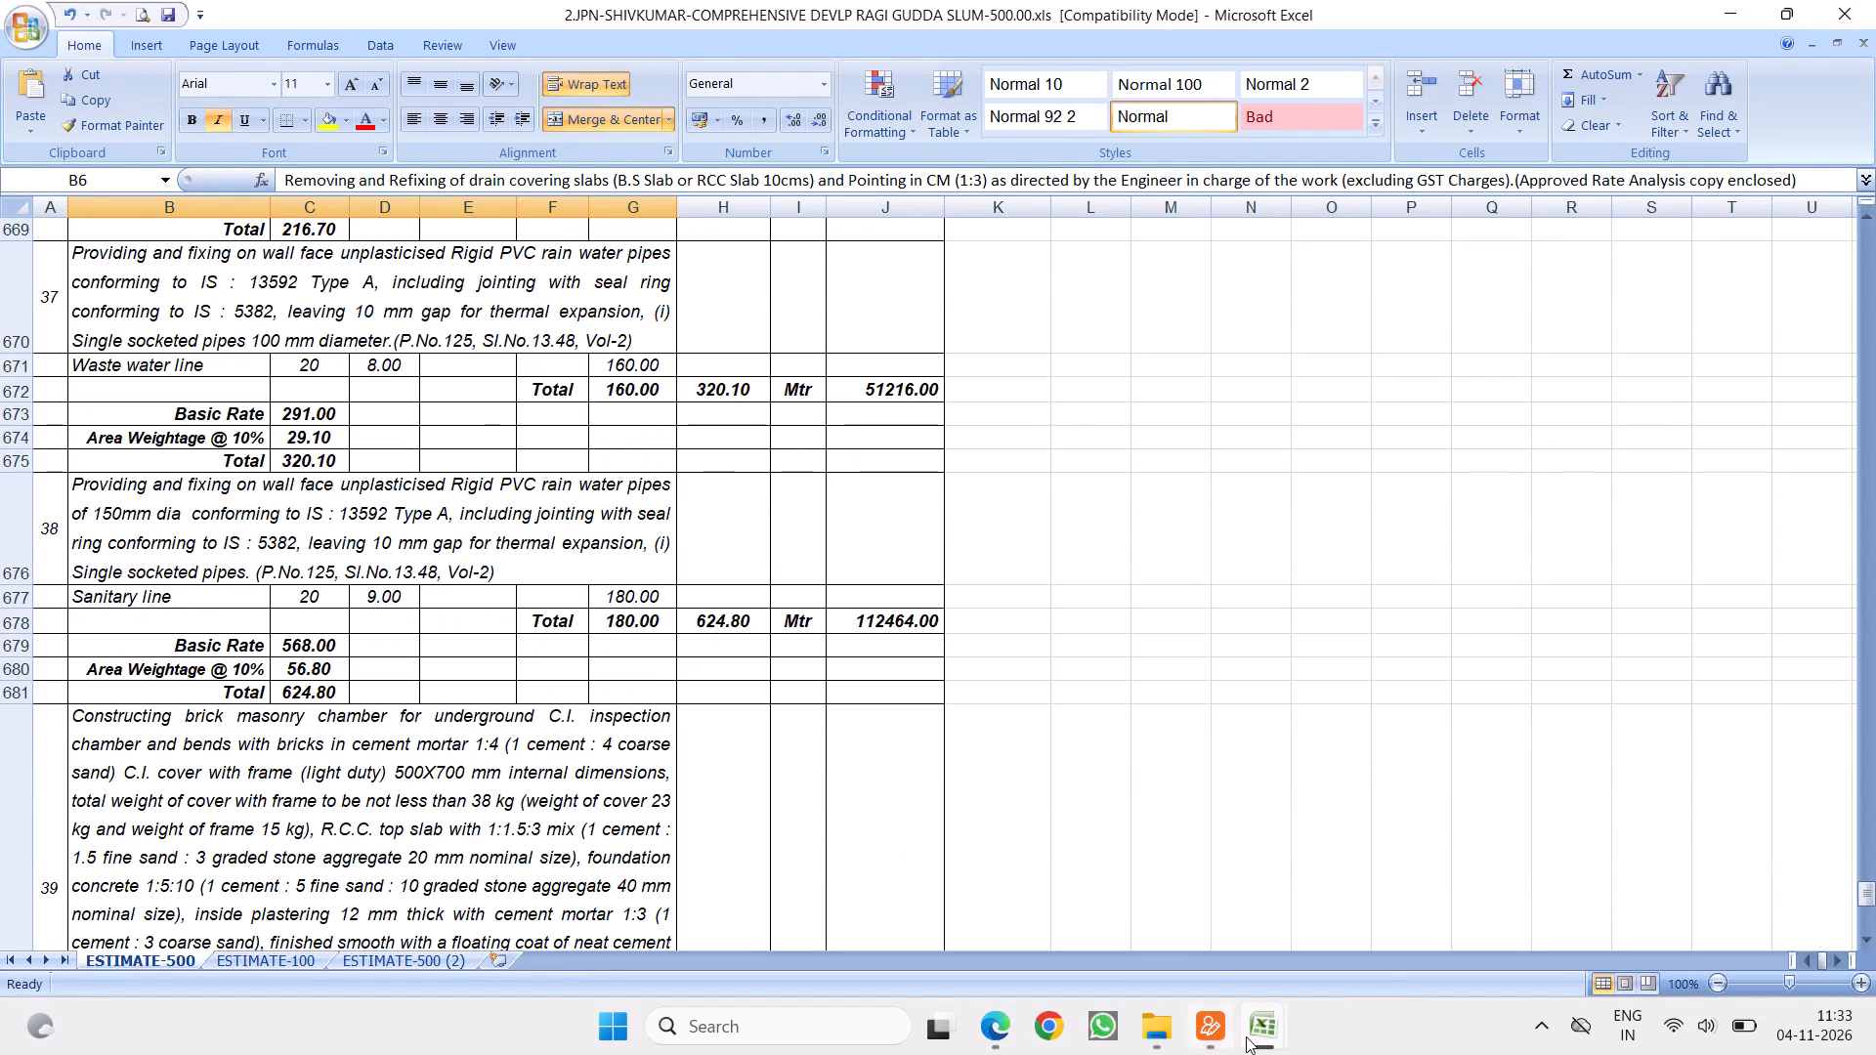
# Switch to the PWD SR 2023-24 building estimate workbook and examine its enamel painting, acrylic exterior paint and lettering items.
pyautogui.click(1121, 837)
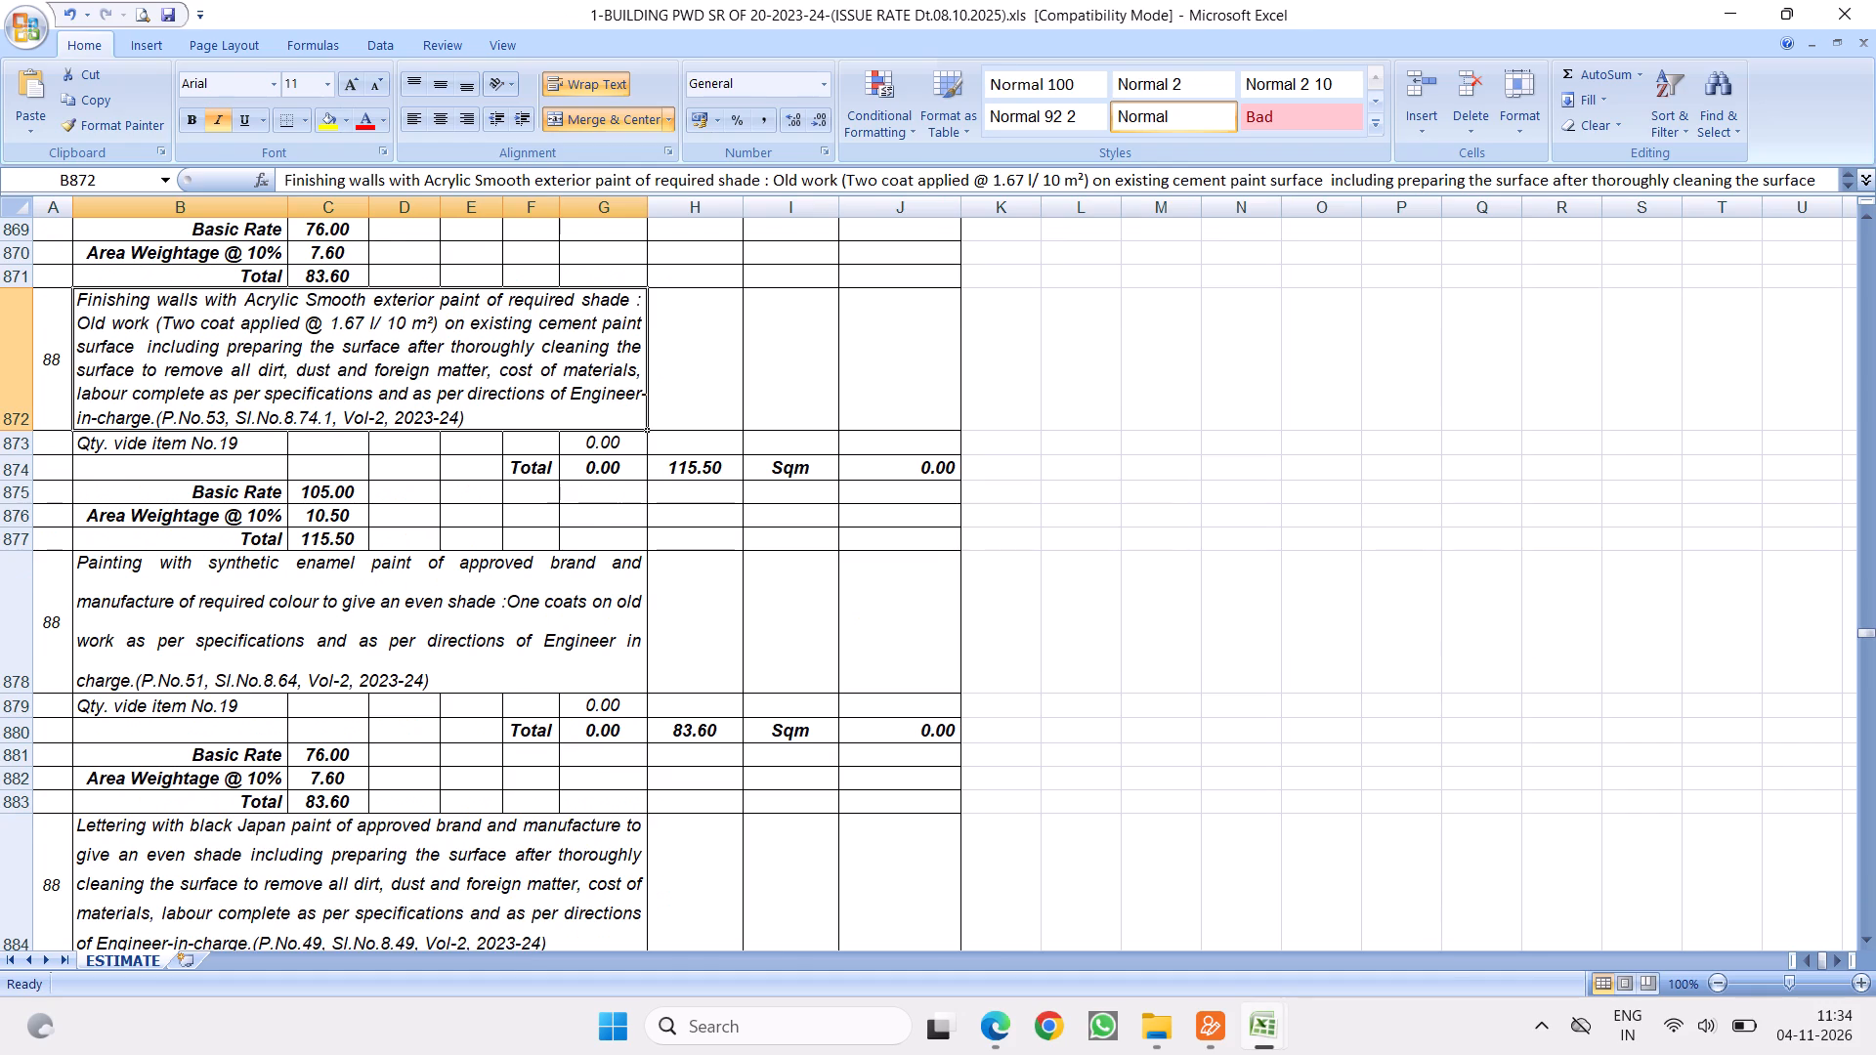
pyautogui.scroll(5, 546, 505)
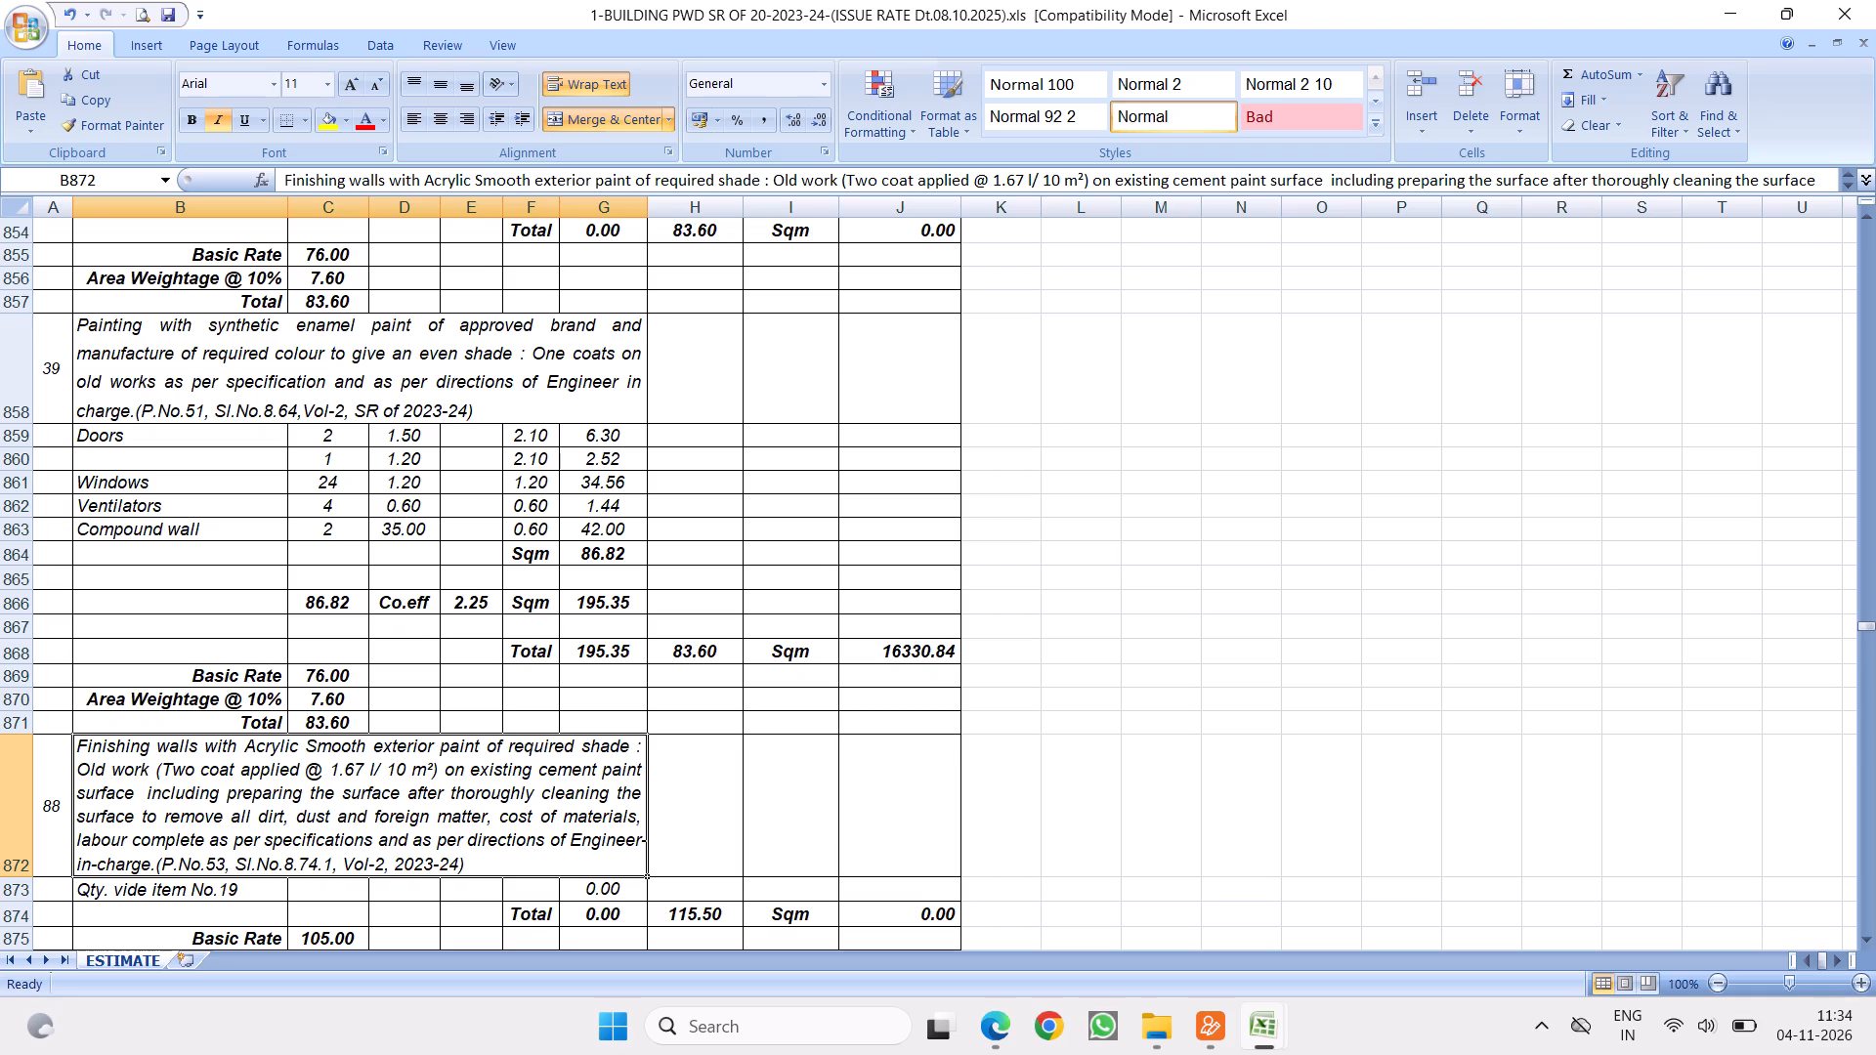
pyautogui.scroll(-2, 445, 559)
pyautogui.scroll(4, 454, 446)
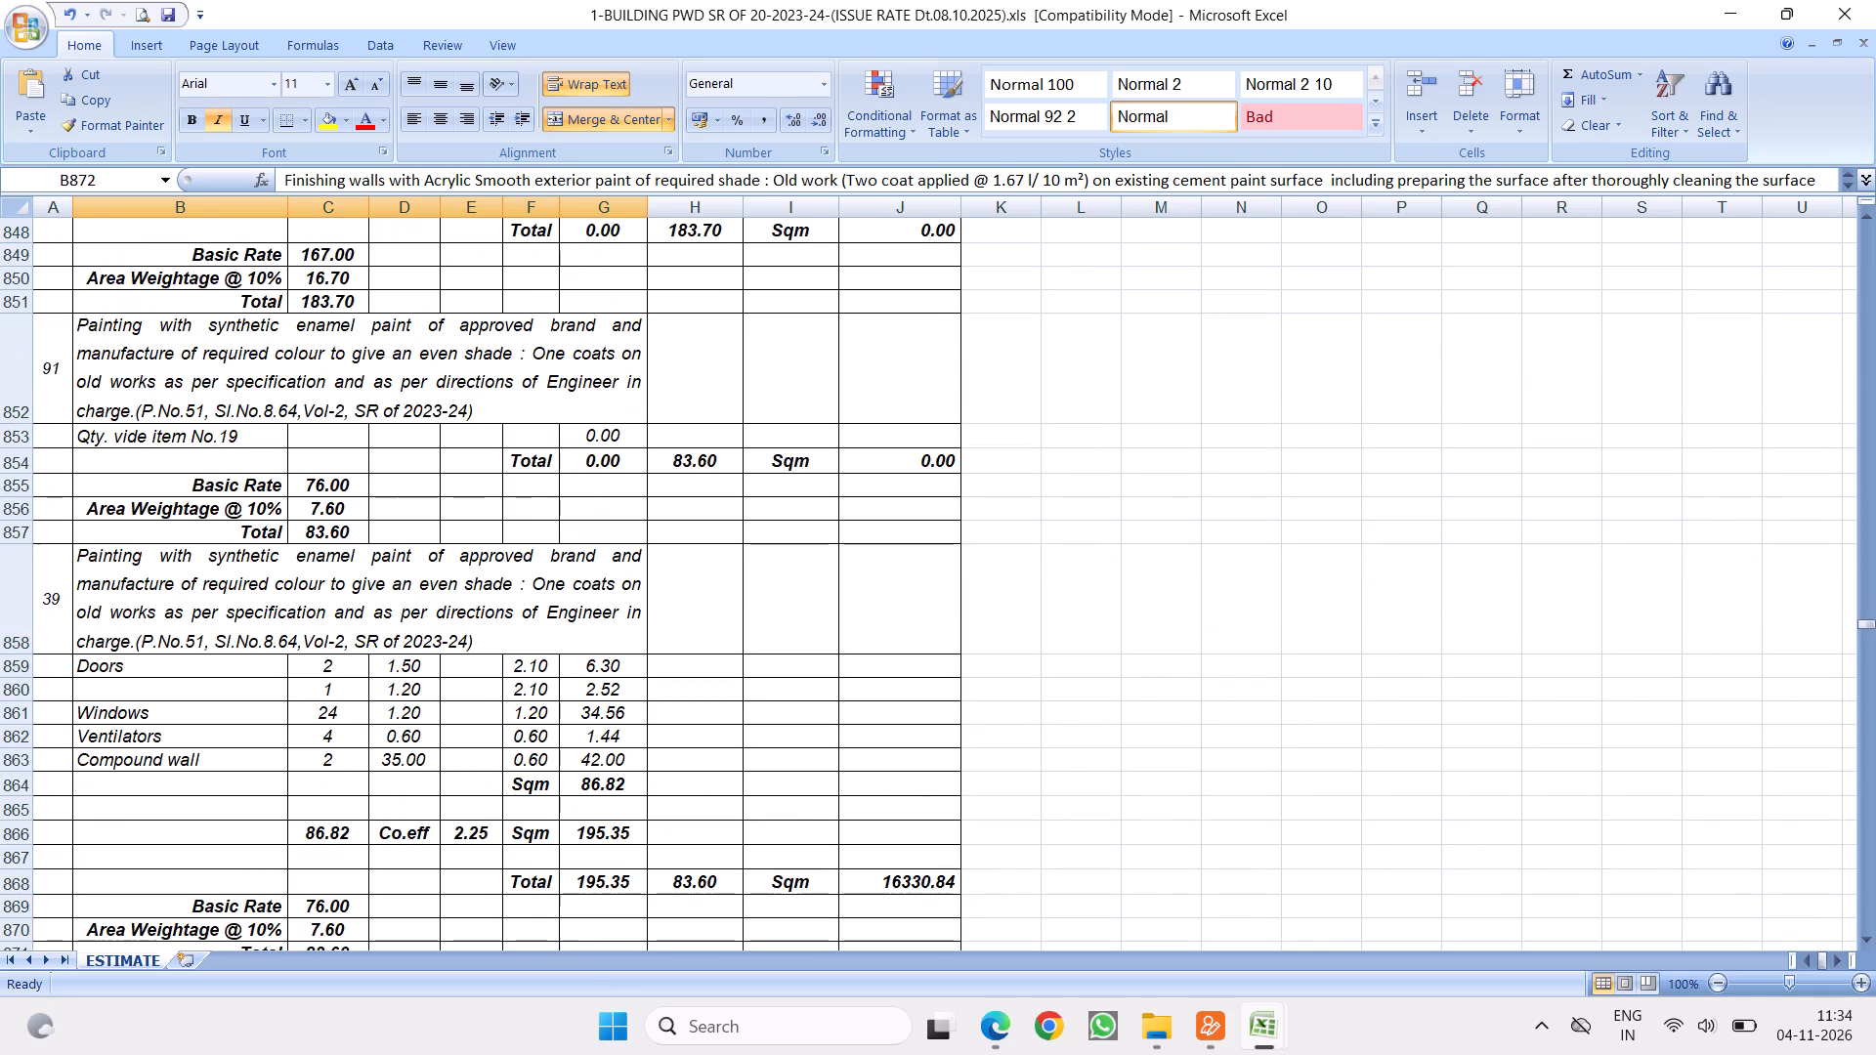
pyautogui.click(291, 369)
pyautogui.scroll(1, 408, 448)
pyautogui.scroll(-4, 497, 561)
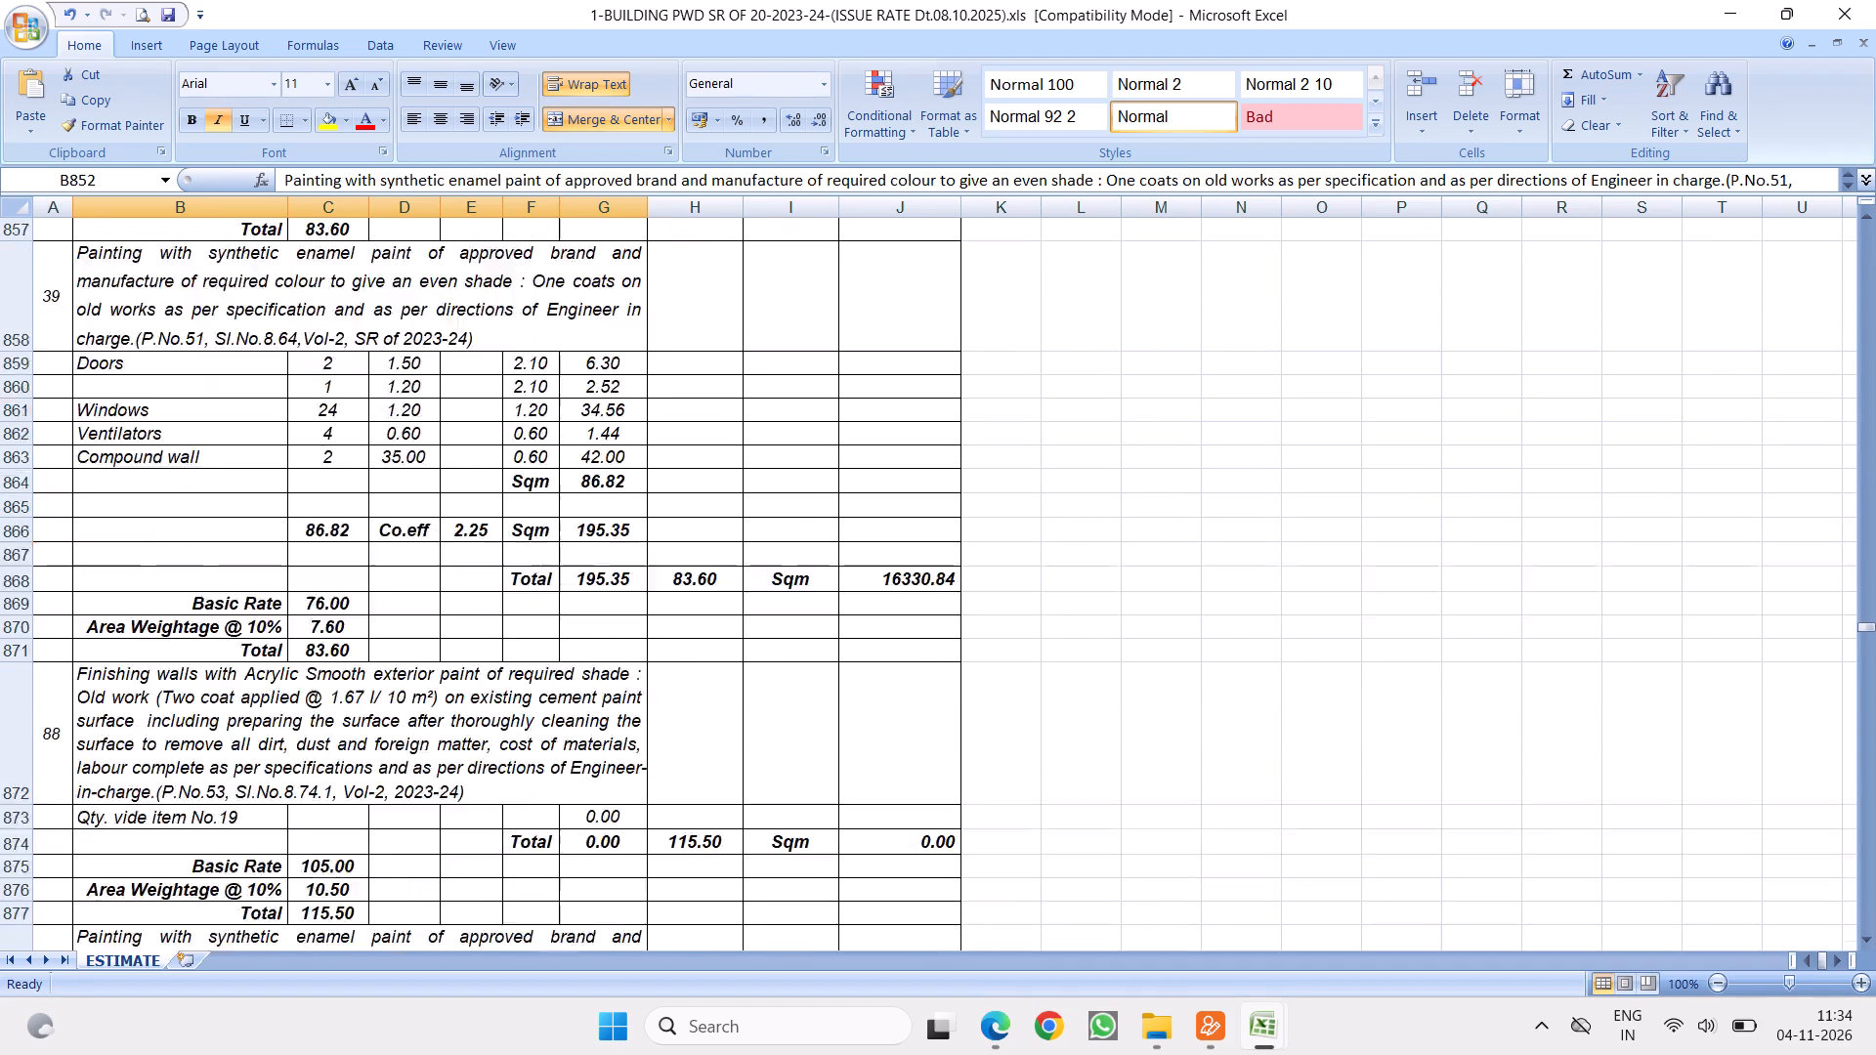
pyautogui.scroll(-4, 507, 596)
pyautogui.scroll(-2, 460, 525)
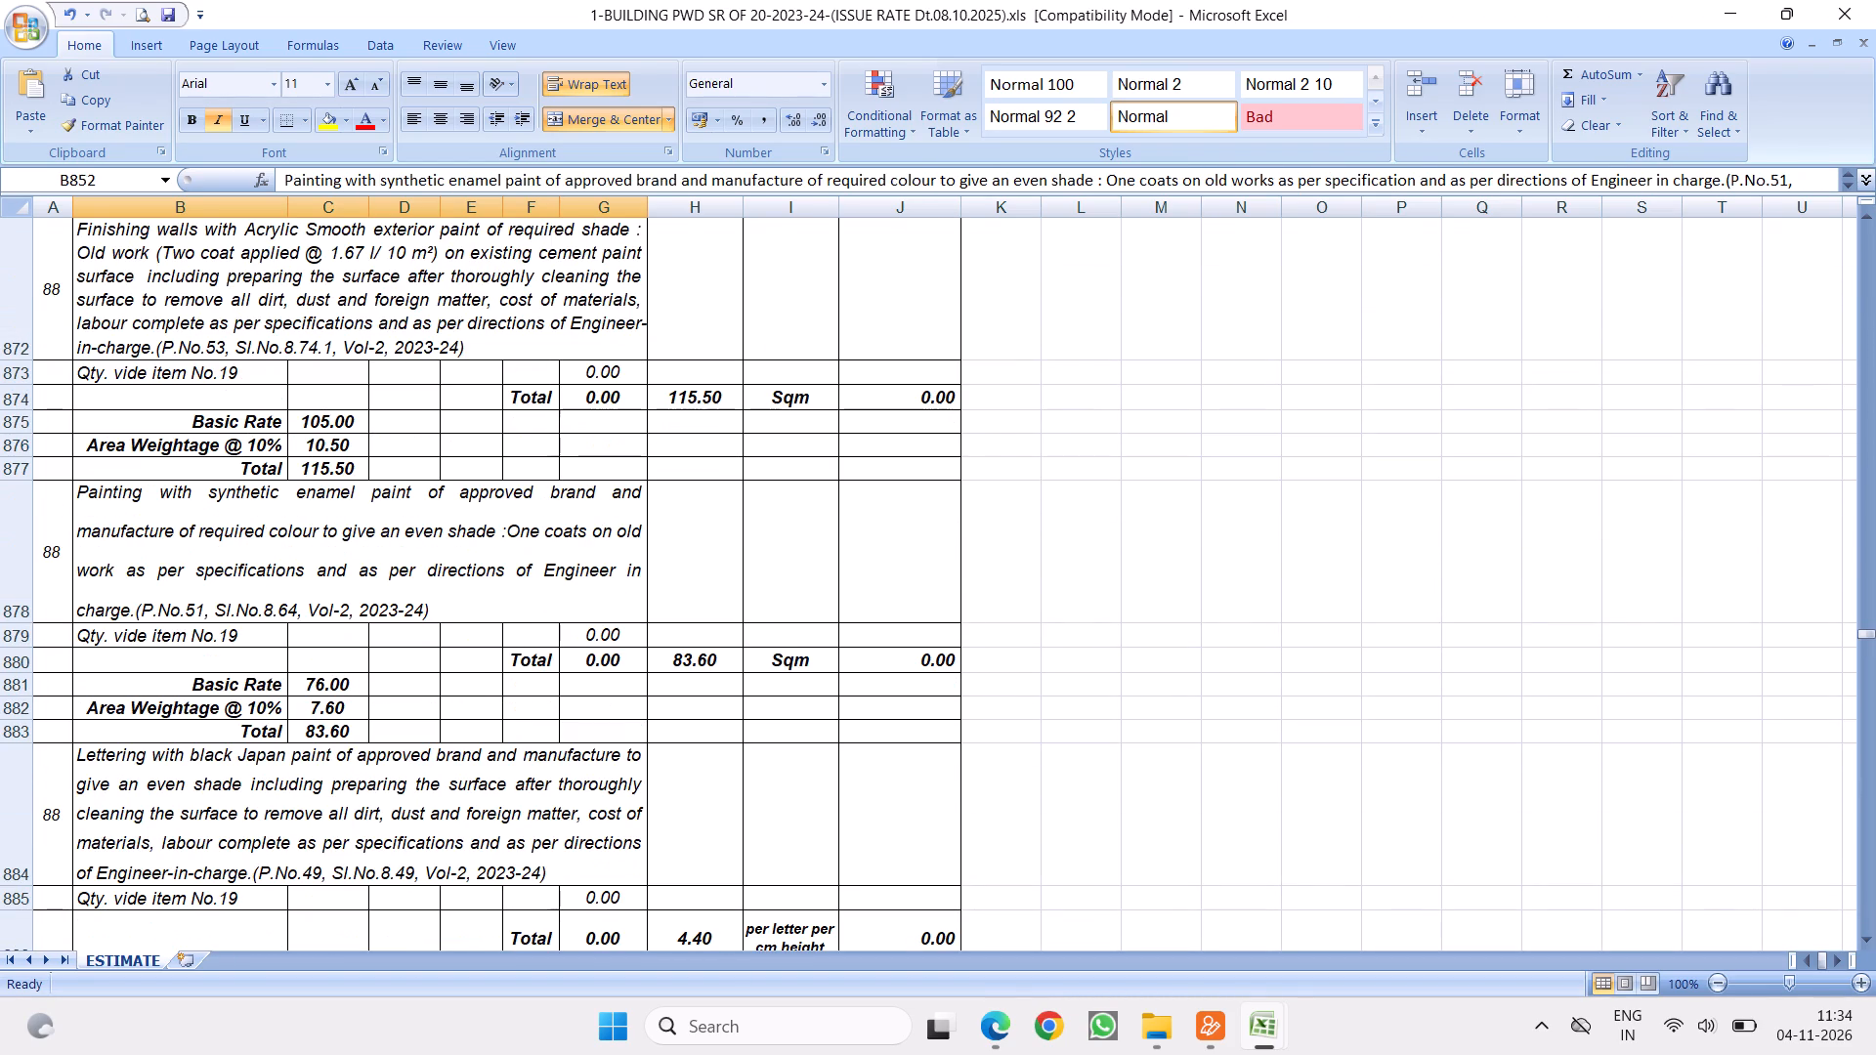
# Reduce the height of row 878 so the synthetic enamel painting description fits more tightly.
pyautogui.click(187, 570)
pyautogui.moveTo(18, 620); pyautogui.dragTo(26, 591)
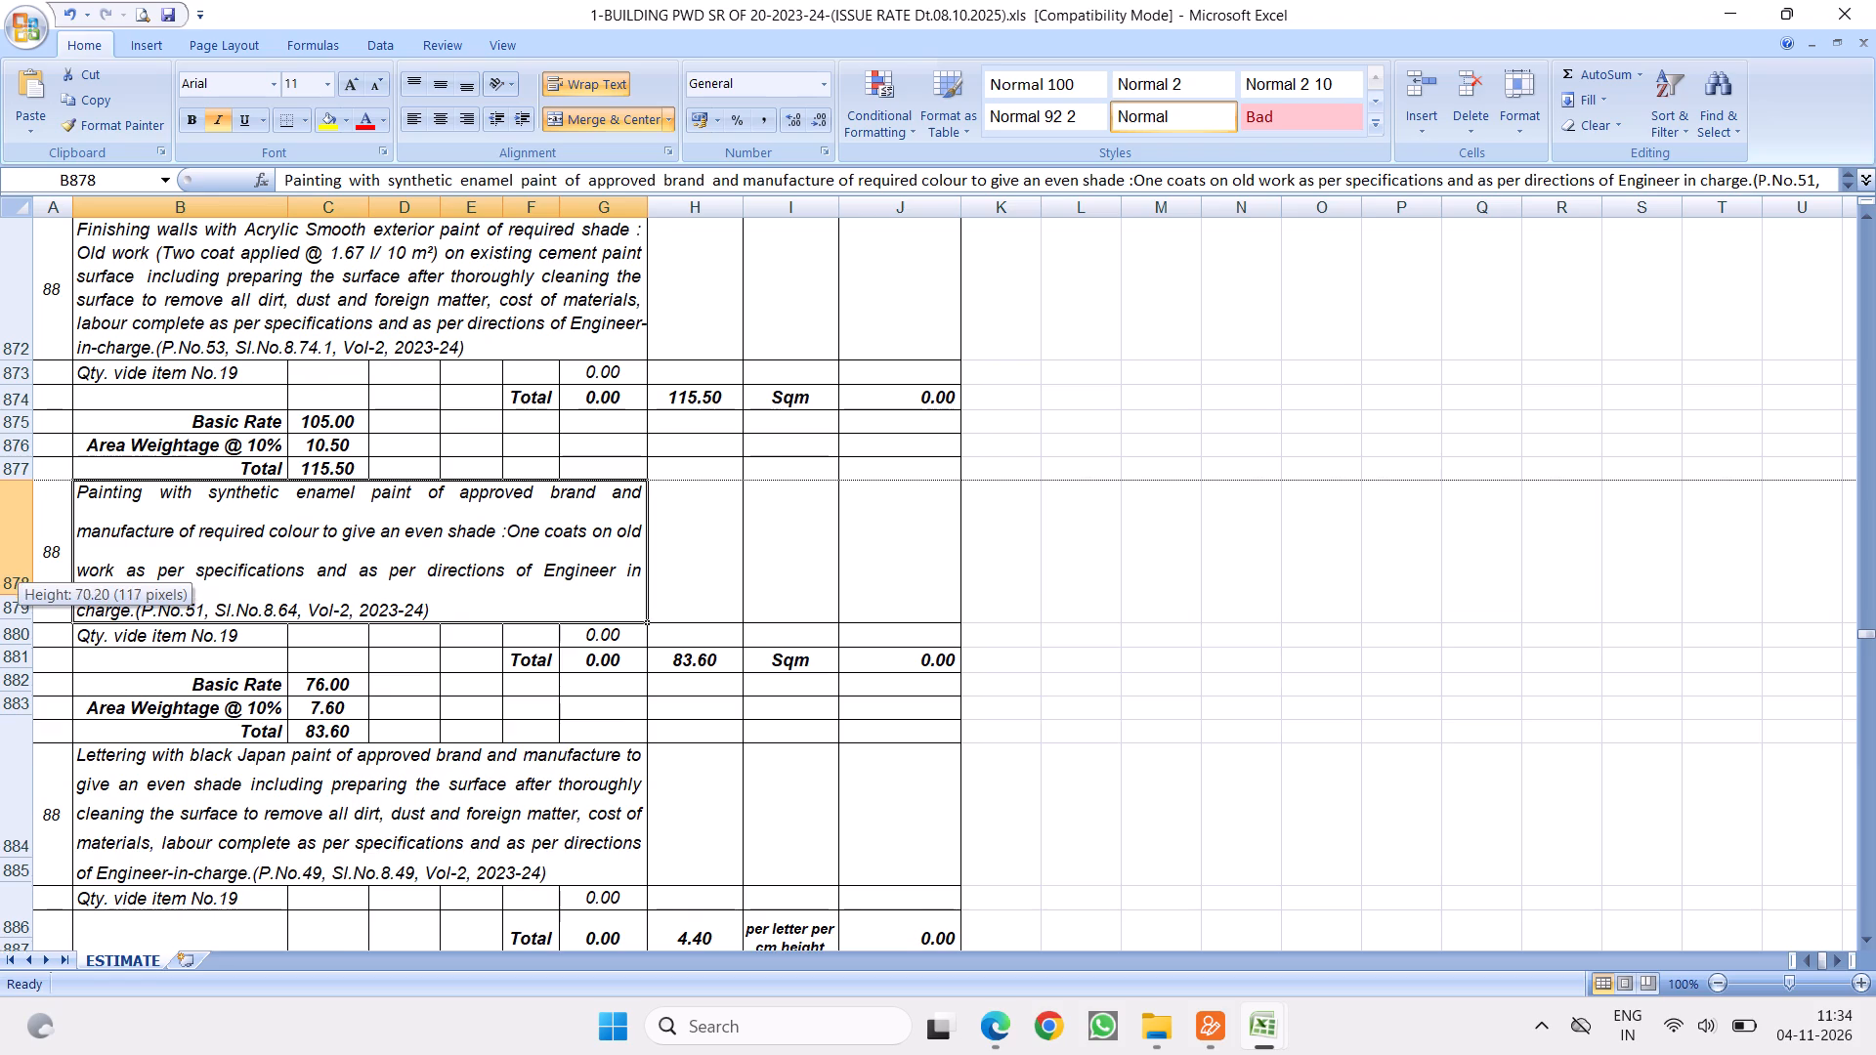
pyautogui.moveTo(26, 591); pyautogui.dragTo(28, 586)
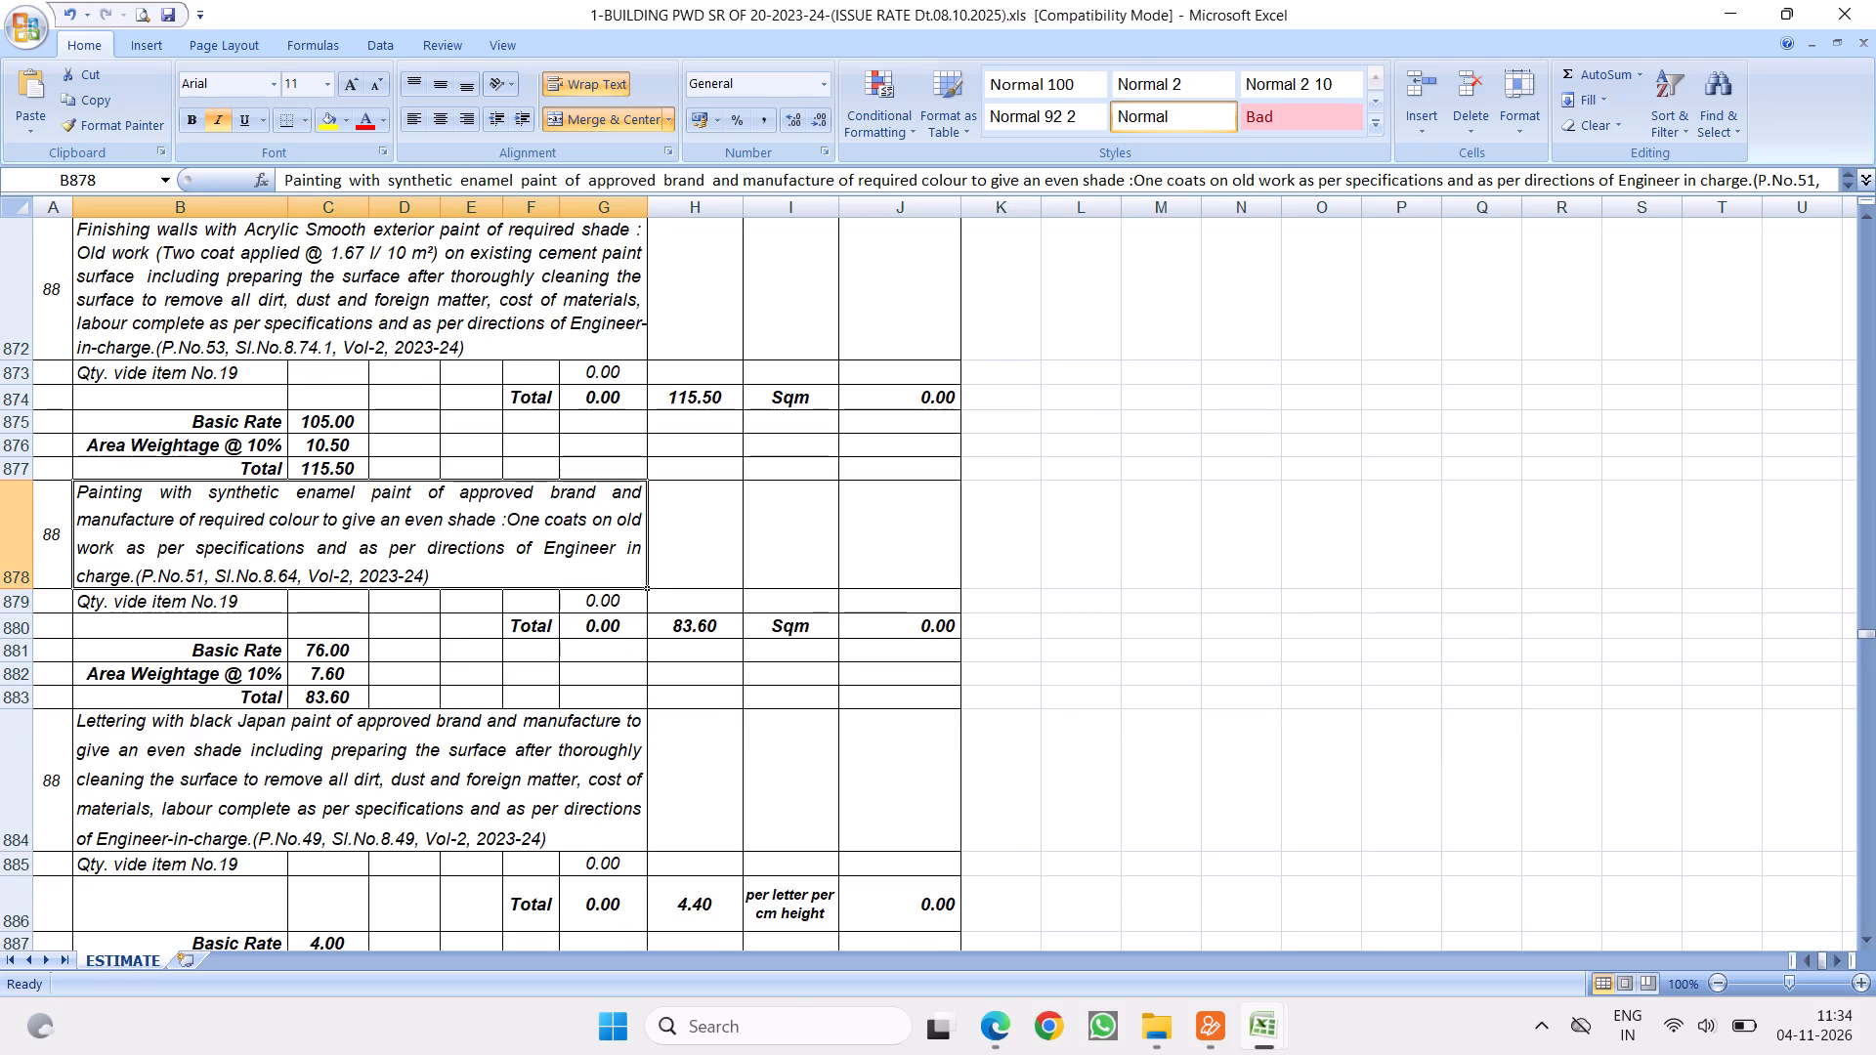
# Copy the acrylic exterior paint and synthetic enamel items, rows 872 to 883, and insert them at row 695 of the Ragi Gudda ESTIMATE-500 sheet.
pyautogui.moveTo(0, 276); pyautogui.dragTo(45, 659)
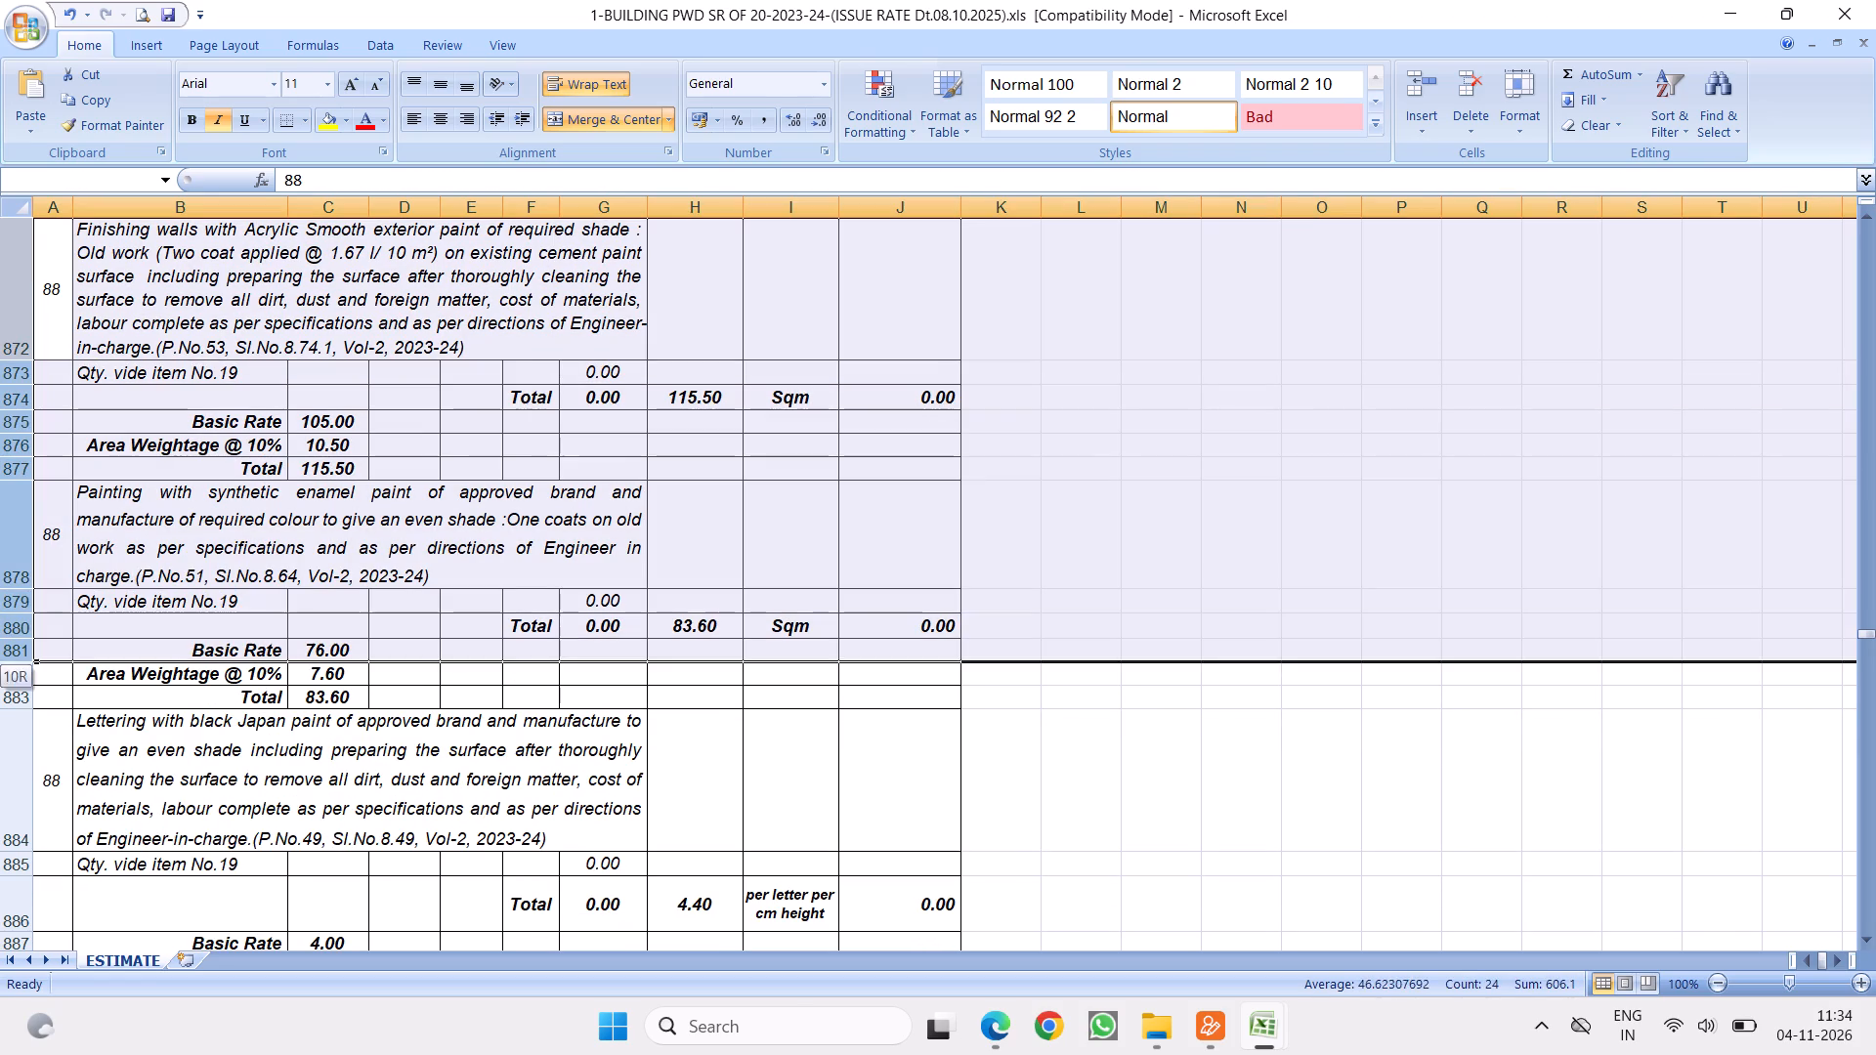
pyautogui.moveTo(45, 659); pyautogui.dragTo(41, 698)
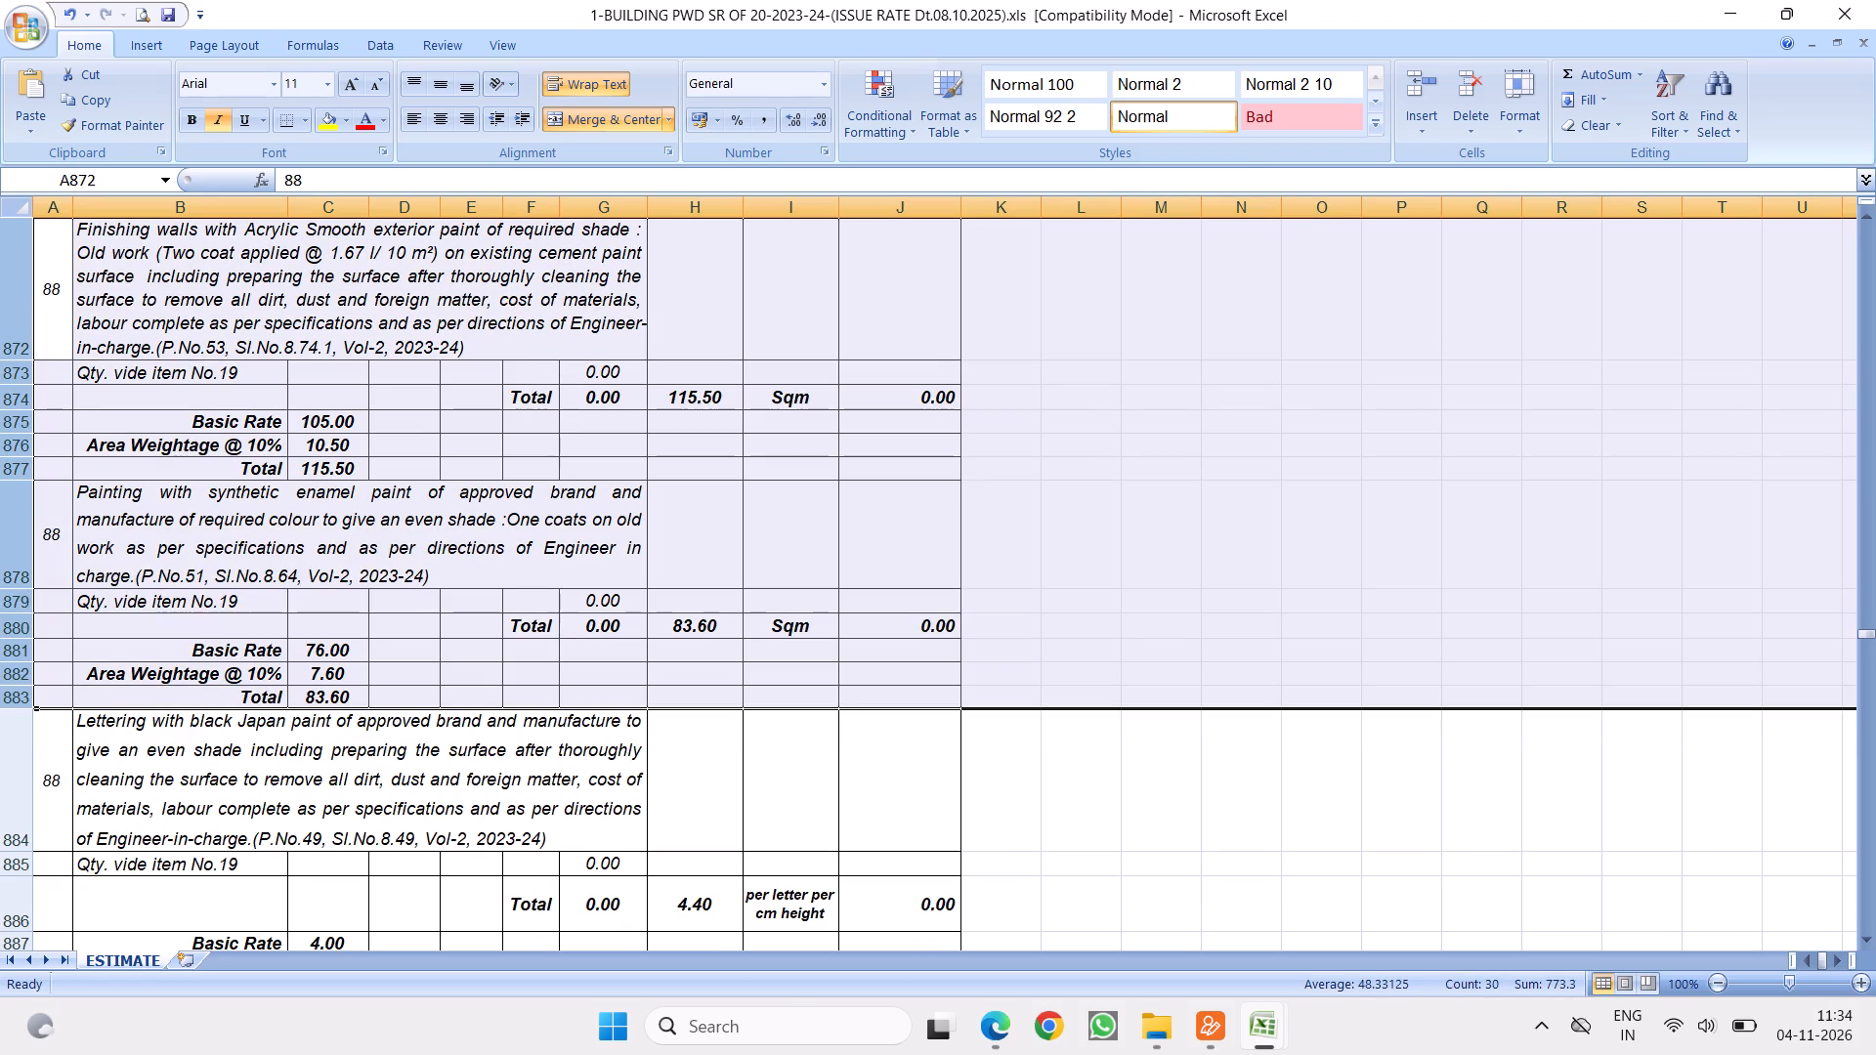
pyautogui.rightClick(277, 353)
pyautogui.click(333, 397)
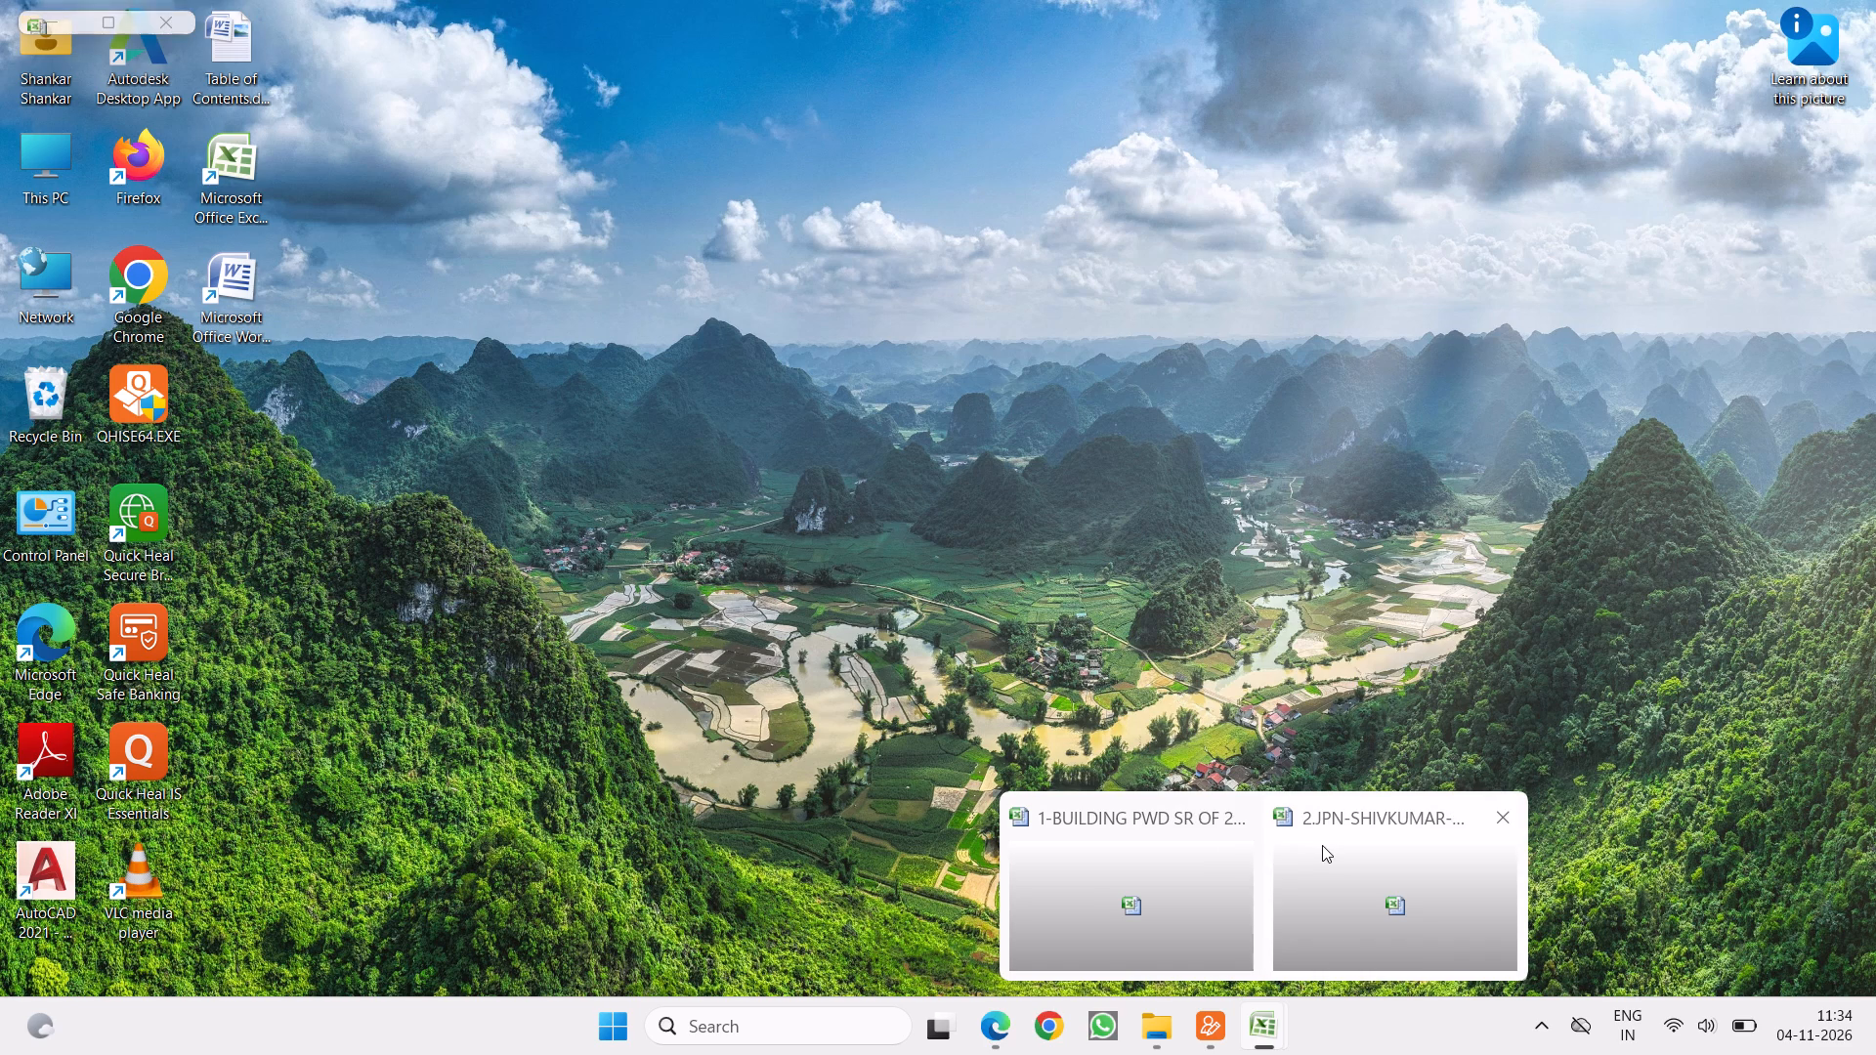
pyautogui.click(1151, 854)
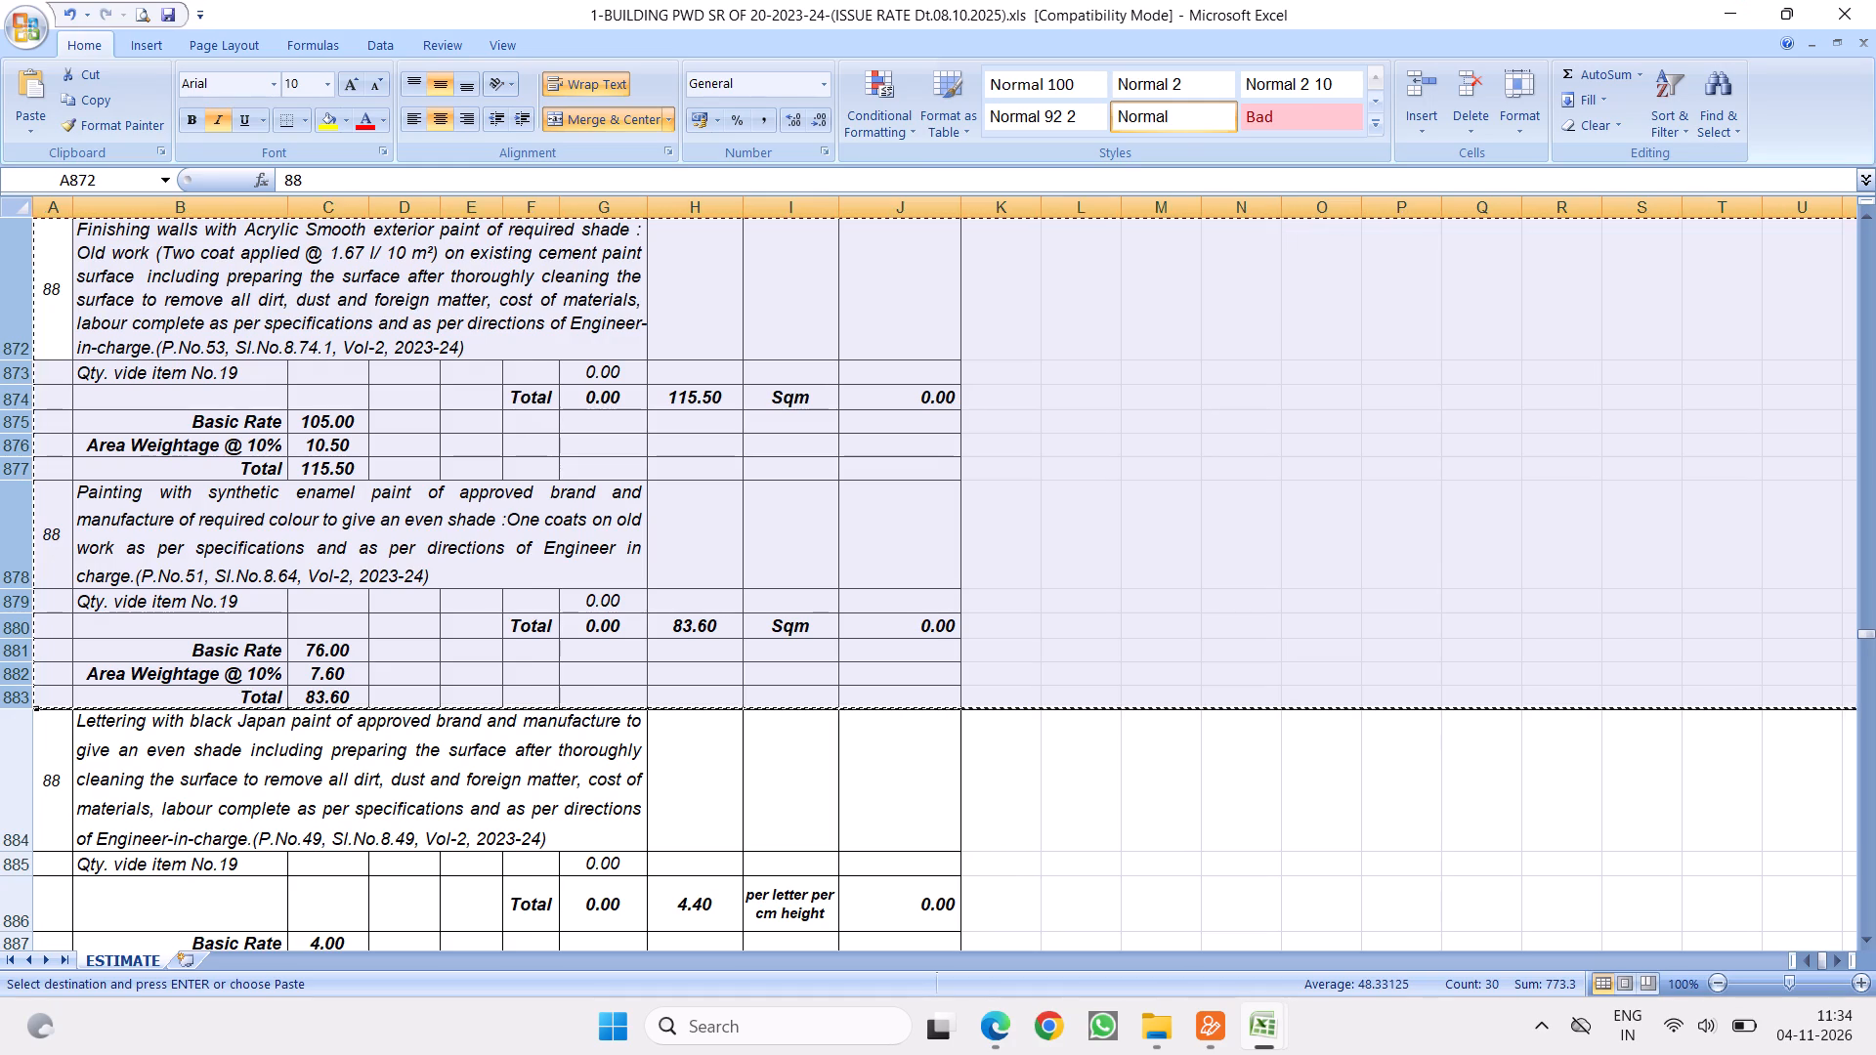
pyautogui.click(1257, 1031)
pyautogui.click(1386, 819)
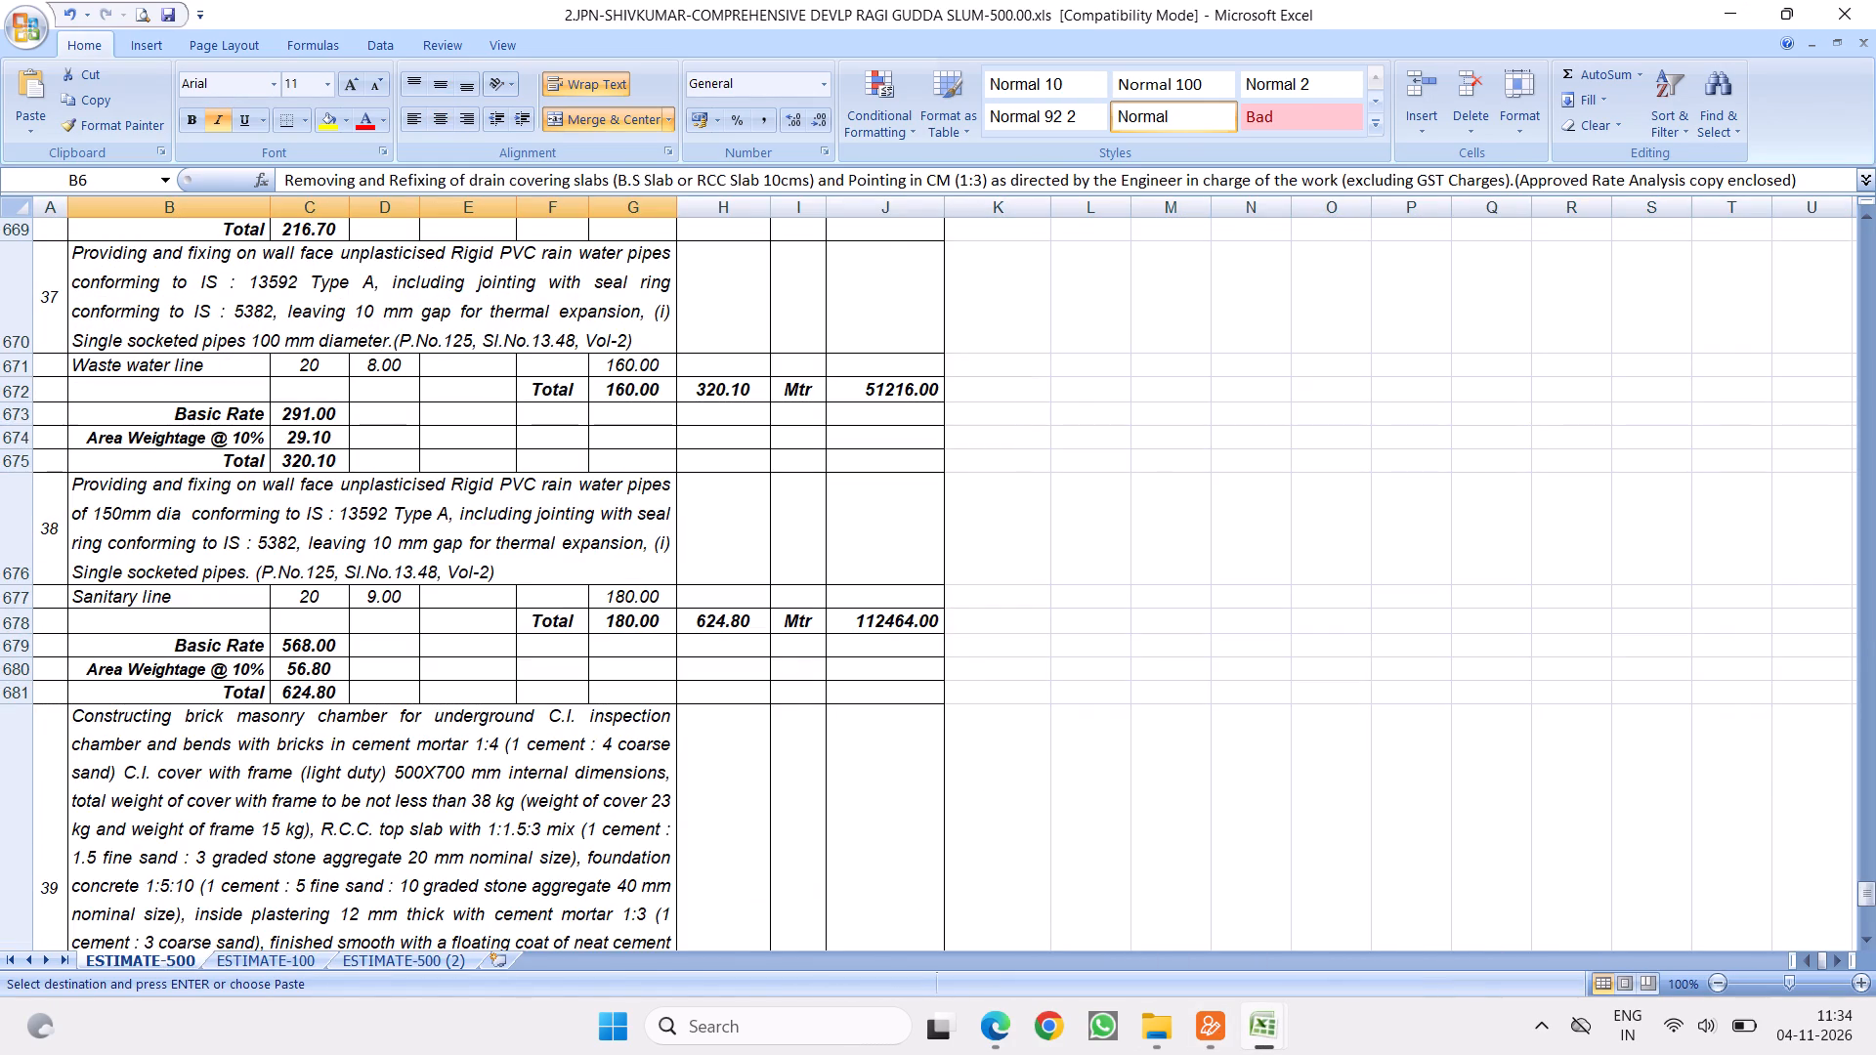
pyautogui.scroll(-6, 616, 542)
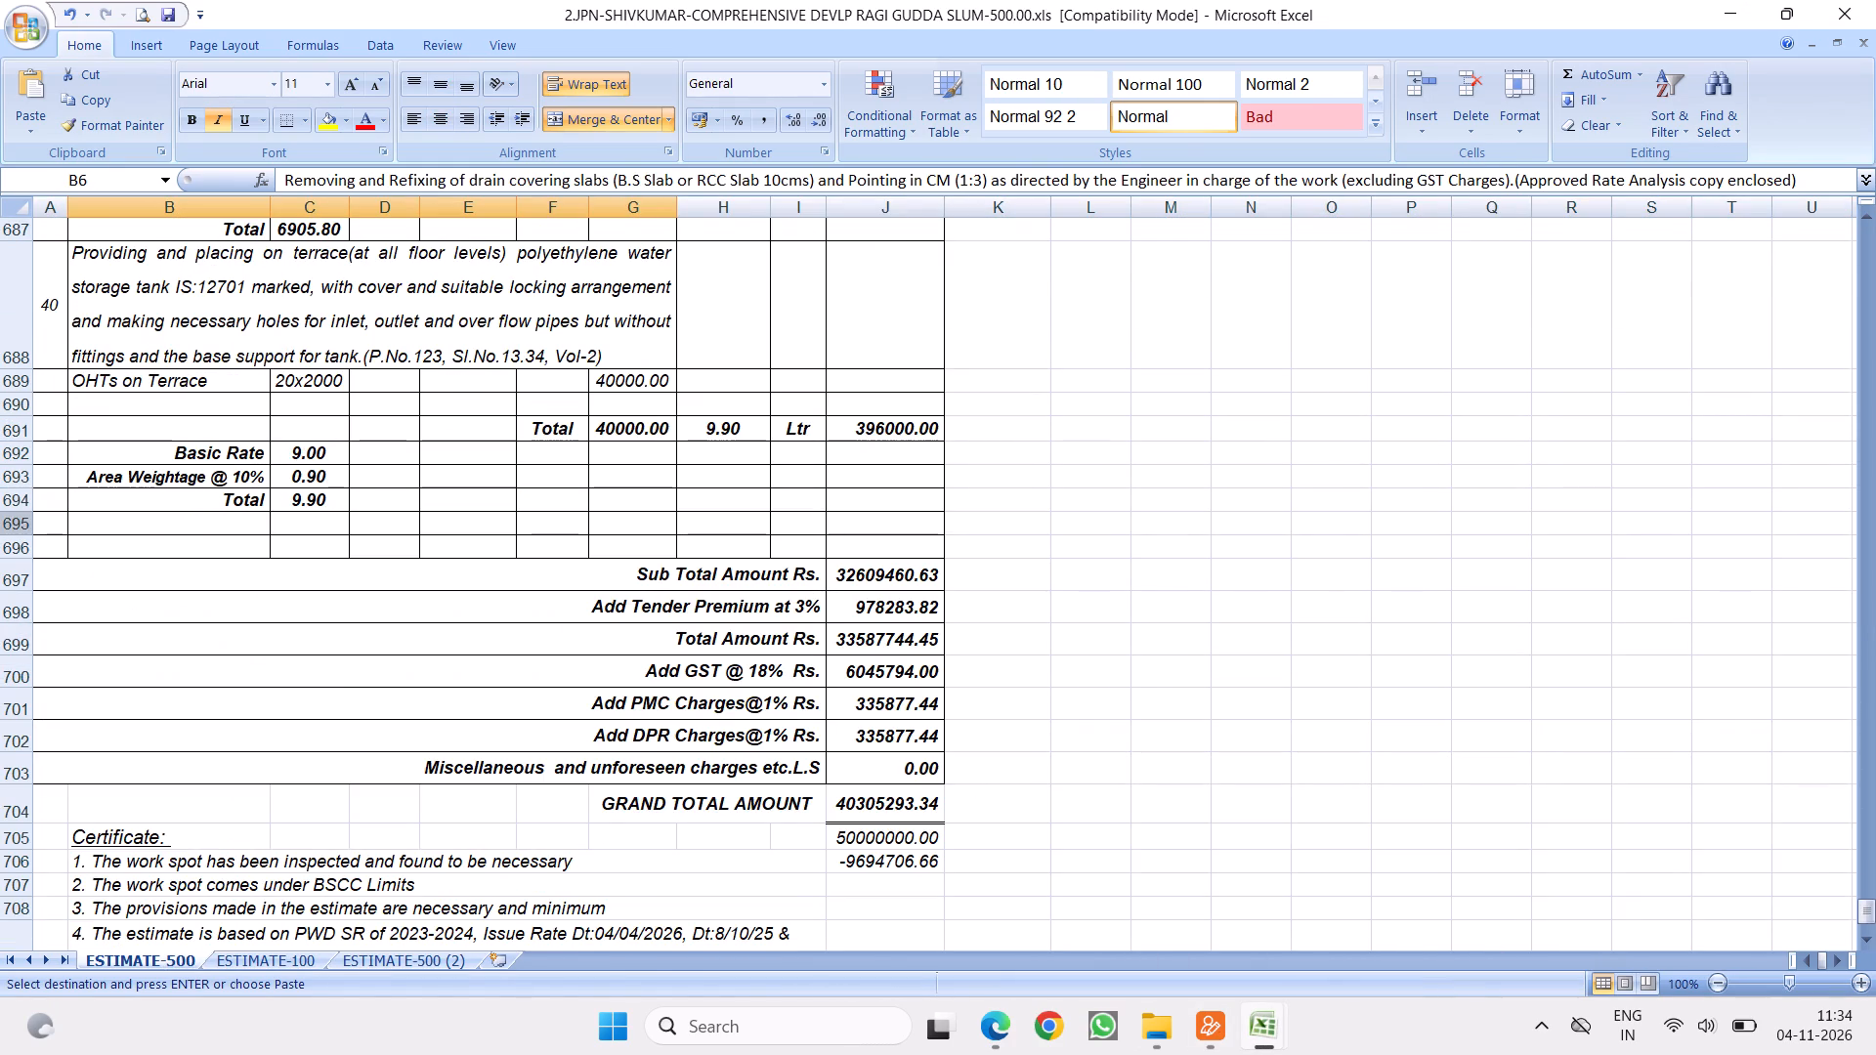
pyautogui.click(20, 525)
pyautogui.rightClick(20, 525)
pyautogui.click(129, 646)
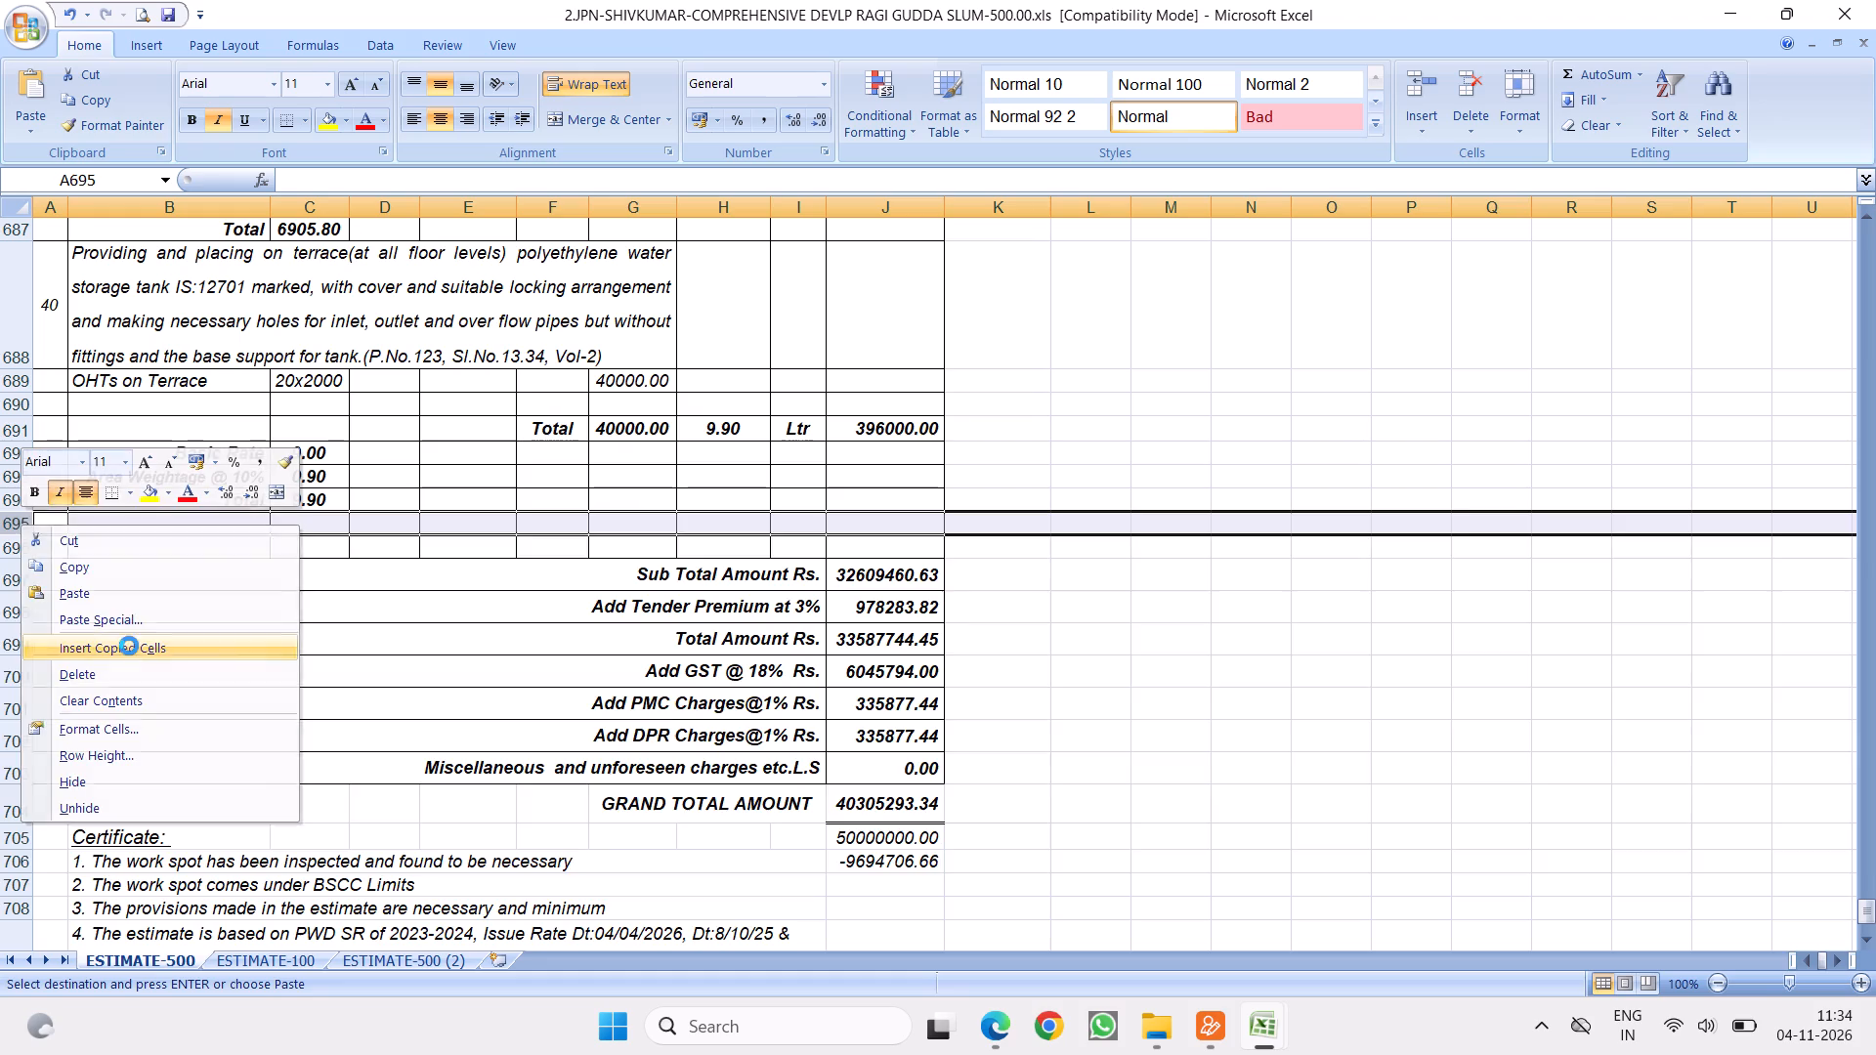
pyautogui.scroll(-2, 191, 640)
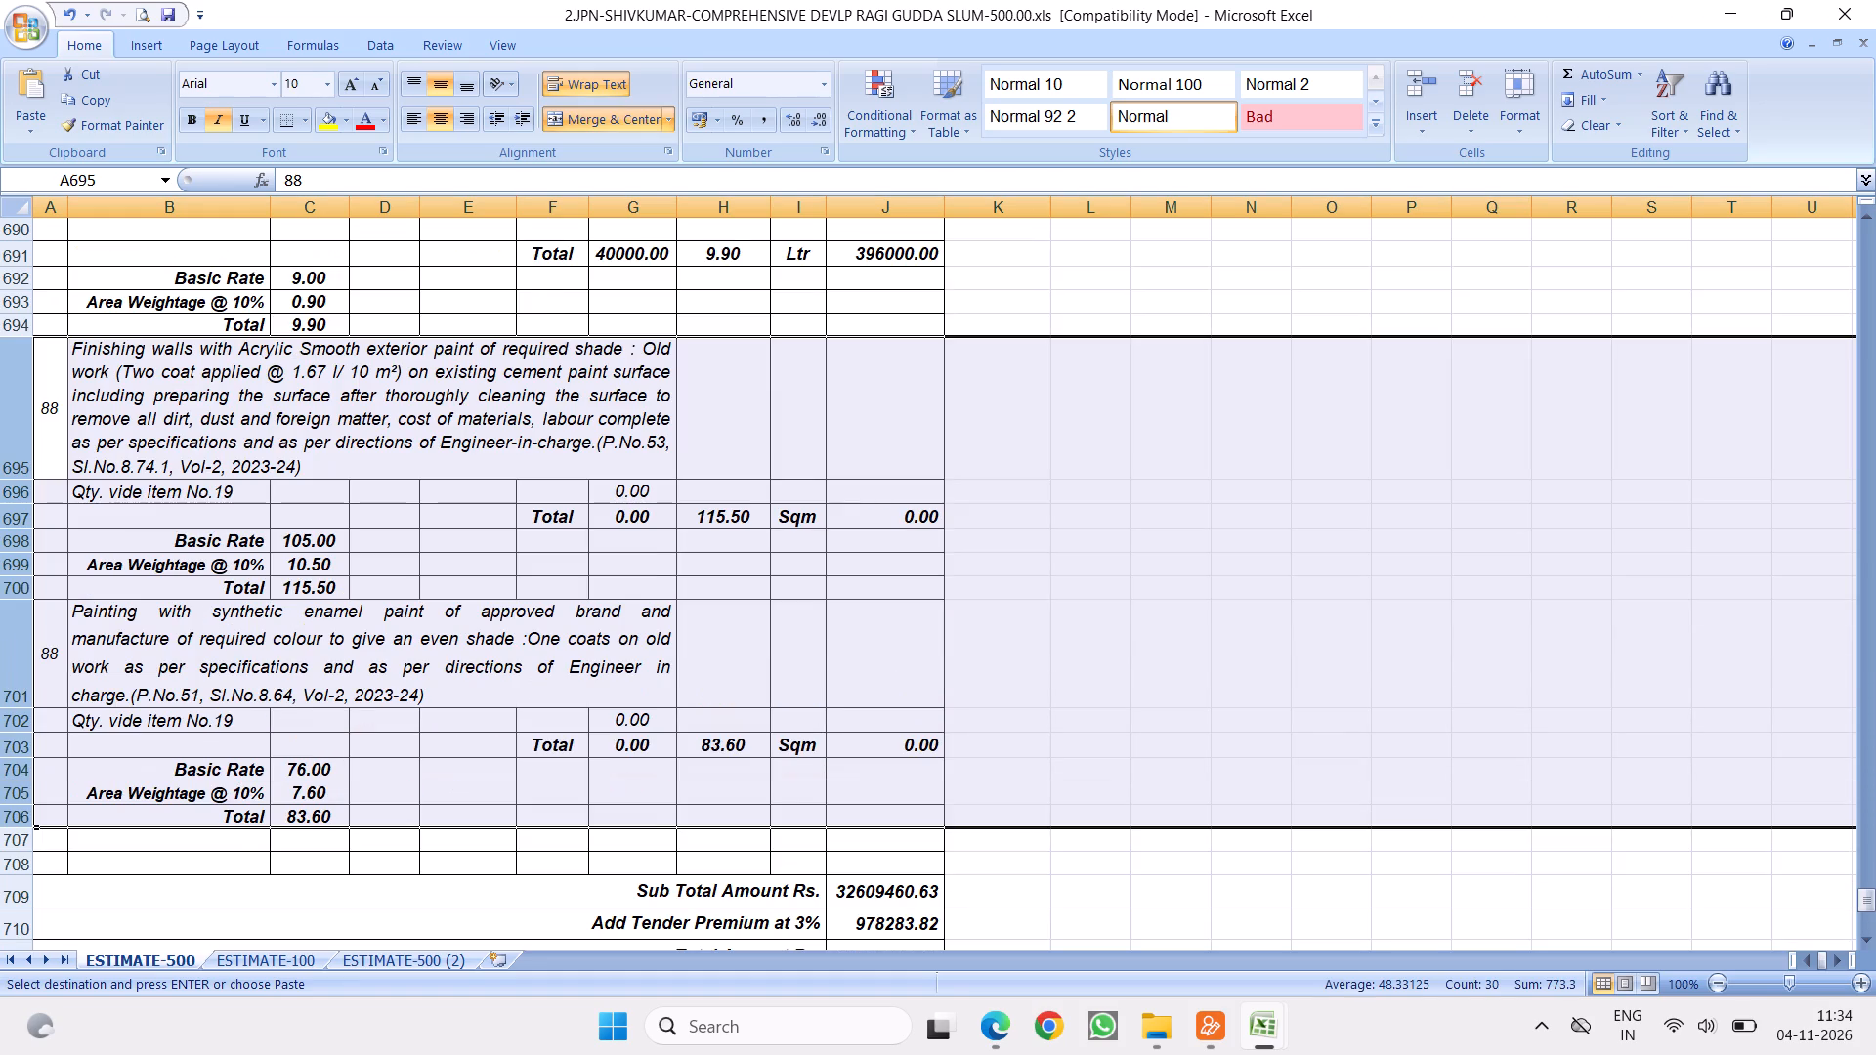
# Insert six blank rows above the acrylic exterior paint item's Total row, starting at row 697.
pyautogui.click(513, 457)
pyautogui.moveTo(17, 443); pyautogui.dragTo(27, 559)
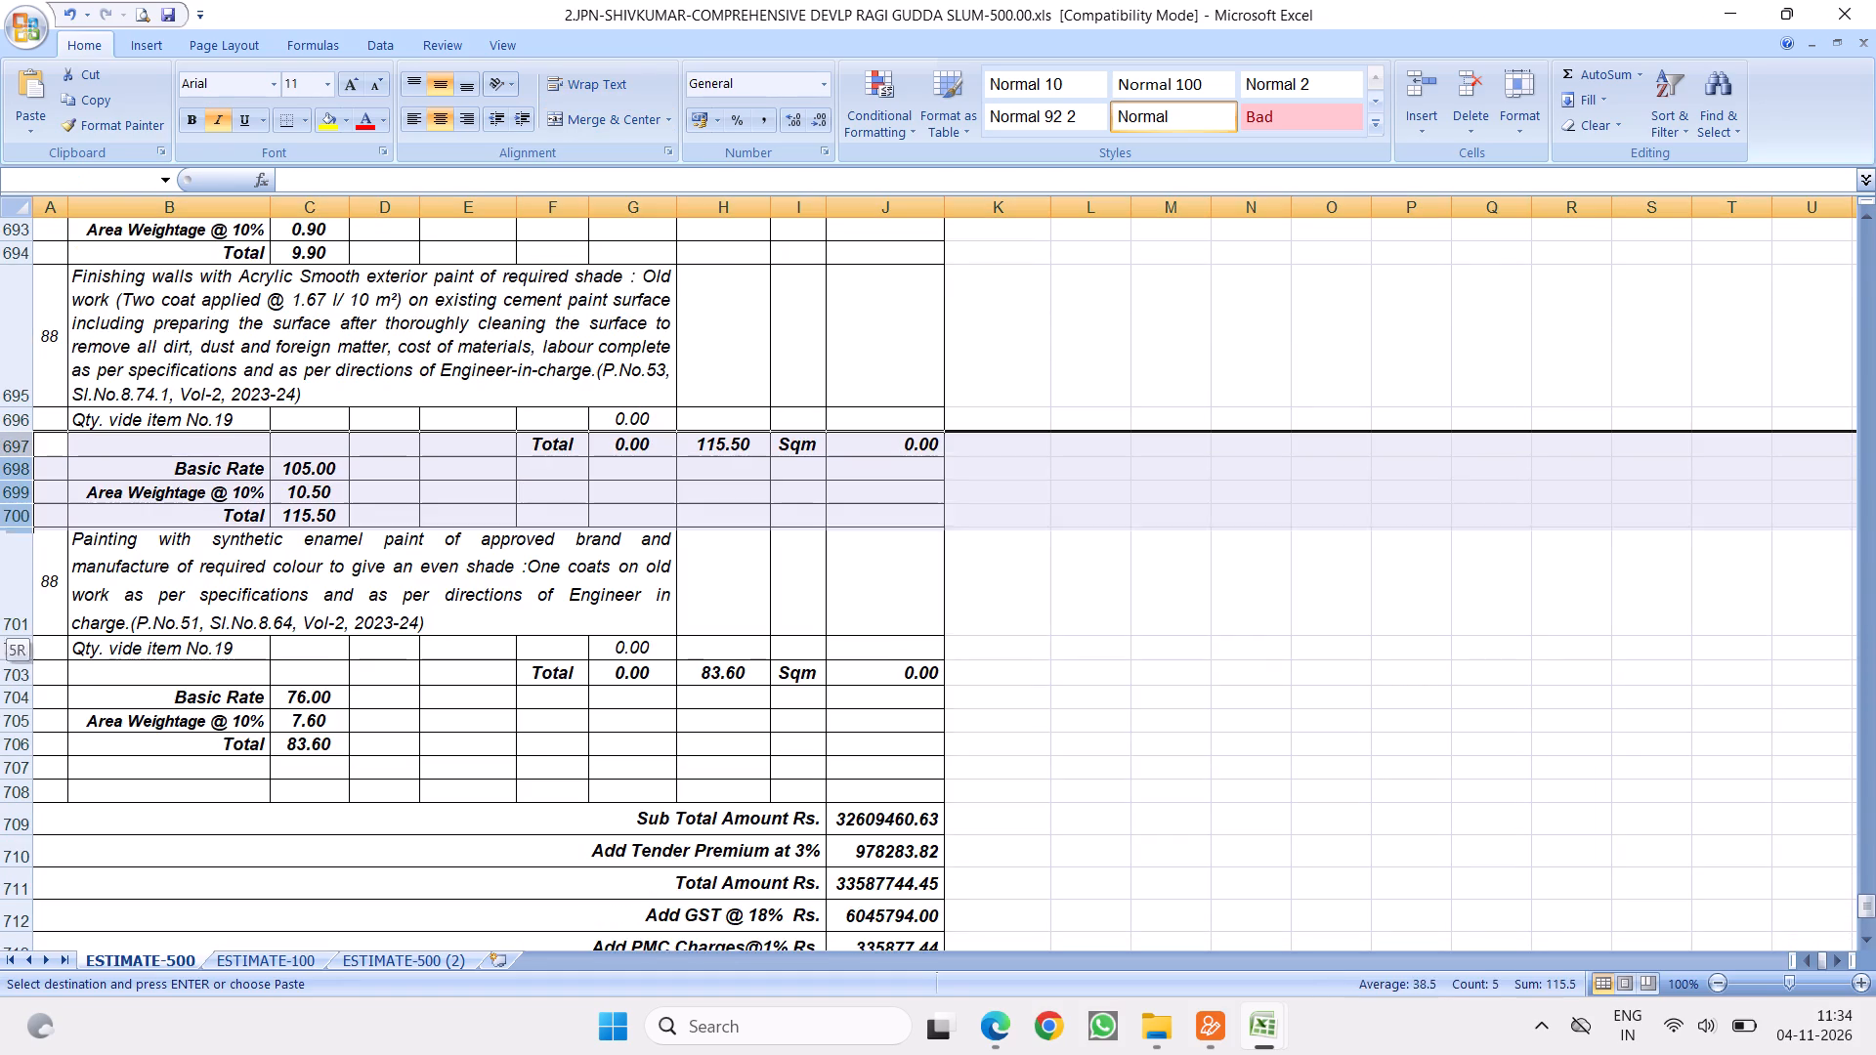
pyautogui.moveTo(27, 559); pyautogui.dragTo(41, 657)
pyautogui.rightClick(208, 505)
pyautogui.click(270, 624)
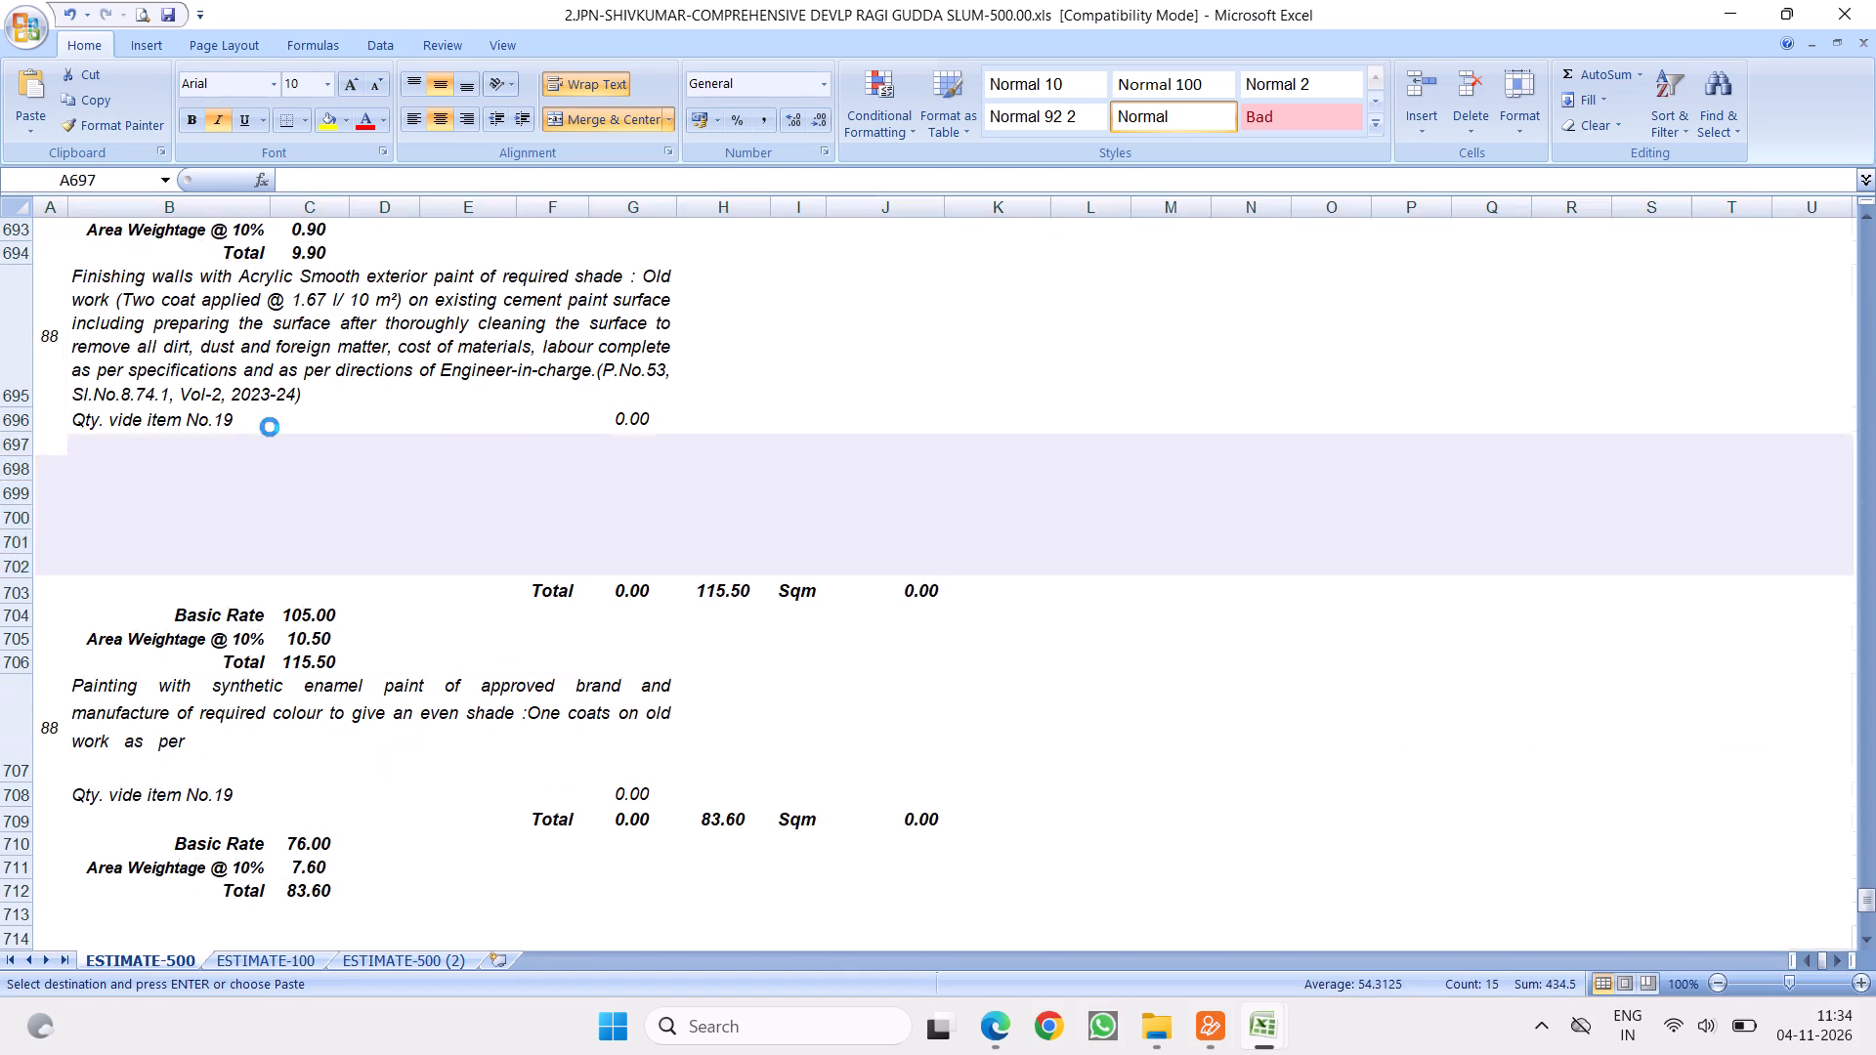
# Replace the acrylic exterior paint item's quantity description in B696 with "External walls-10Blocks".
pyautogui.click(139, 412)
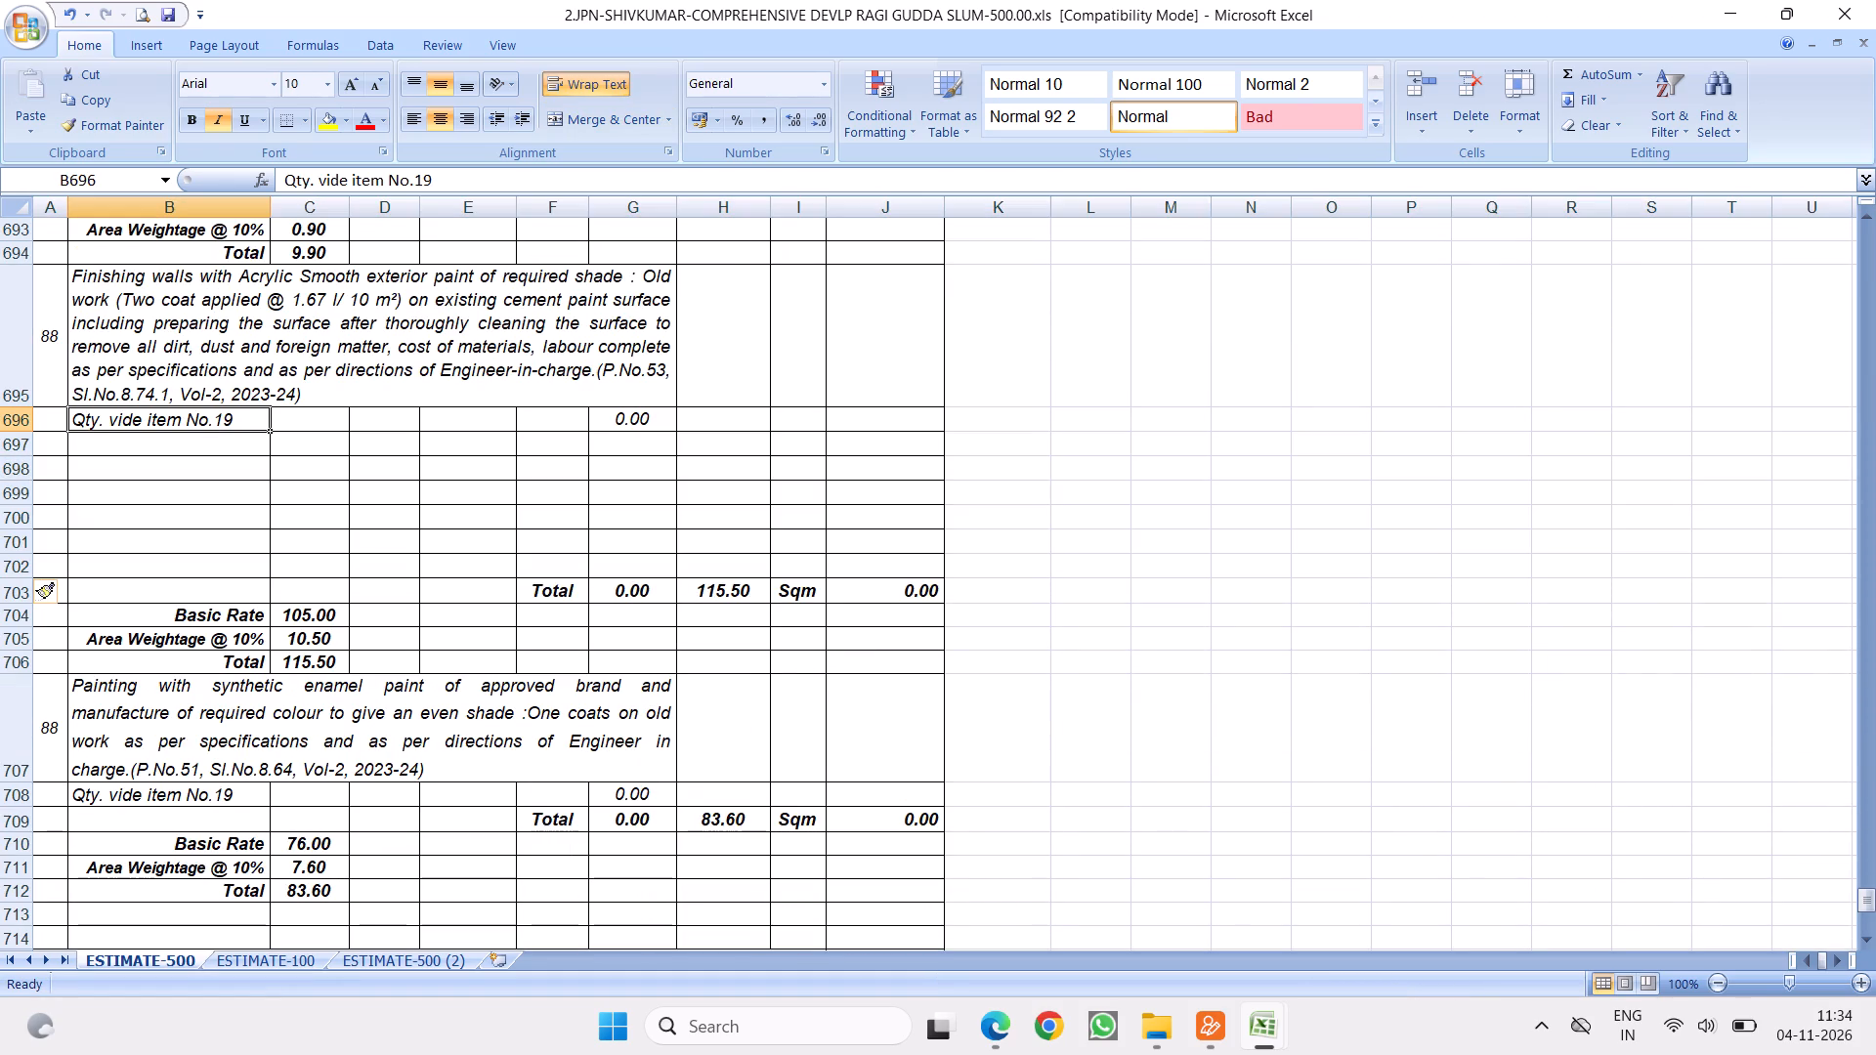
pyautogui.write('External wall')
pyautogui.press('s')
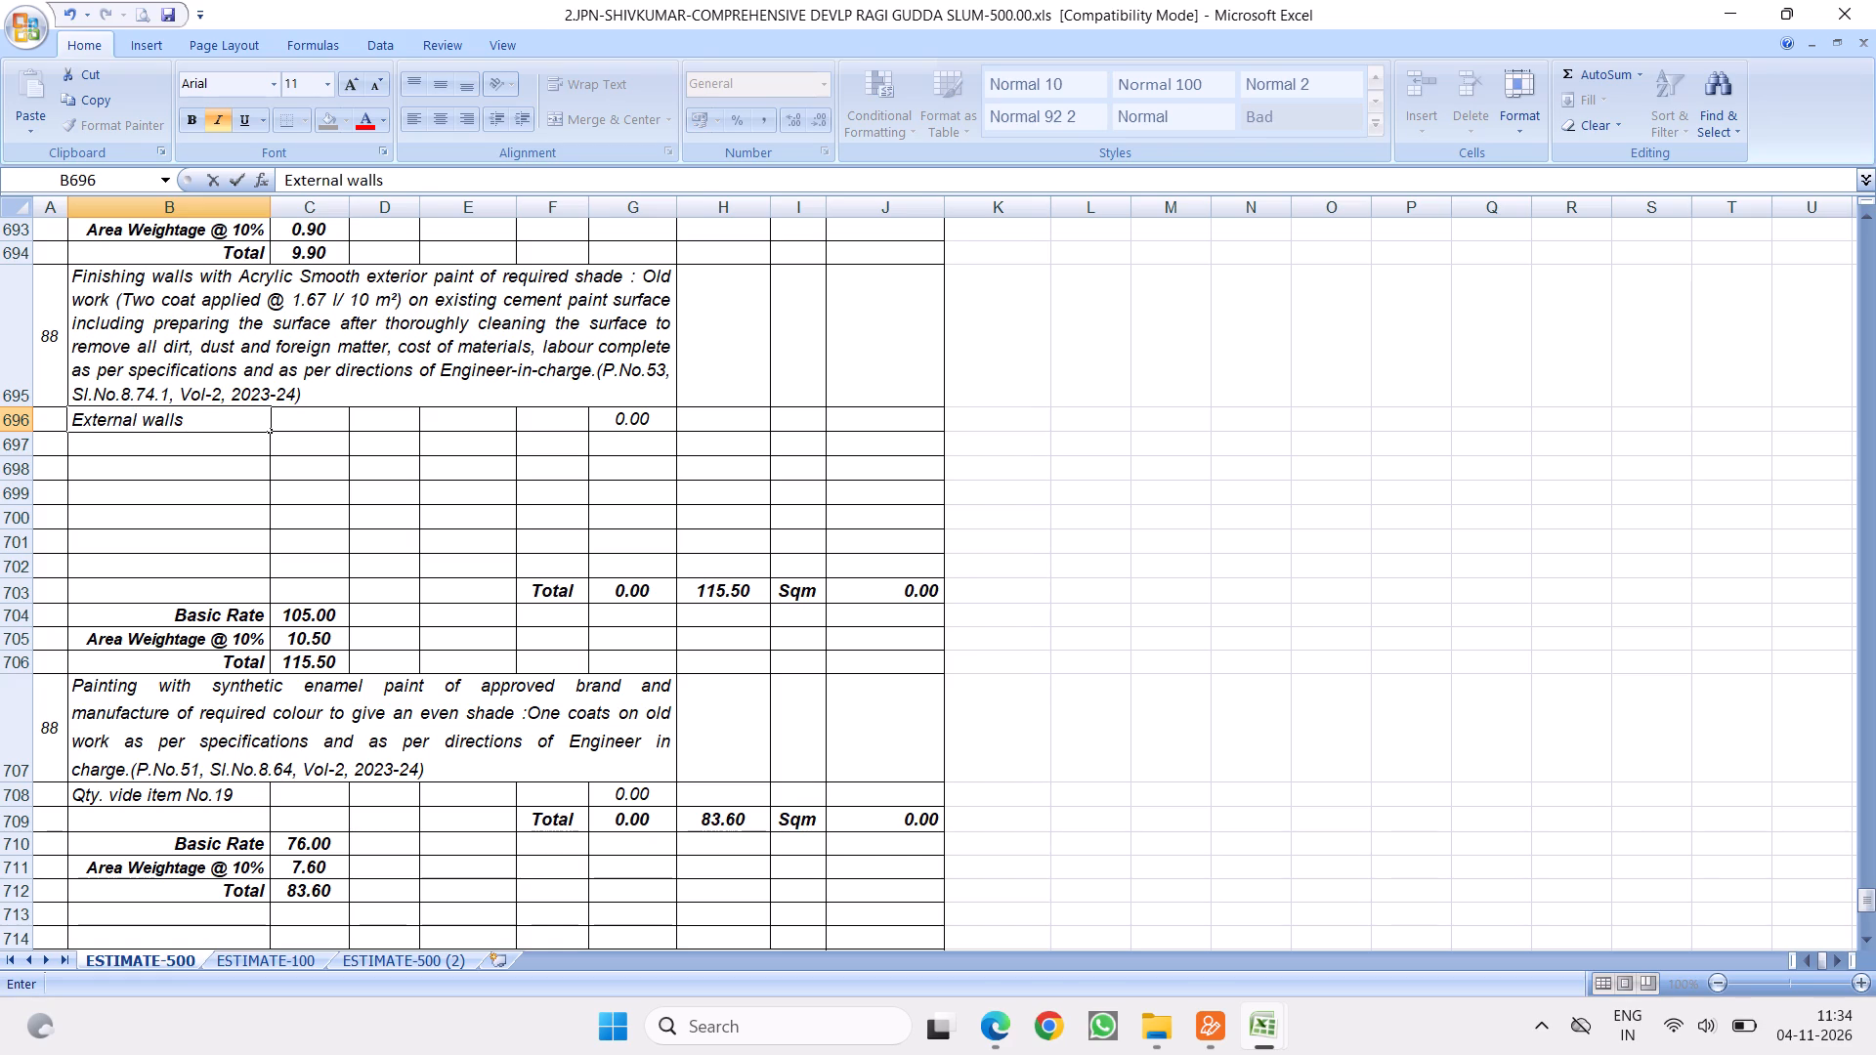
pyautogui.press('-')
pyautogui.write('10')
pyautogui.write('Blocks')
pyautogui.click(334, 497)
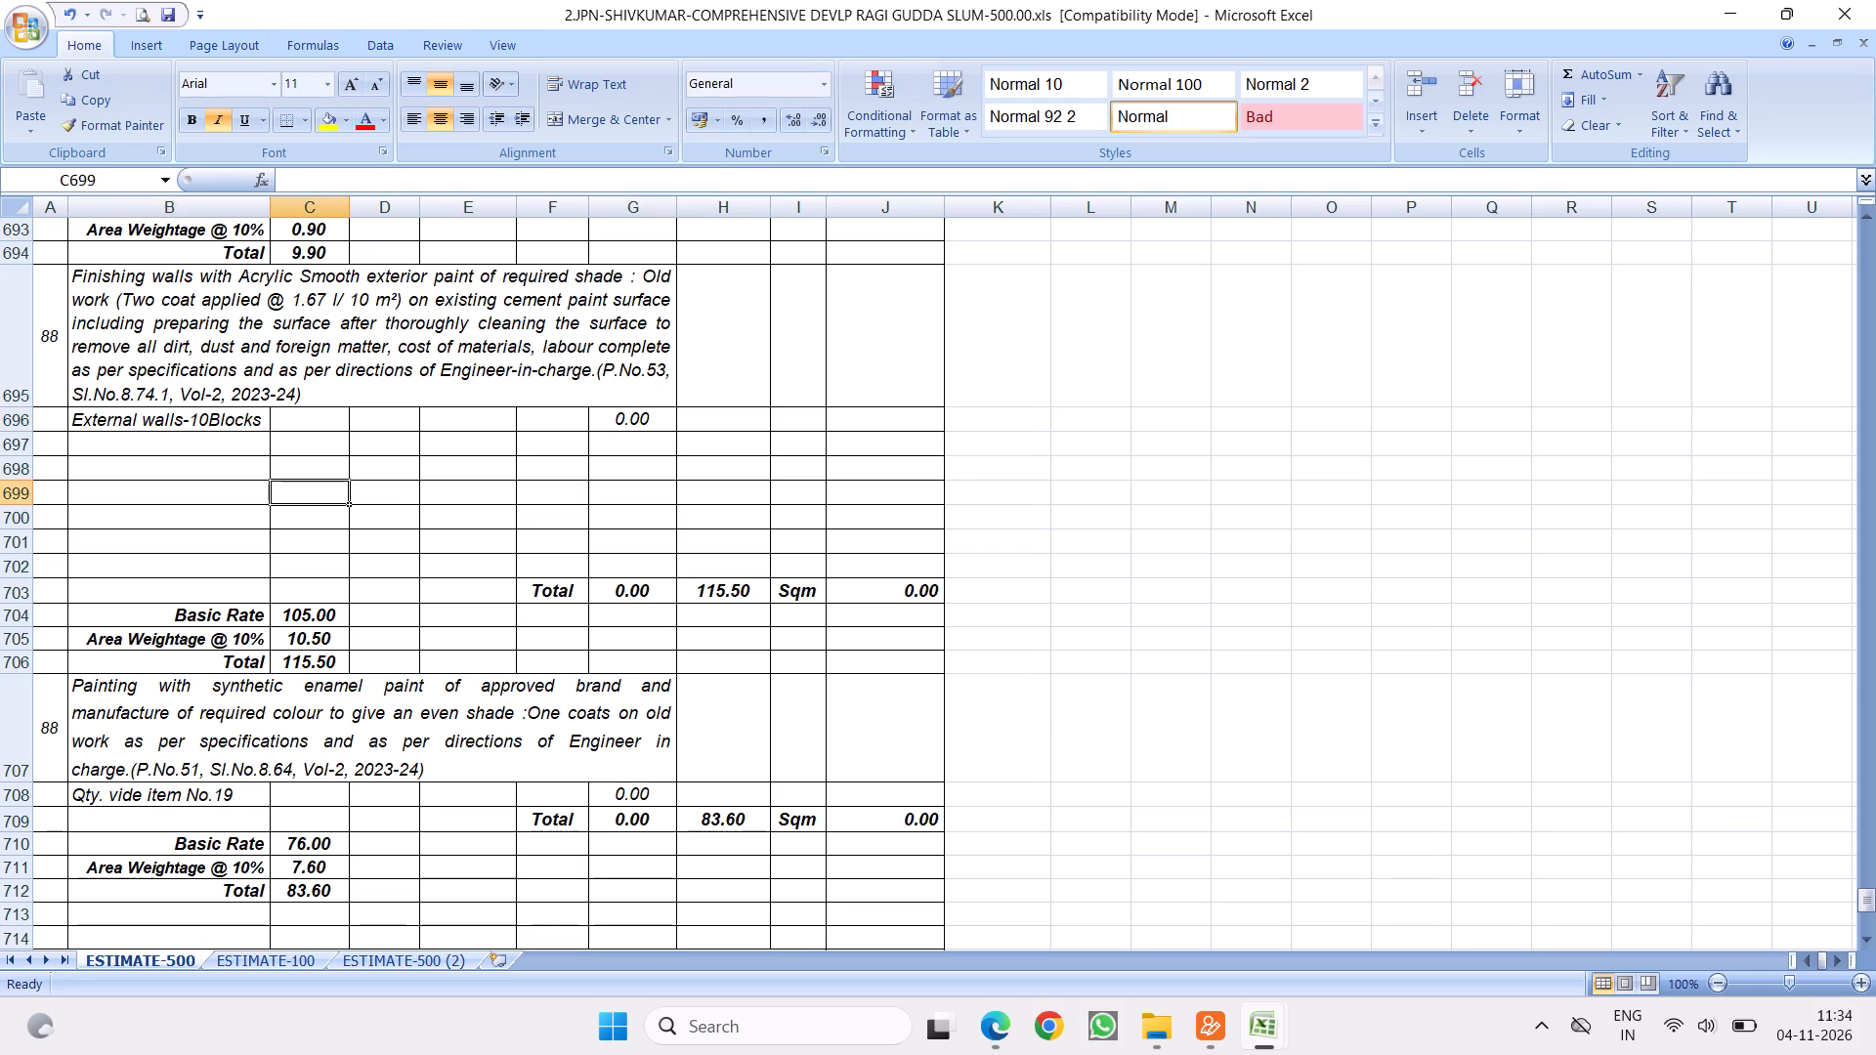
pyautogui.click(287, 442)
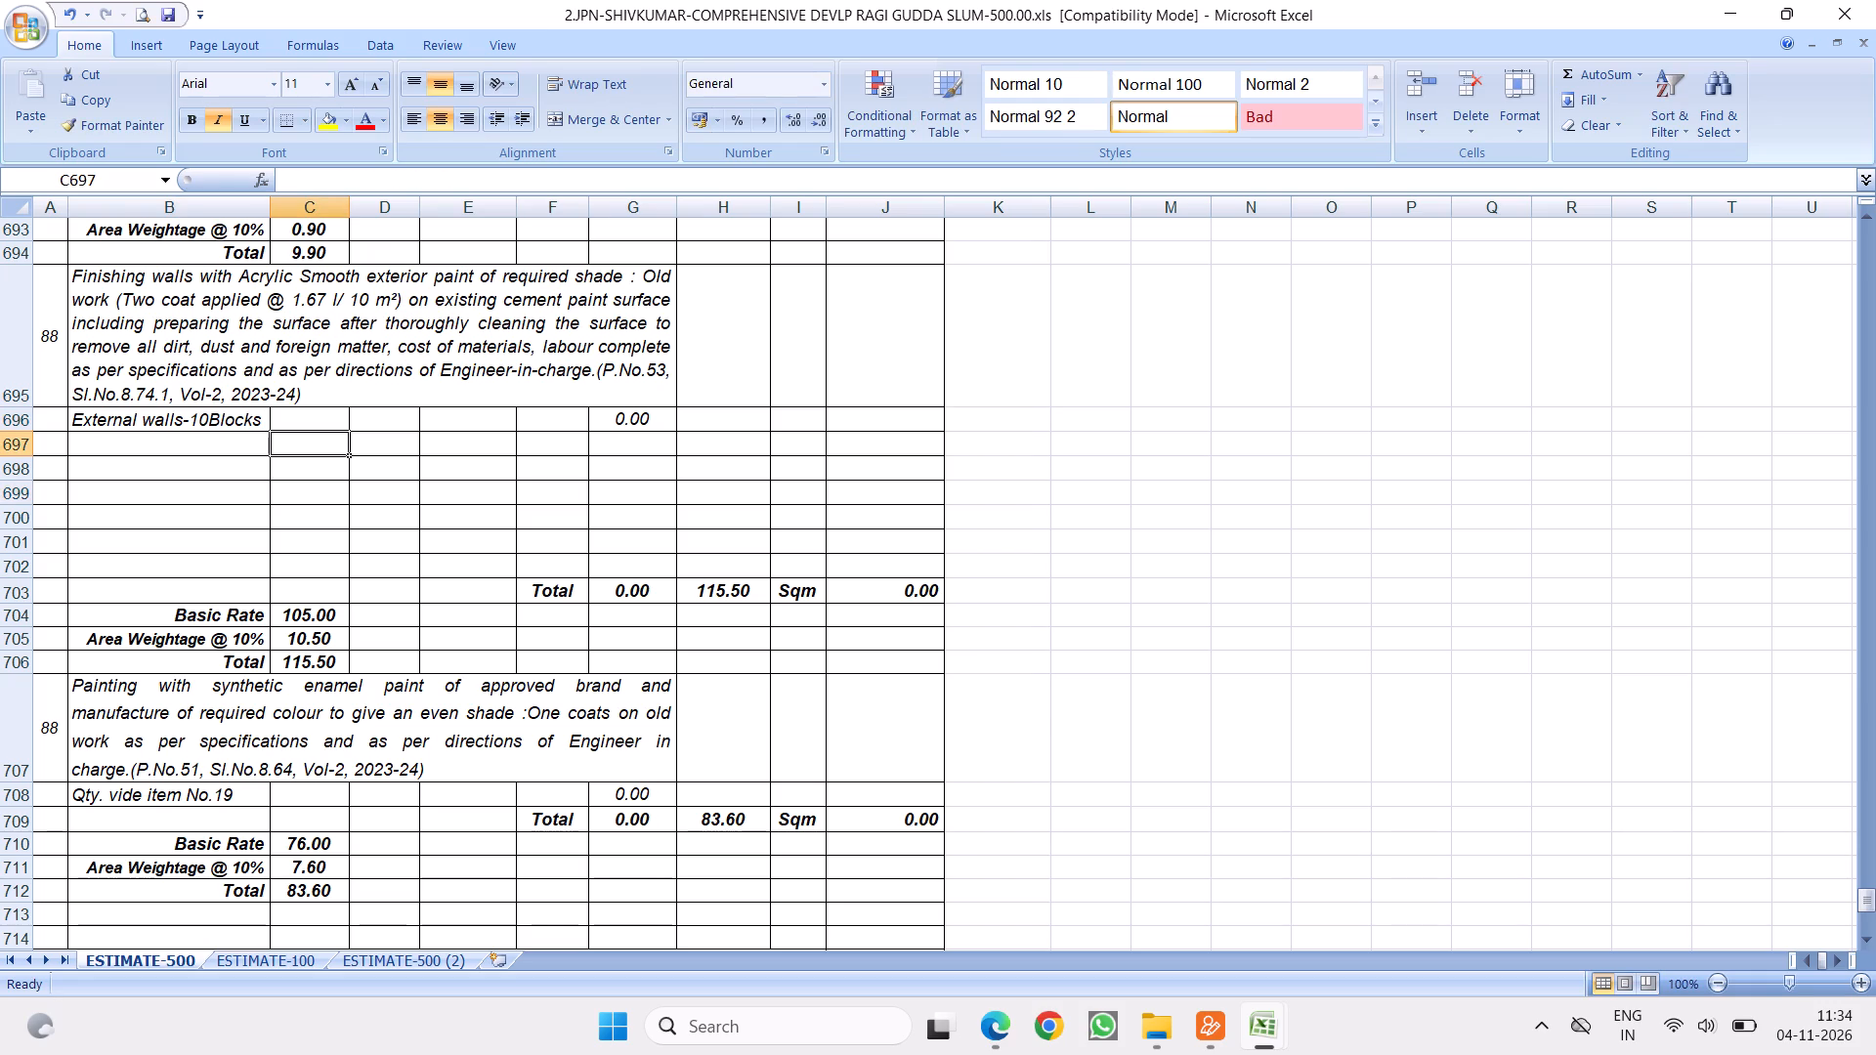